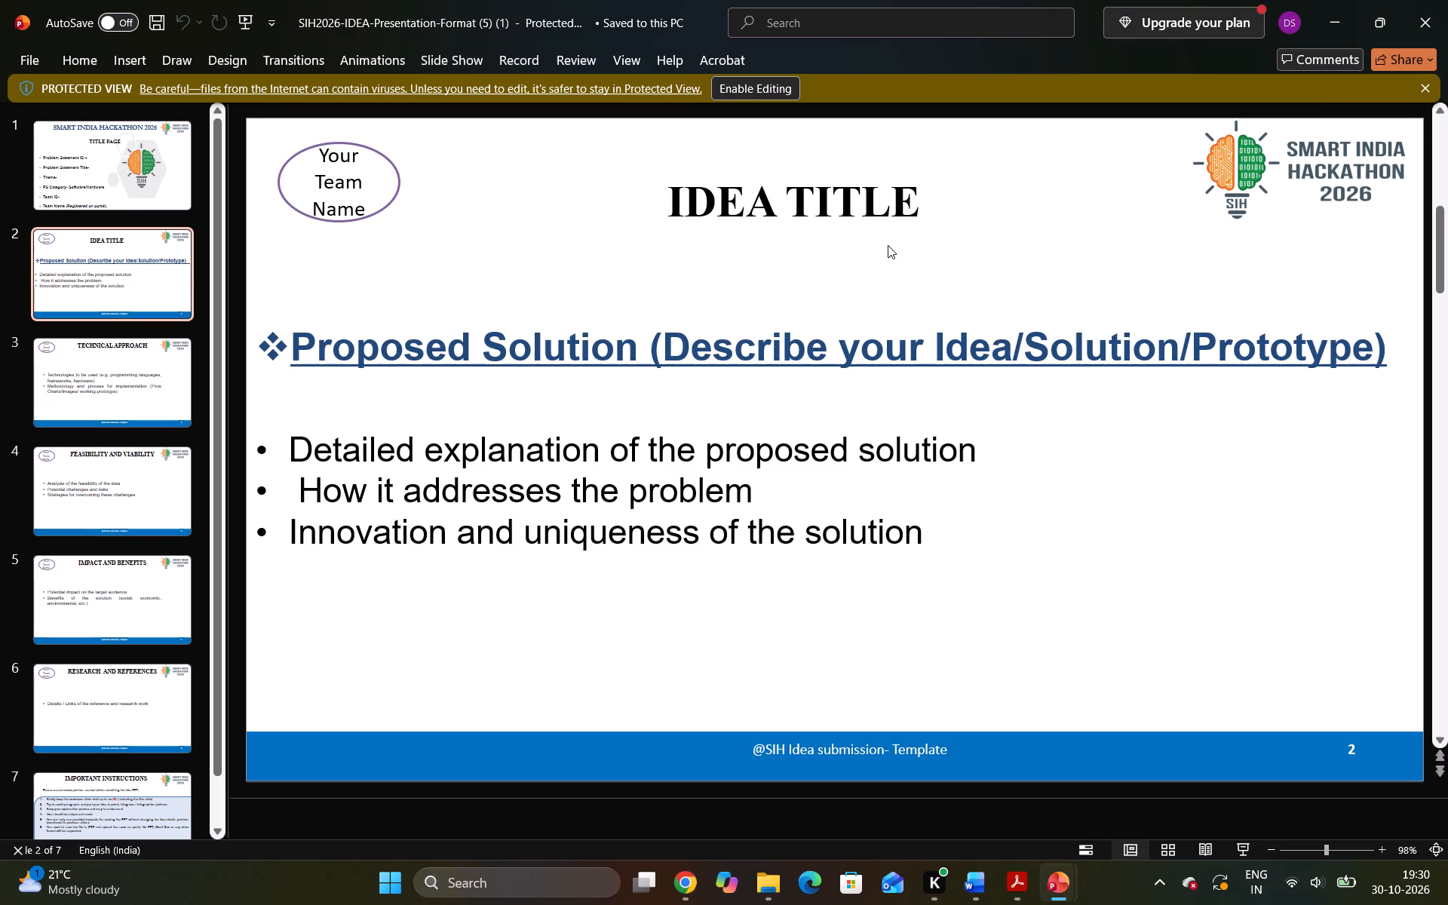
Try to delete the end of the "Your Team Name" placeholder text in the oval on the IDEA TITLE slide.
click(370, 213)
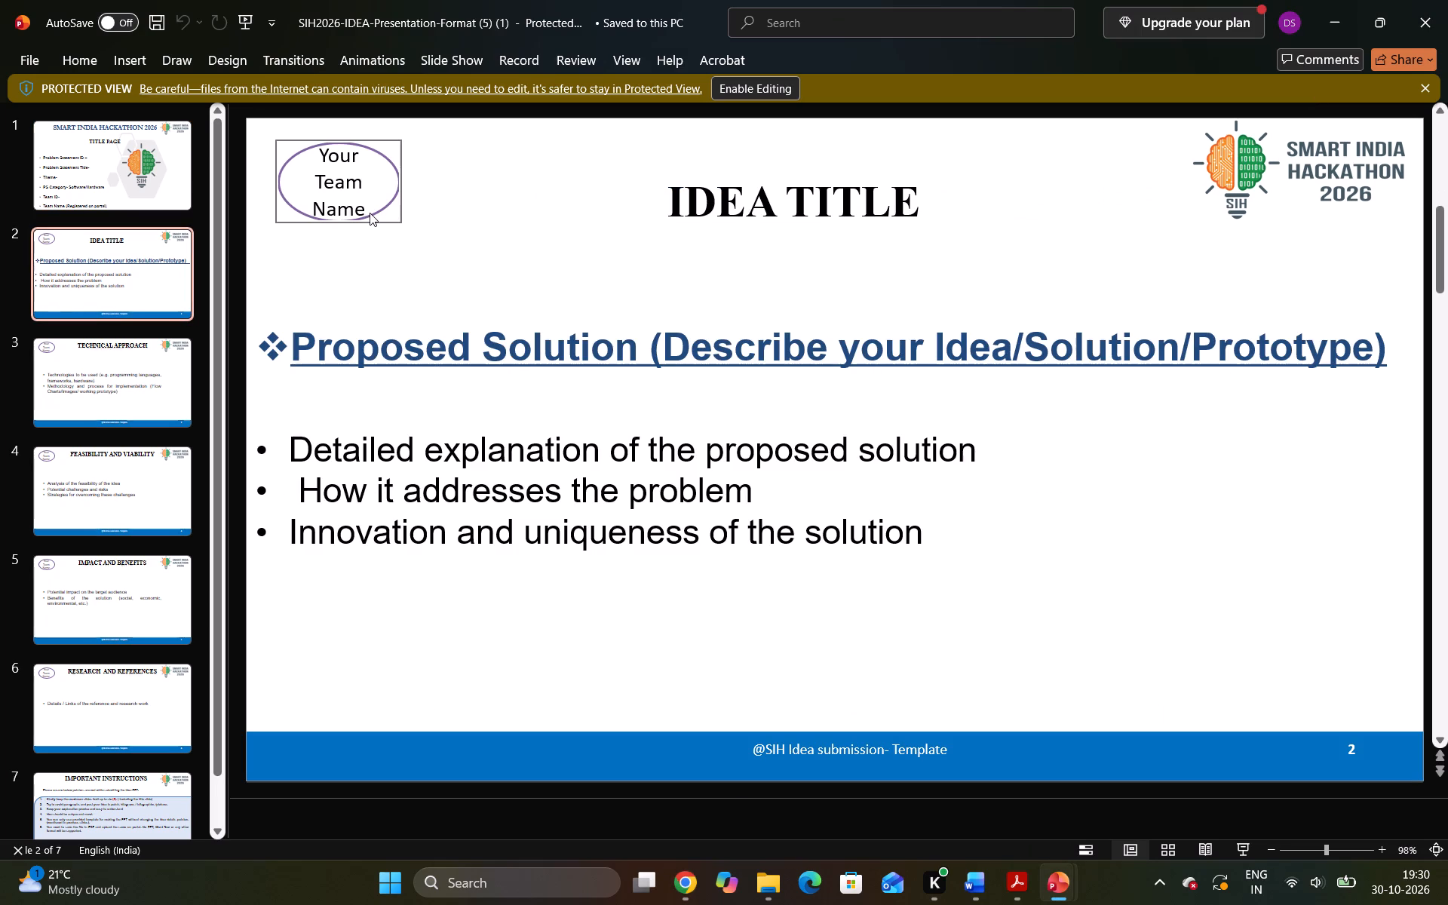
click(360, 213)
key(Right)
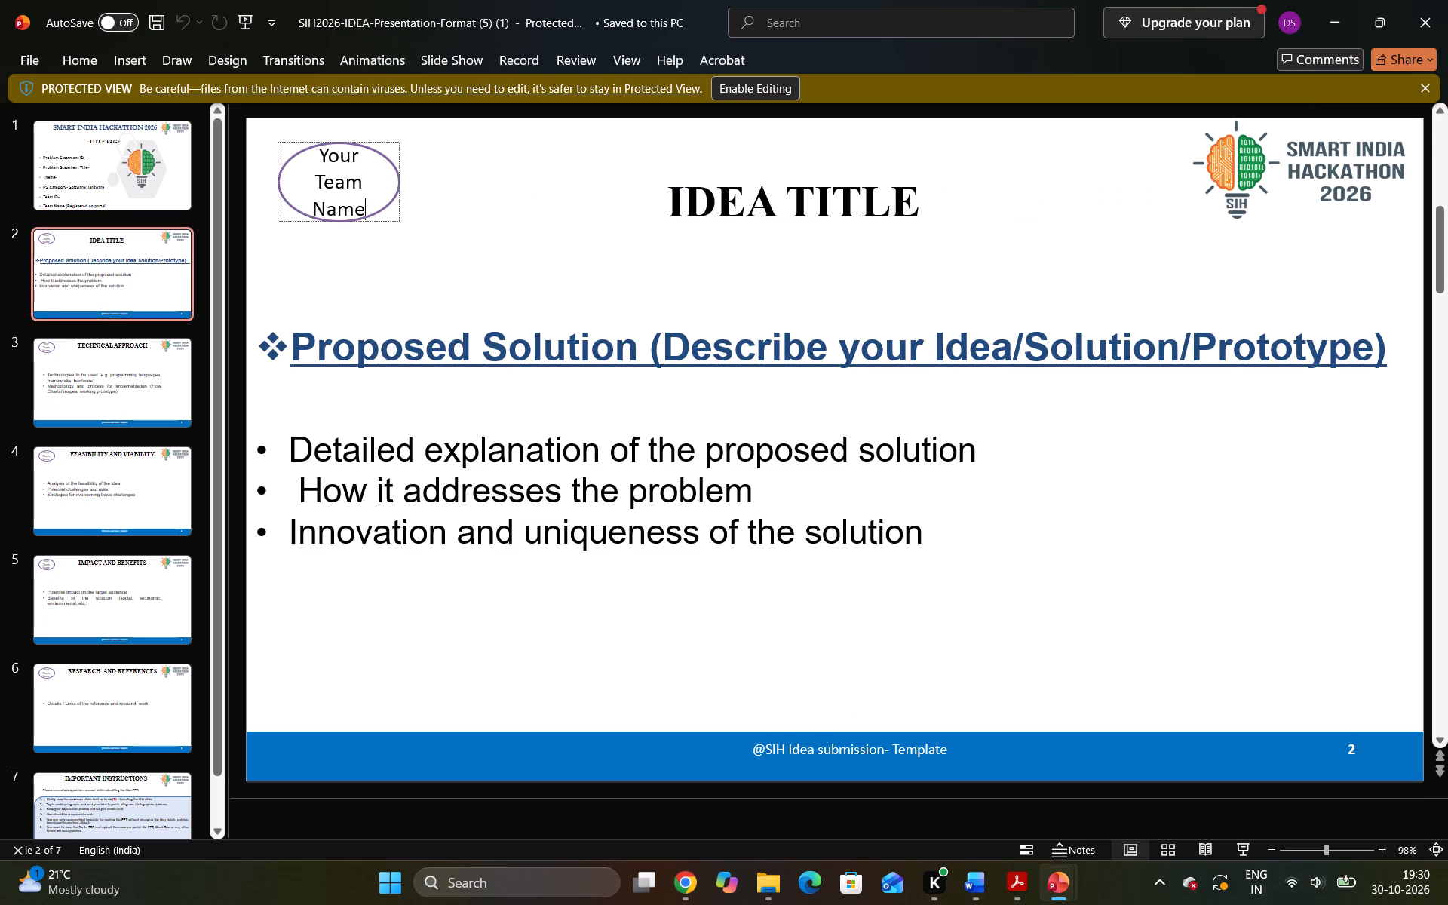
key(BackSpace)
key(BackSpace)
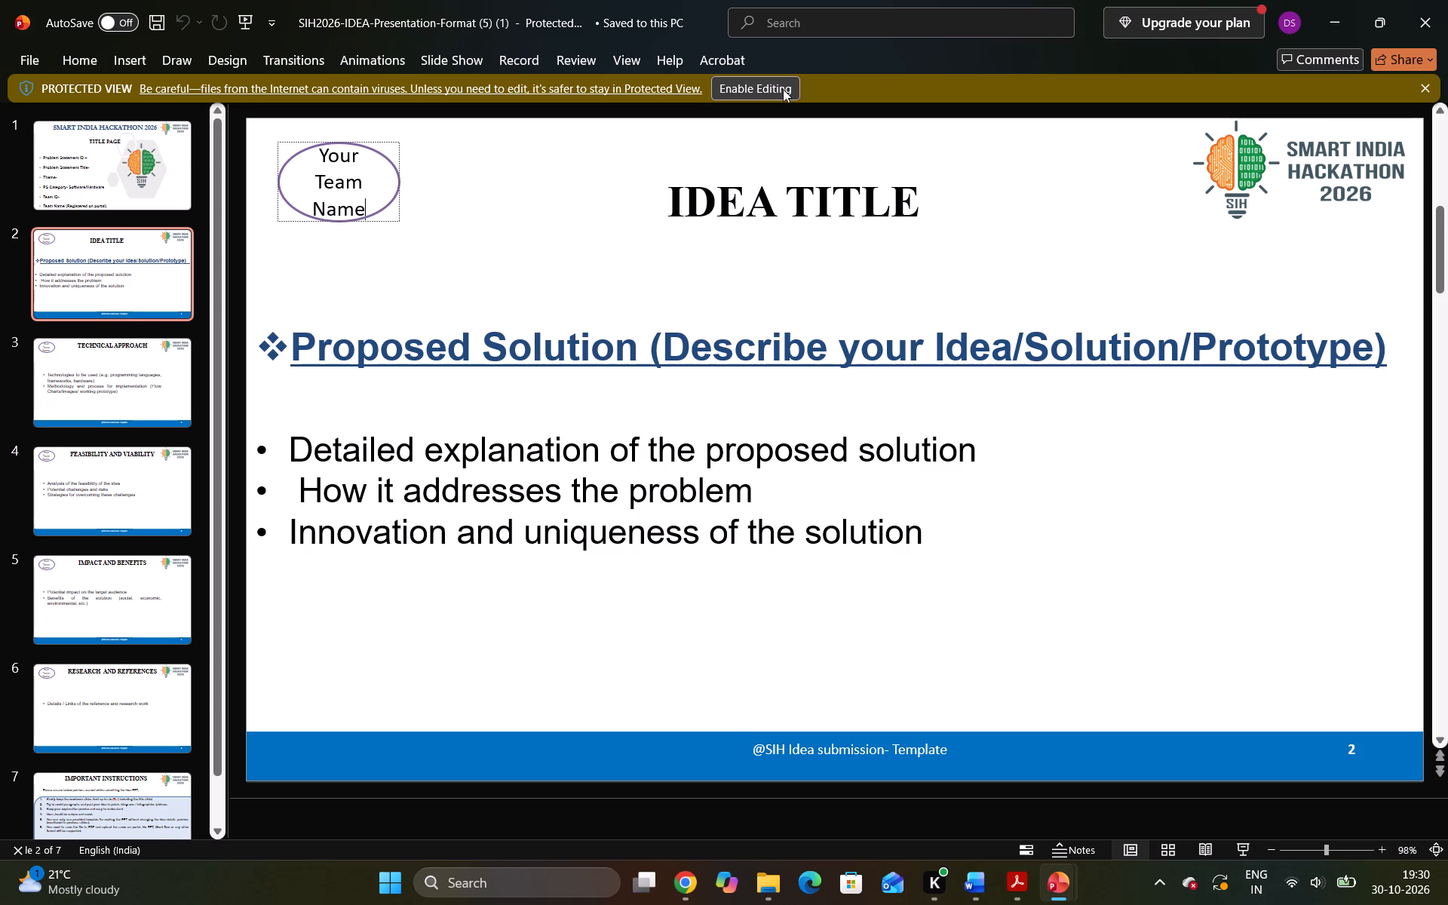
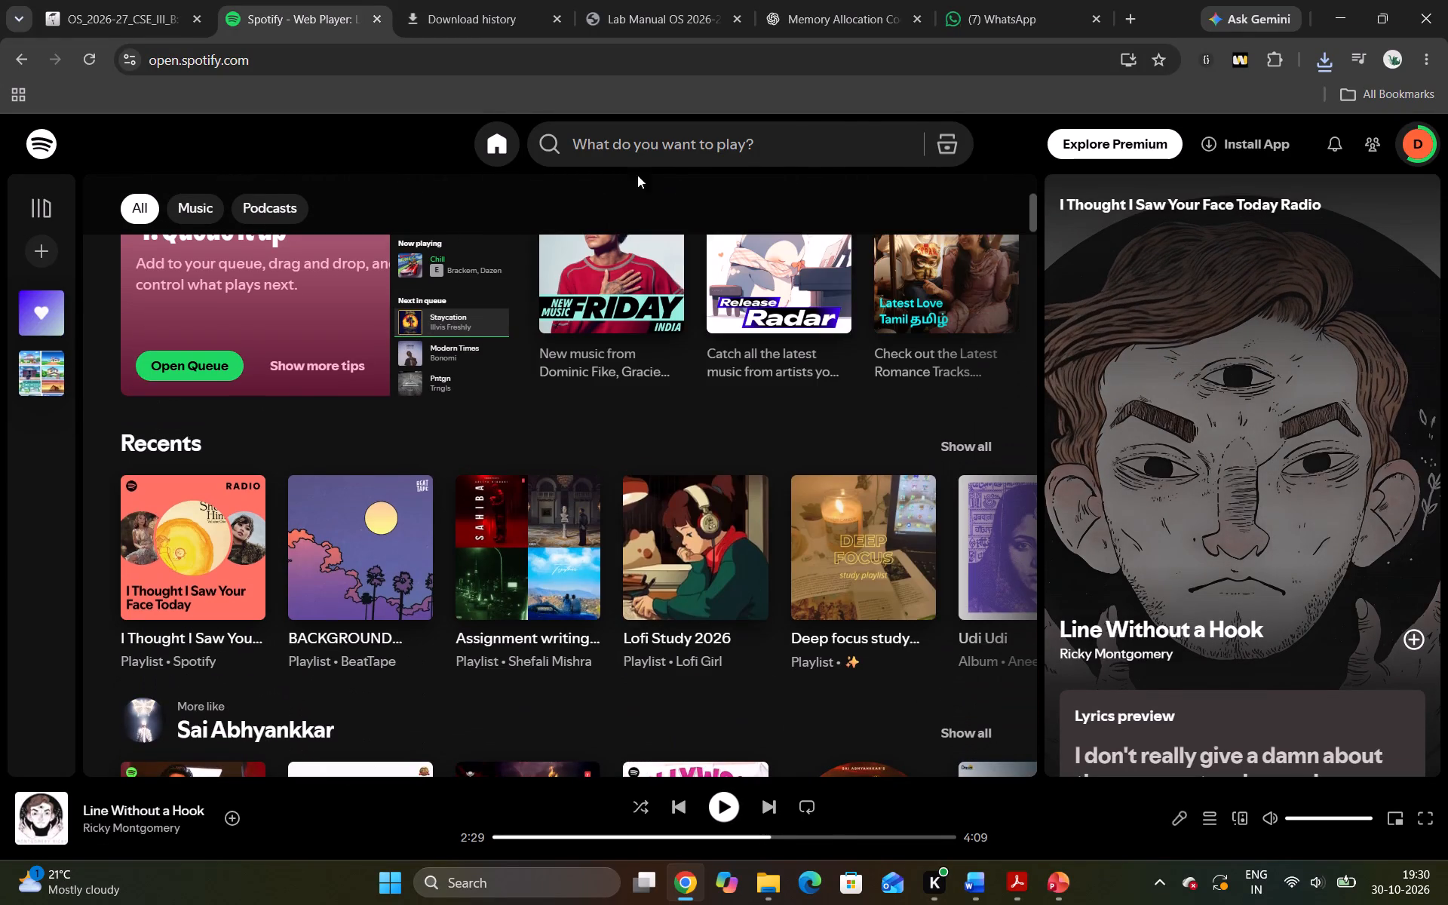
Search Spotify for "tera" and play the song Tera Naam Doon (From "Entertainment").
click(628, 153)
text(ter)
key(a)
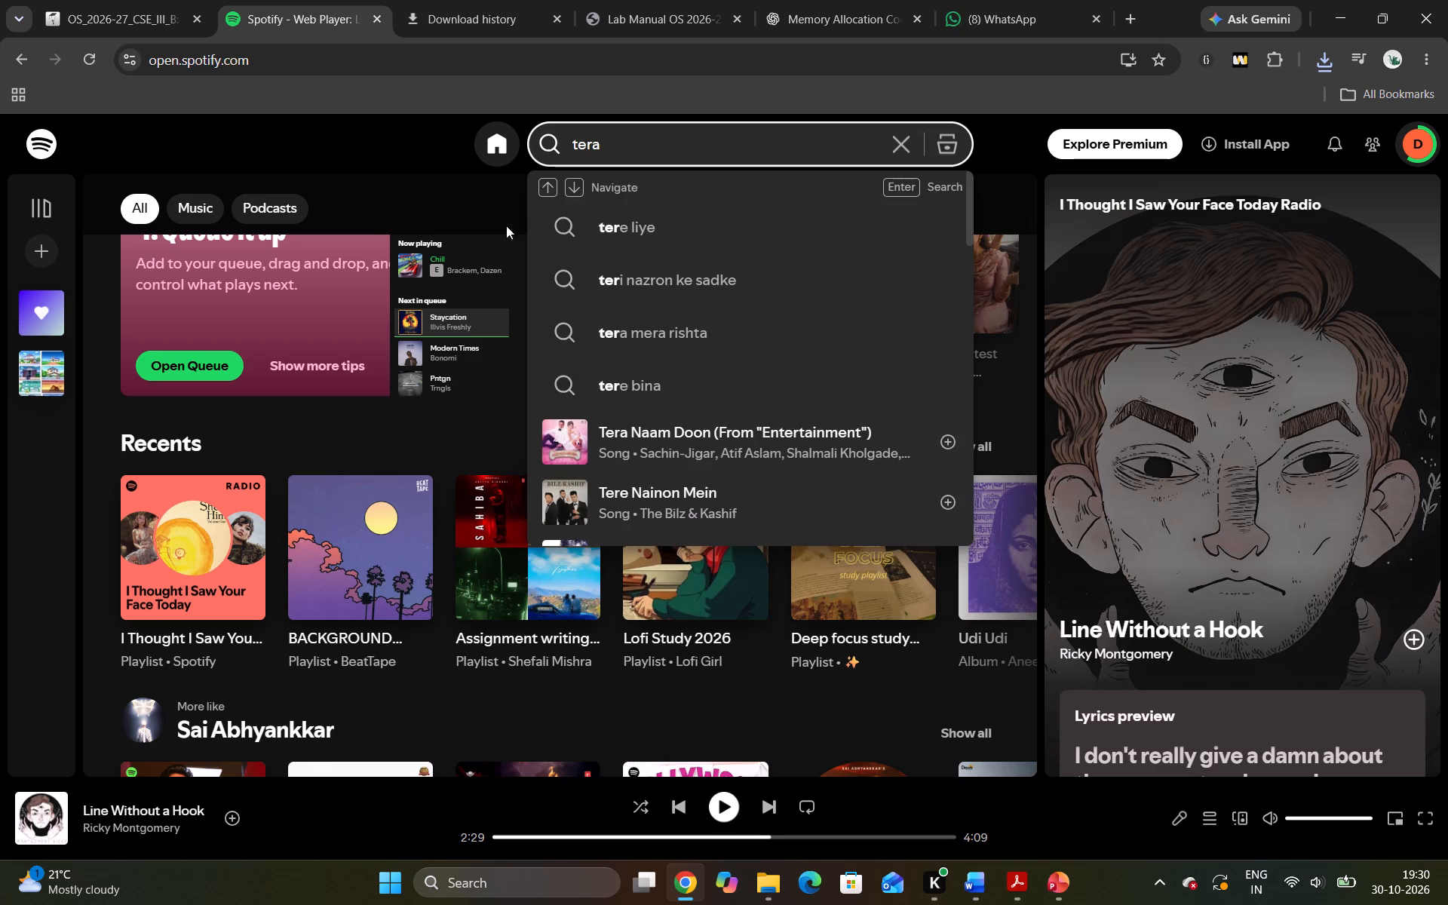
click(557, 440)
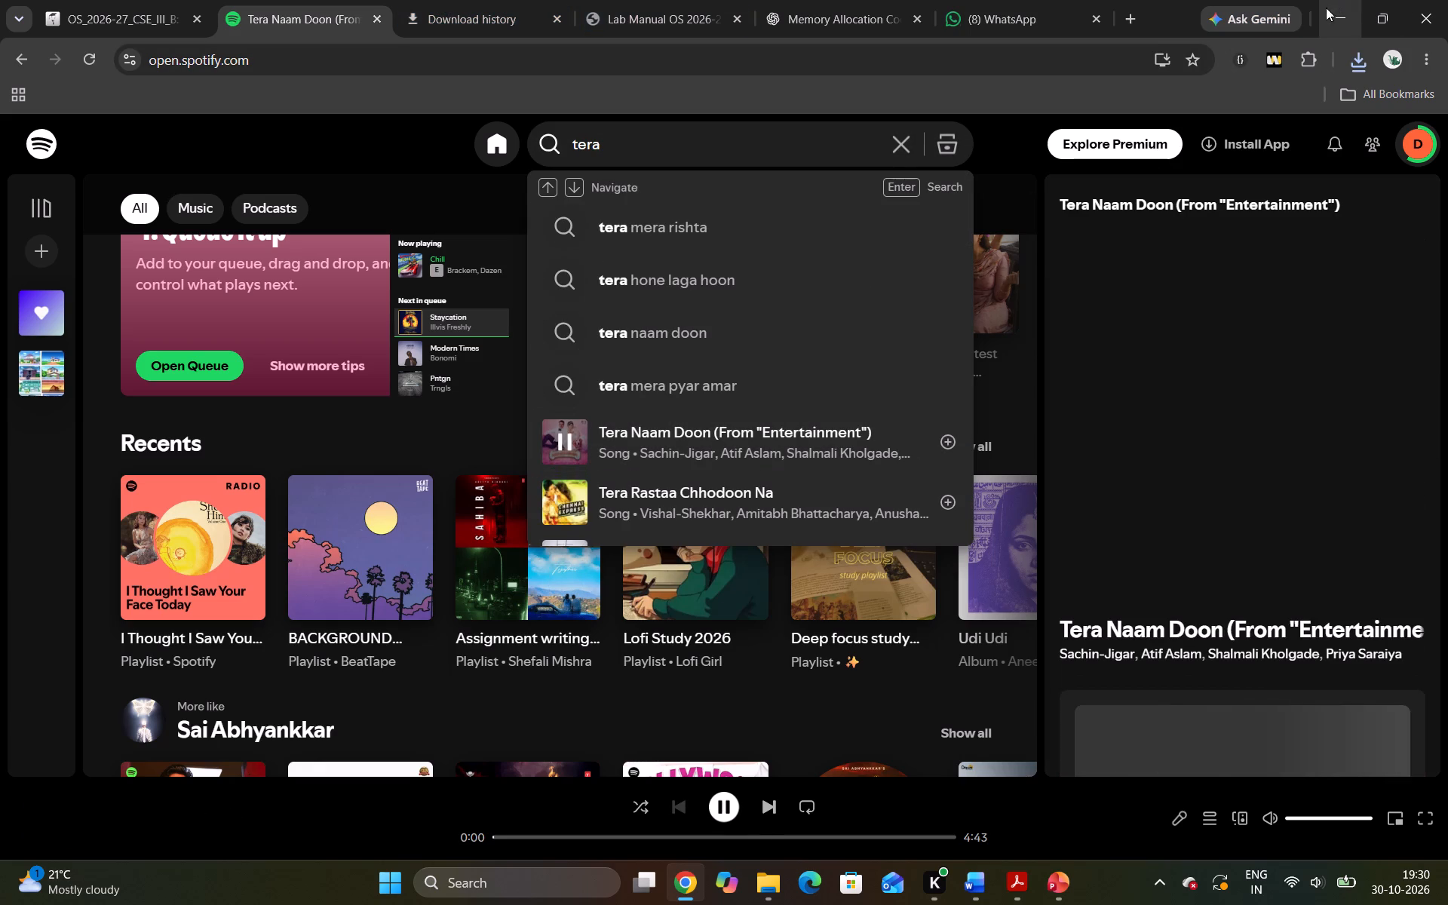
Switch to the SIH2026-IDEA-Presentation-Format deck in PowerPoint and delete the Proposed Solution heading and its bullets from slide 2.
click(1338, 10)
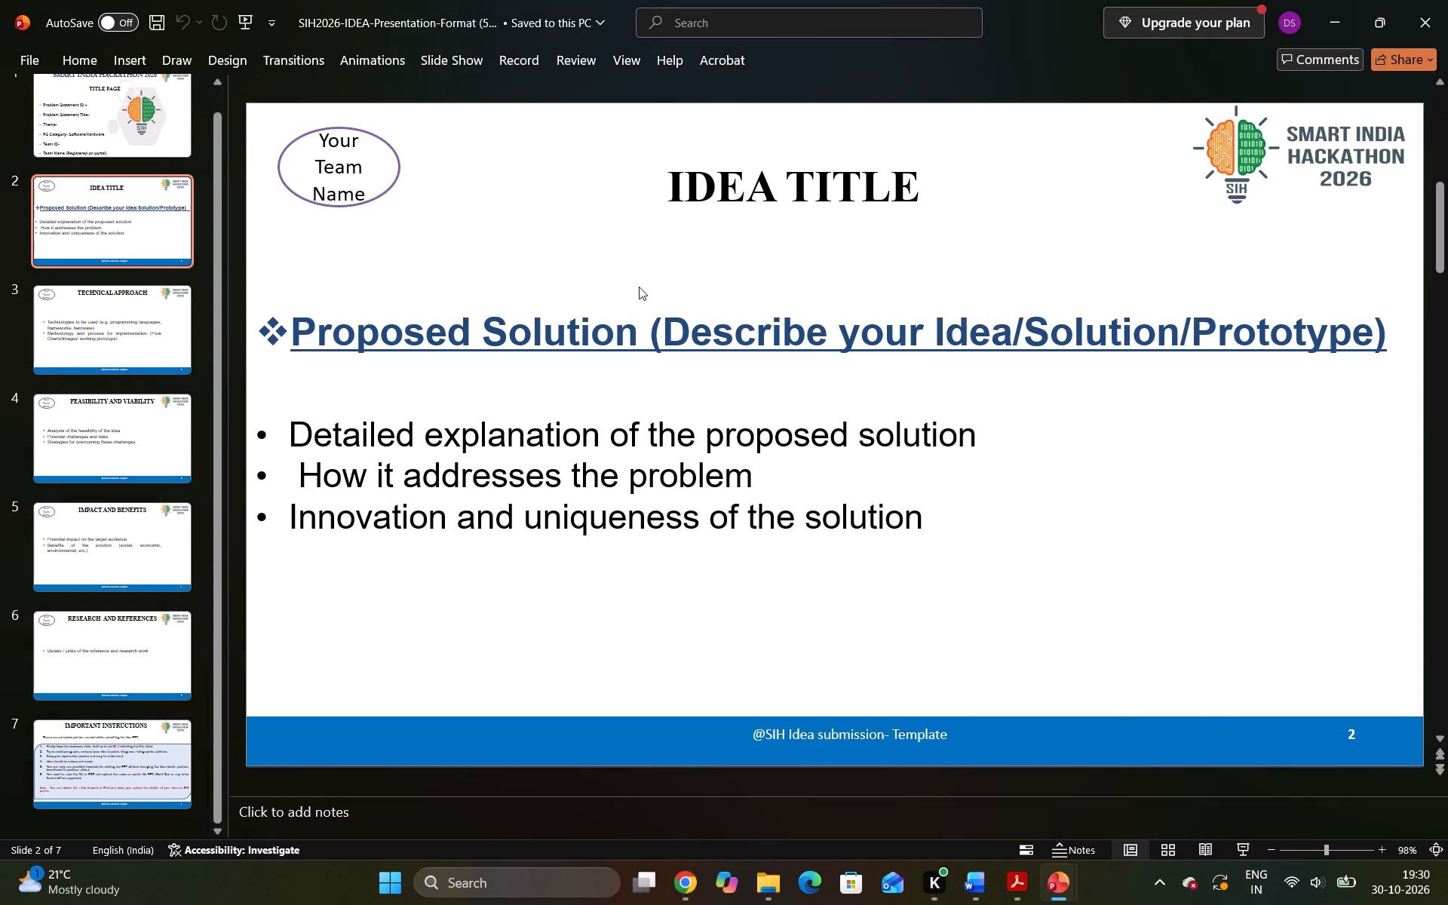
drag(929, 520, 817, 466)
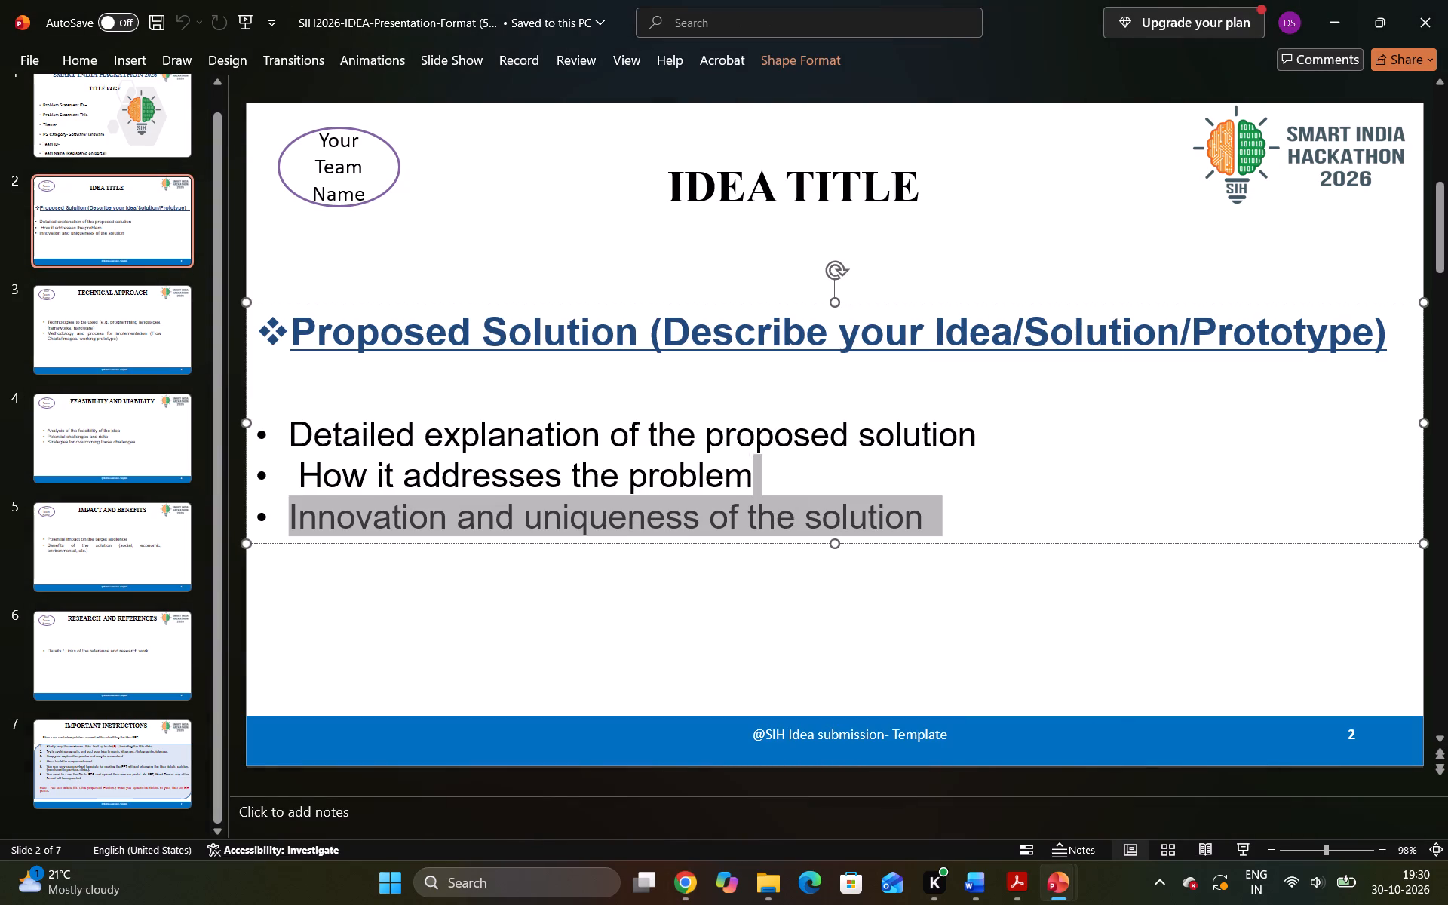
drag(817, 466, 265, 335)
key(BackSpace)
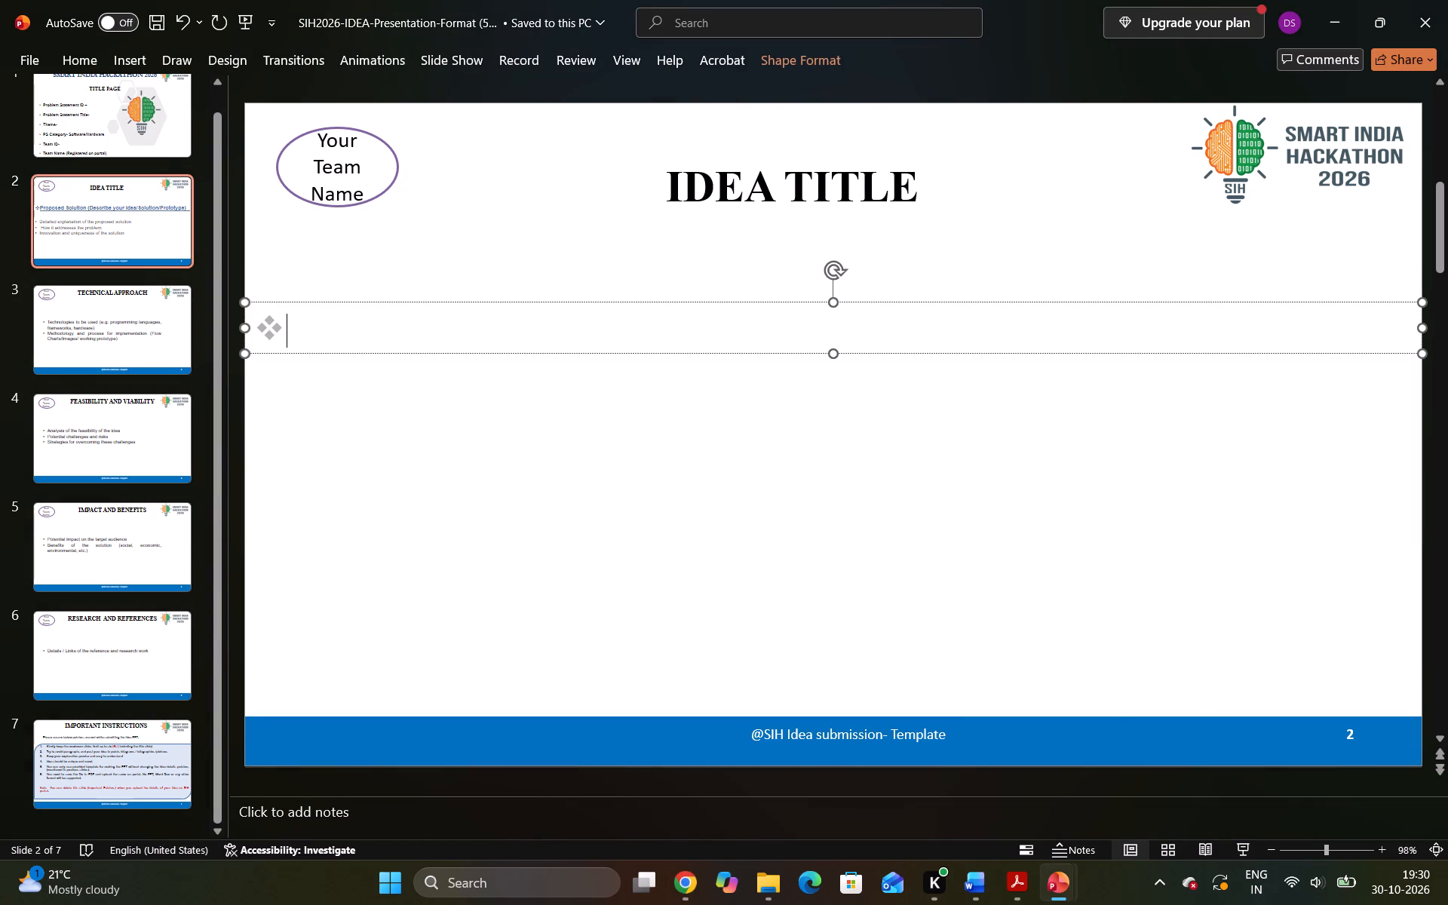
Replace the placeholder team name in slide 2's oval with "Code of Duty", putting "Duty" on its own line.
click(411, 195)
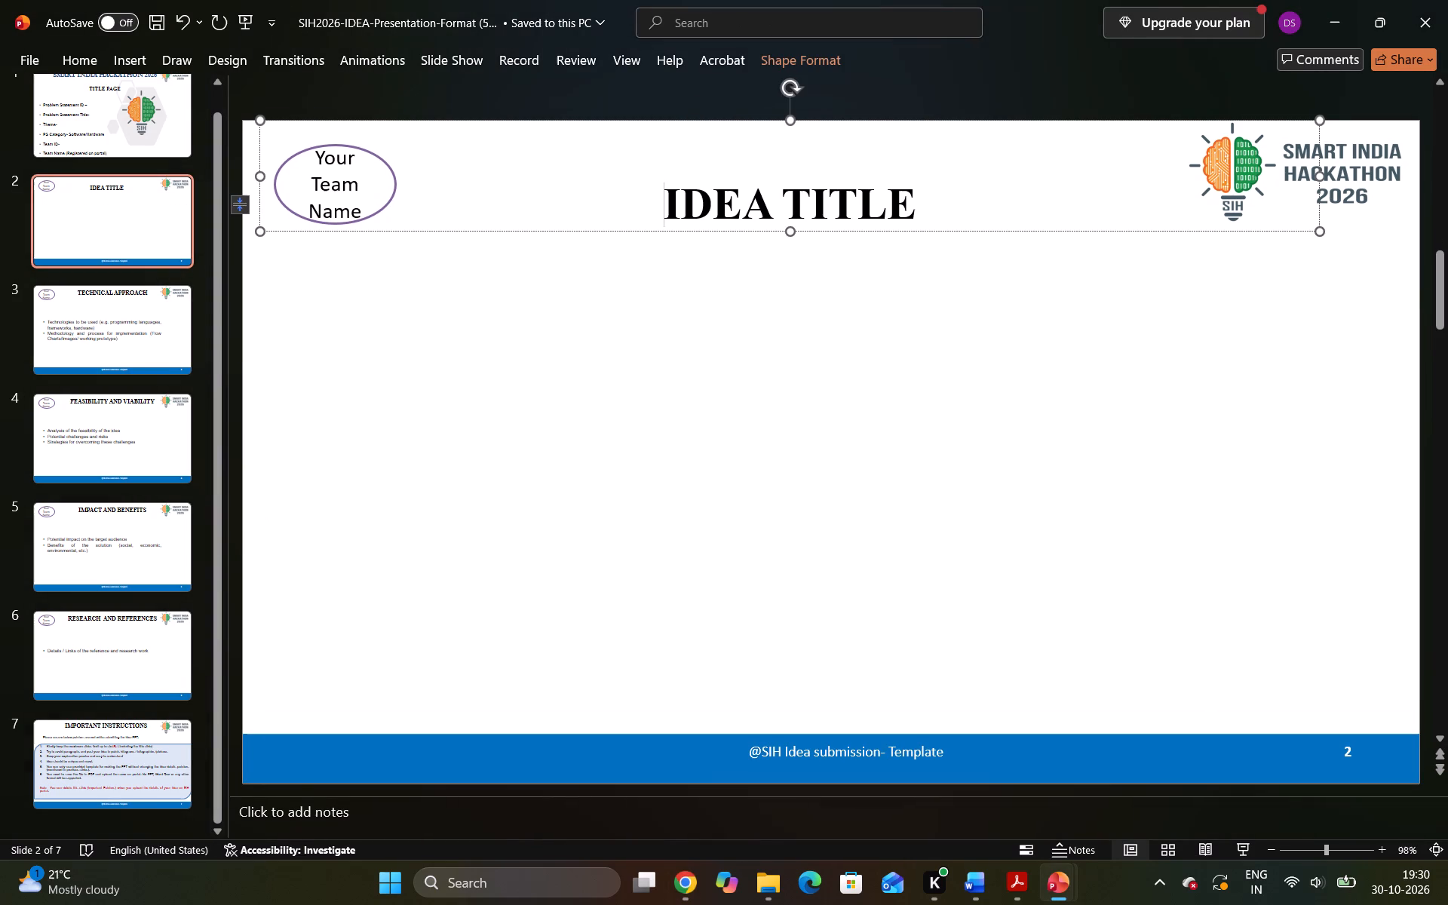
double_click(352, 219)
click(361, 211)
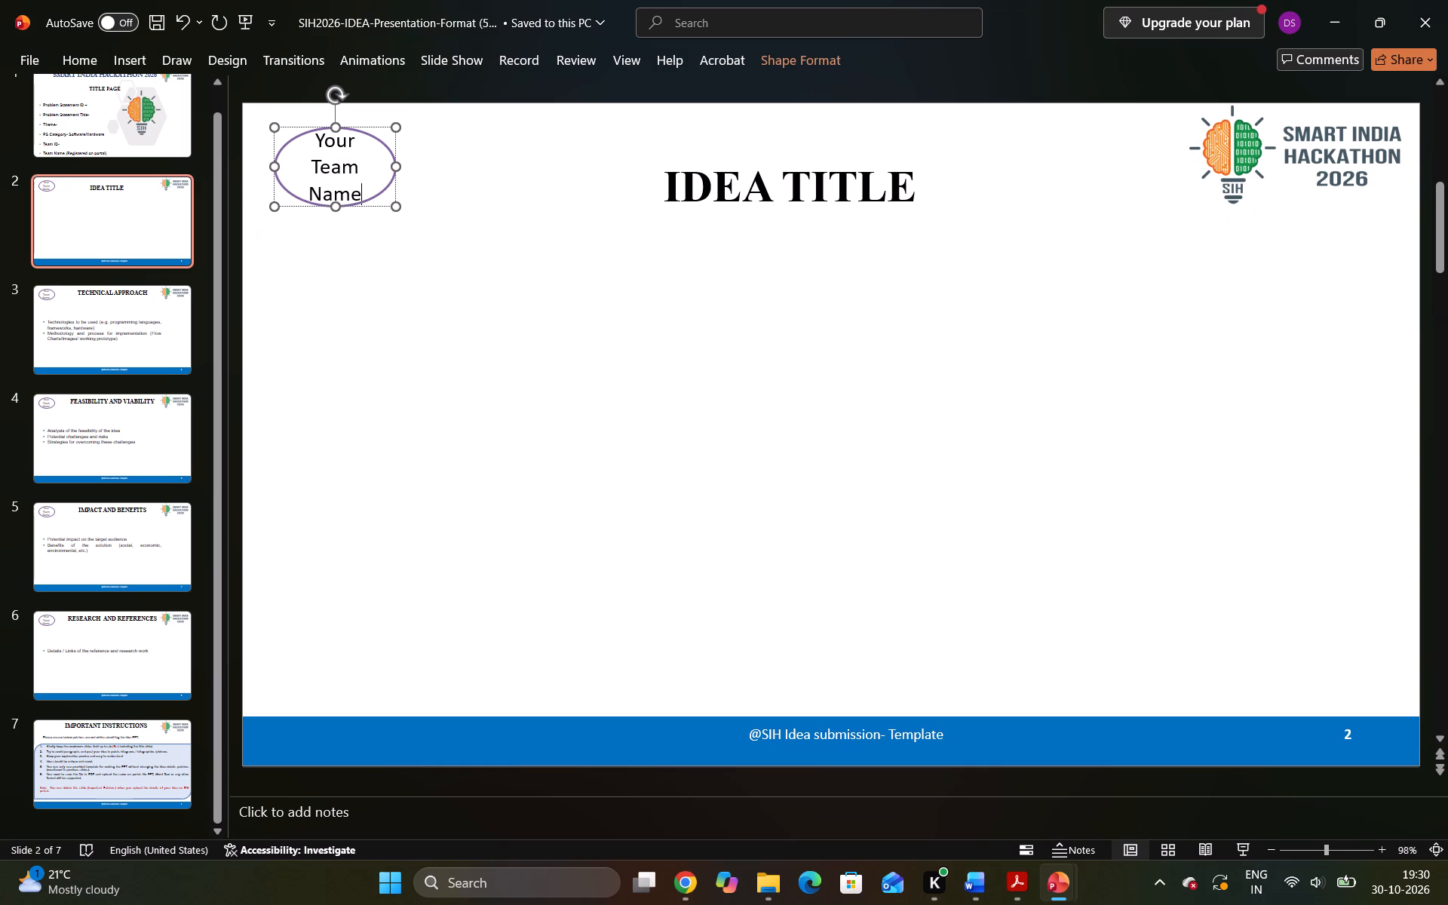
key(BackSpace)
key(BackSpace)
key(BackSpace)
key(BackSpace)
key(BackSpace)
key(BackSpace)
key(BackSpace)
key(BackSpace)
key(BackSpace)
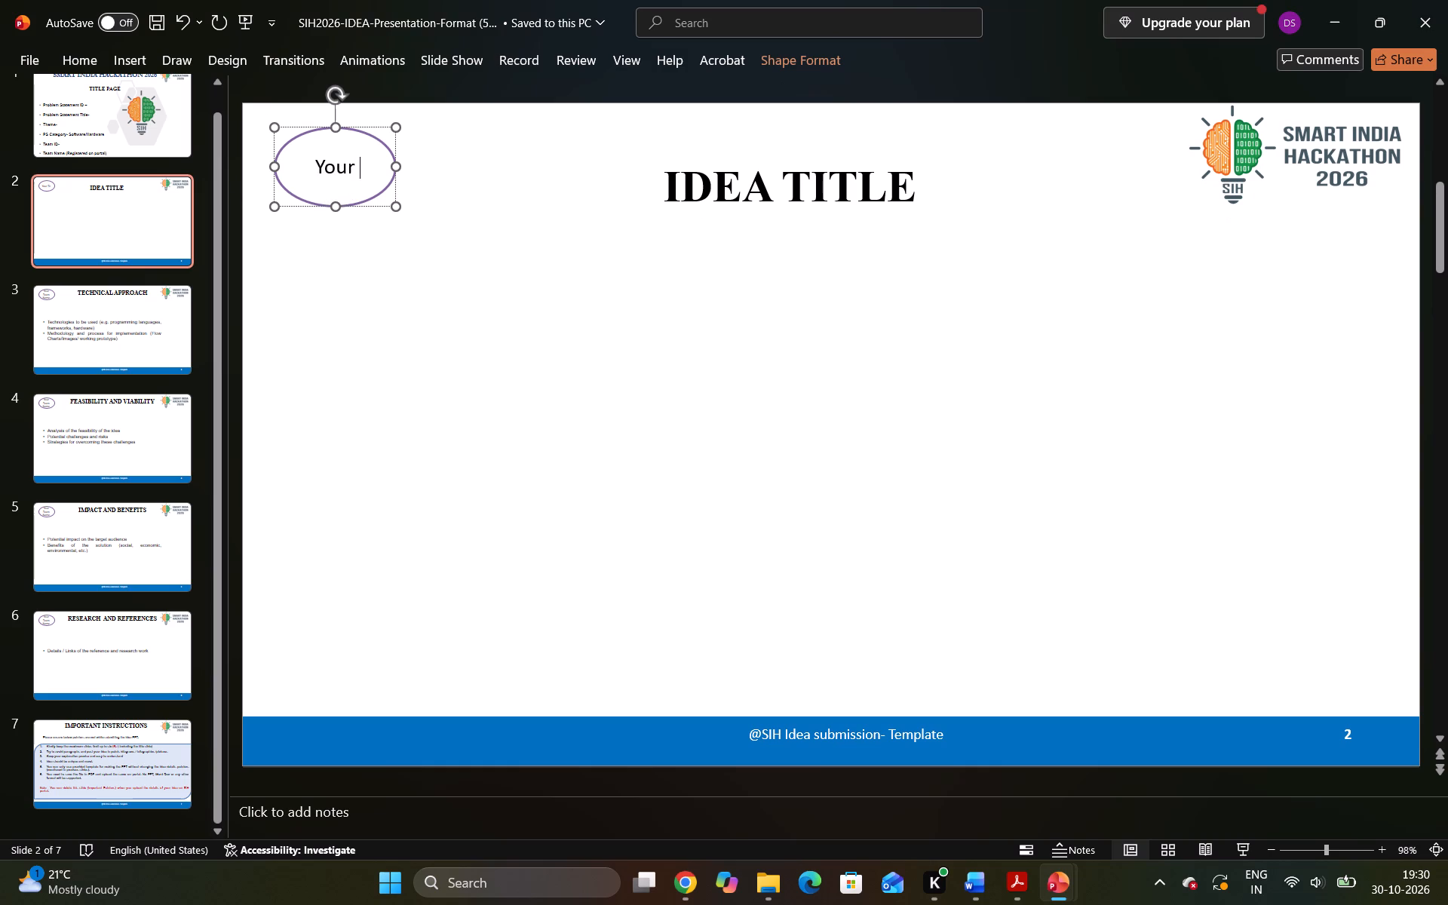
key(BackSpace)
key(BackSpace)
key(BackSpace)
key(BackSpace)
key(BackSpace)
key(shift+c)
text(ode of)
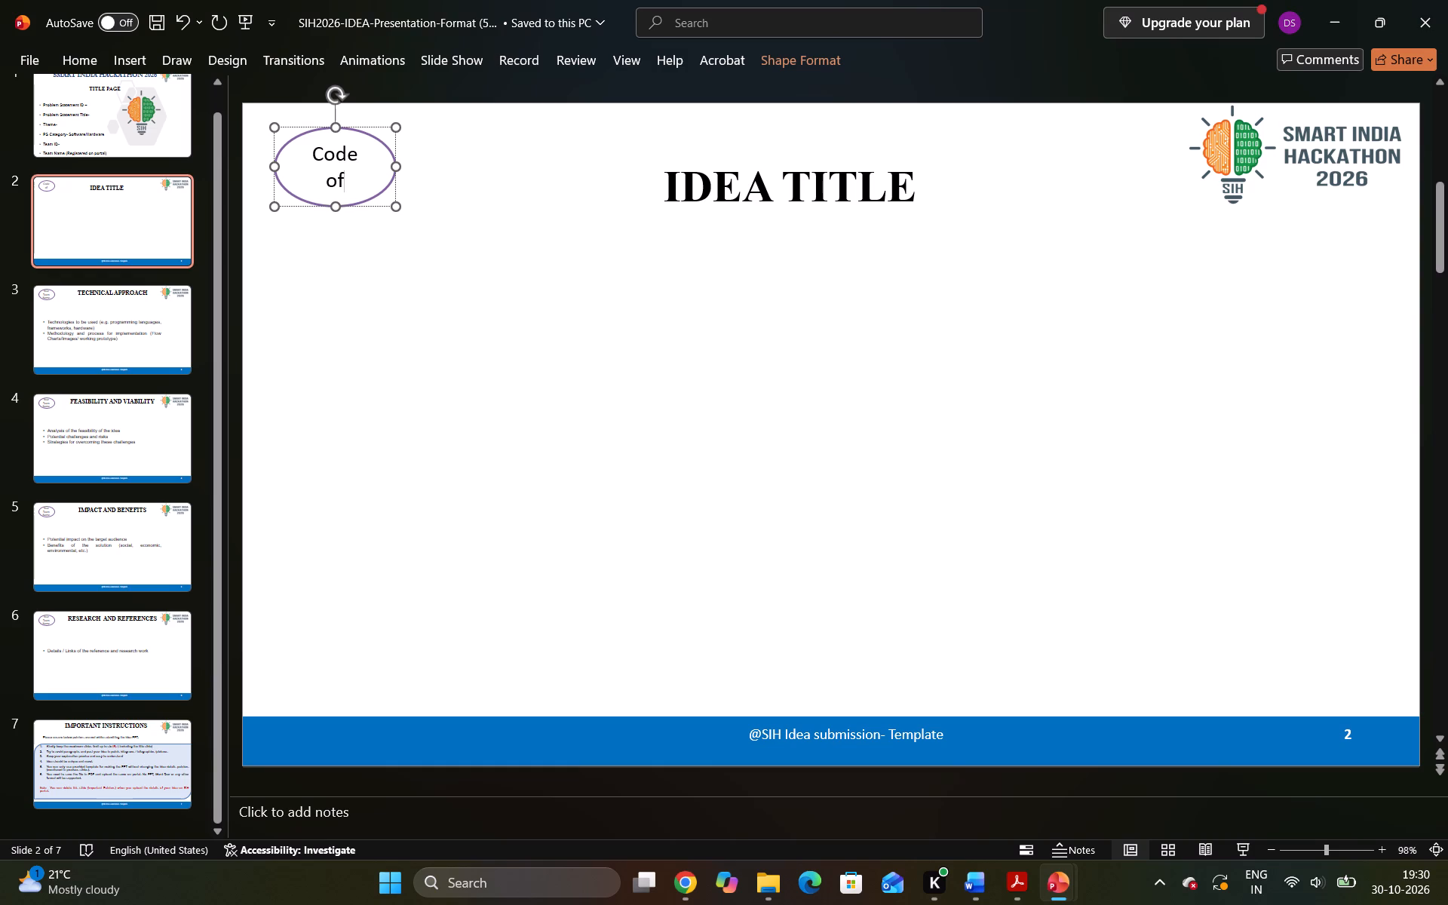
key(space)
key(BackSpace)
key(shift+Return)
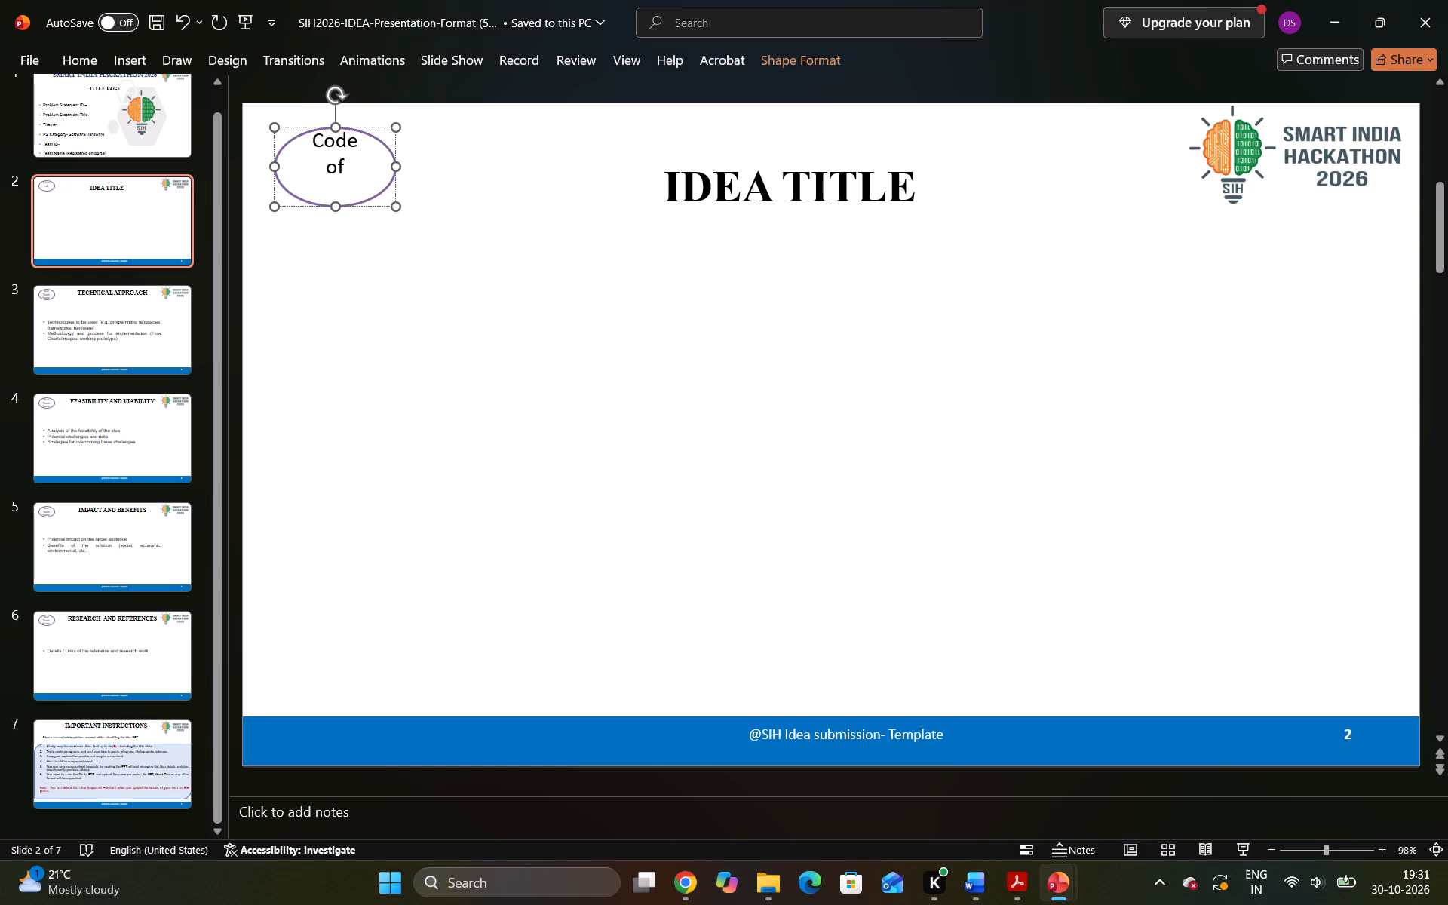
text(Duty)
click(459, 311)
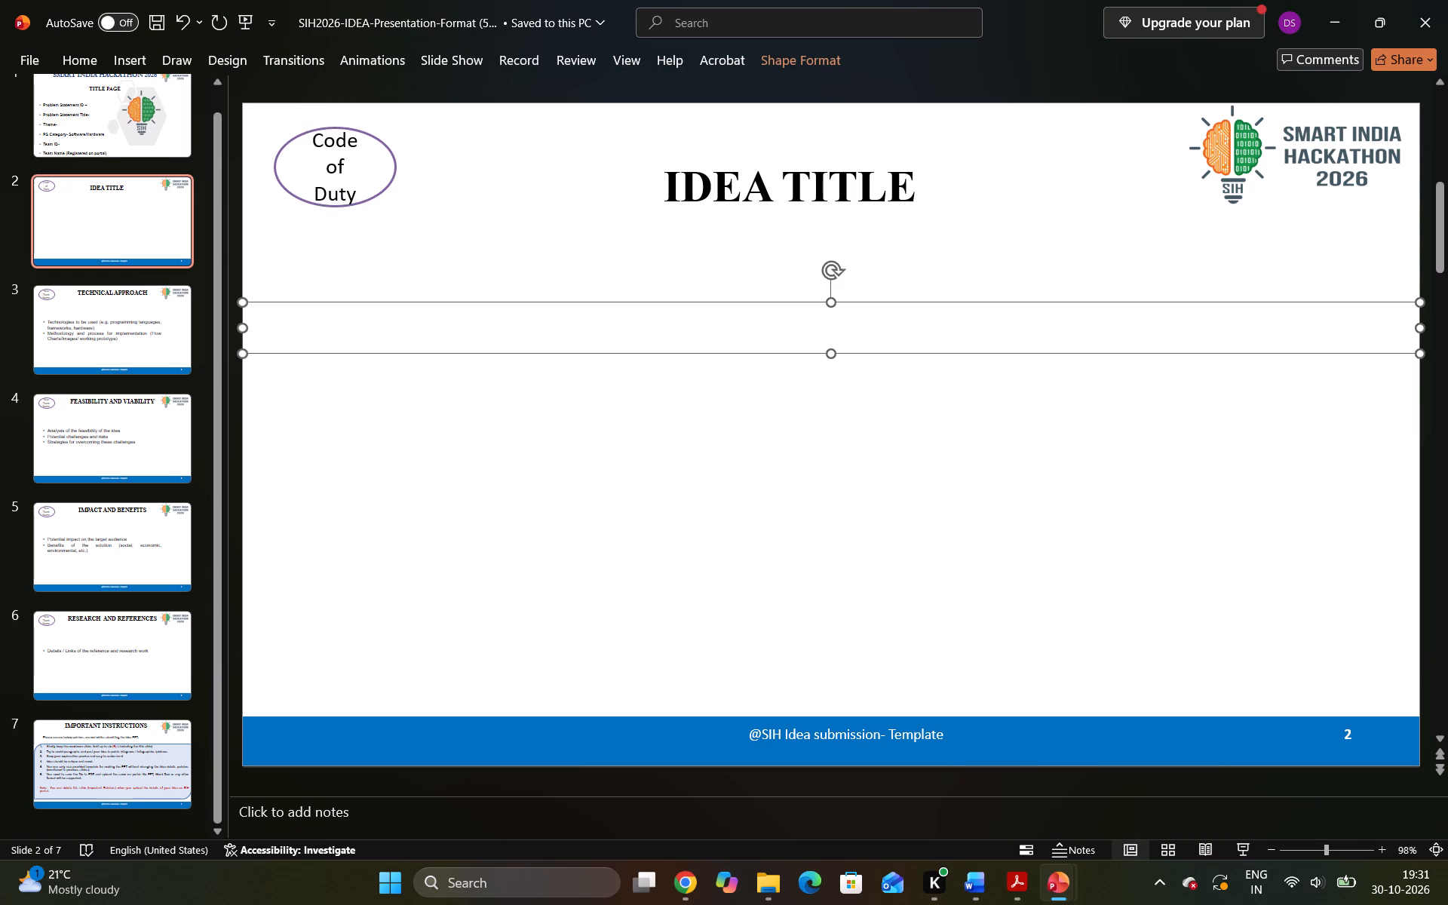
Delete the "IDEA TITLE" text from the title placeholder on slide 2.
click(937, 186)
click(906, 184)
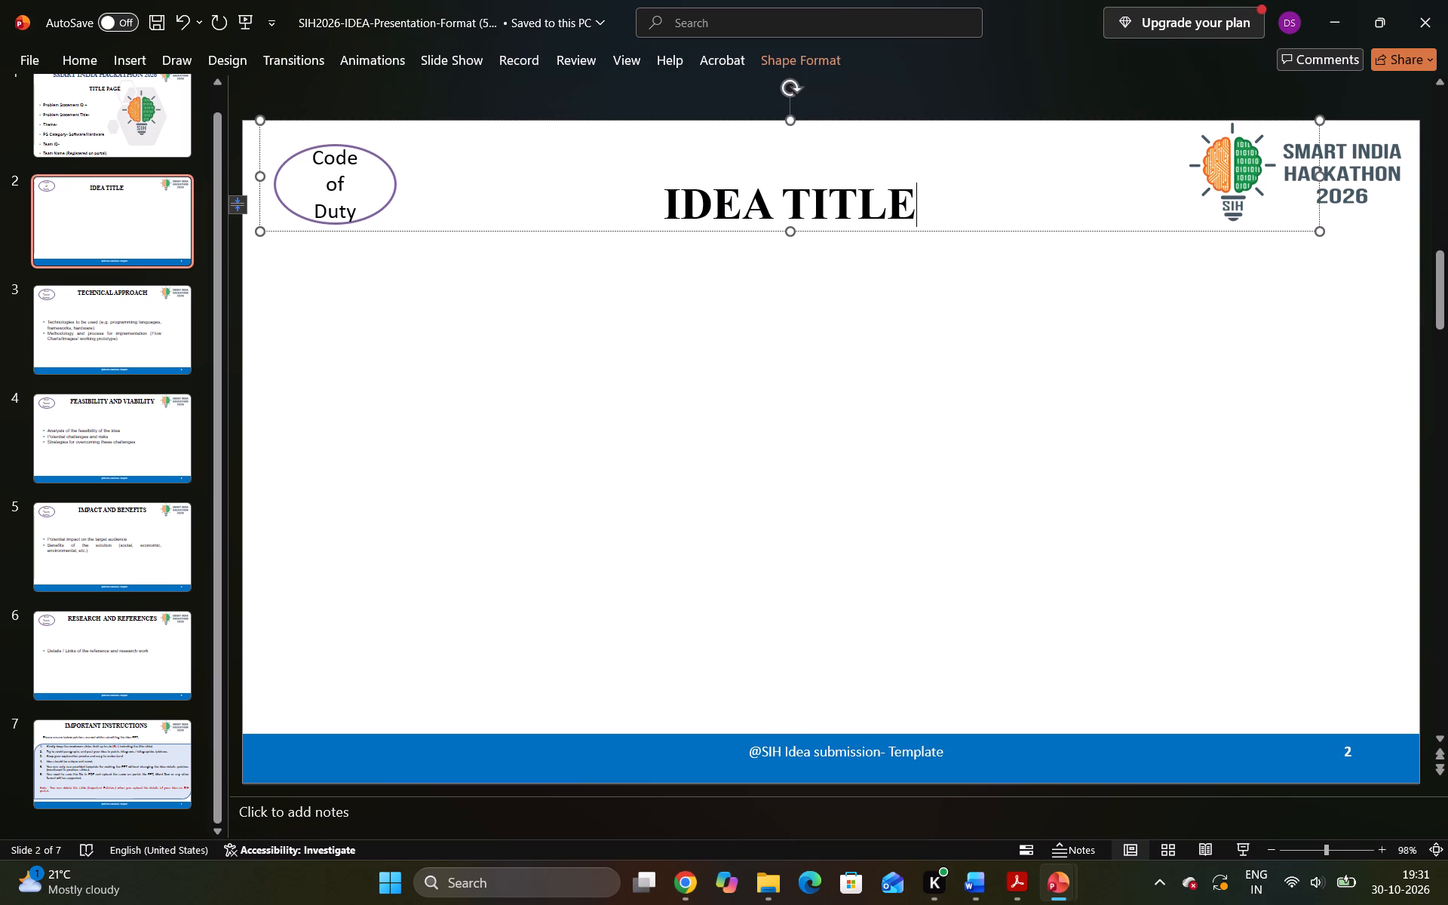
key(BackSpace)
key(BackSpace)
key(BackSpace)
key(BackSpace)
key(BackSpace)
key(BackSpace)
key(BackSpace)
key(BackSpace)
key(BackSpace)
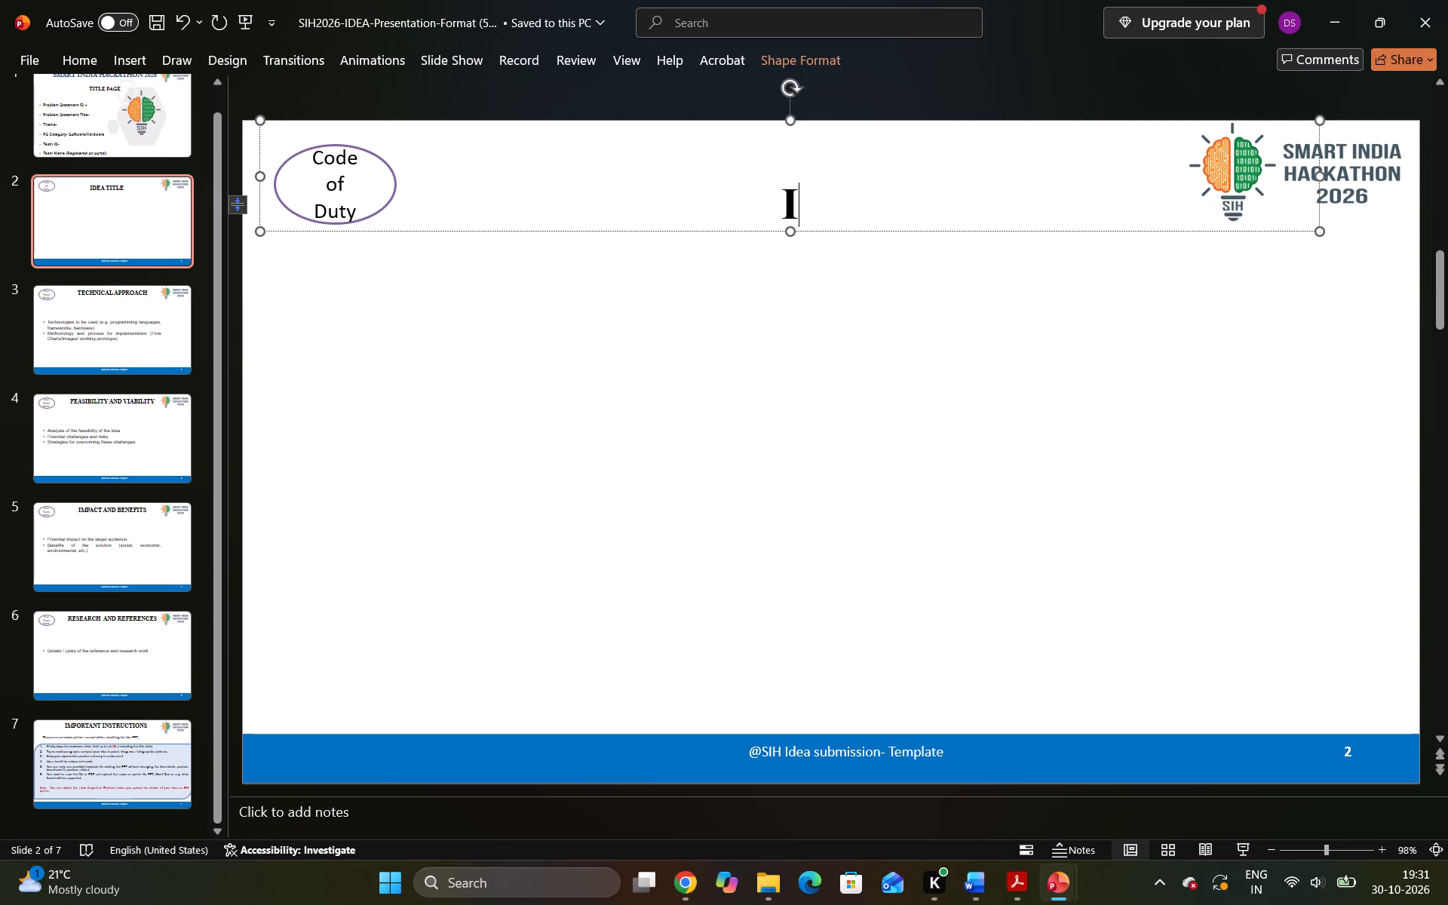
key(BackSpace)
Close the OS lab PDF window and switch to the AICTE-NIYANTRAN (1) presentation.
click(1339, 8)
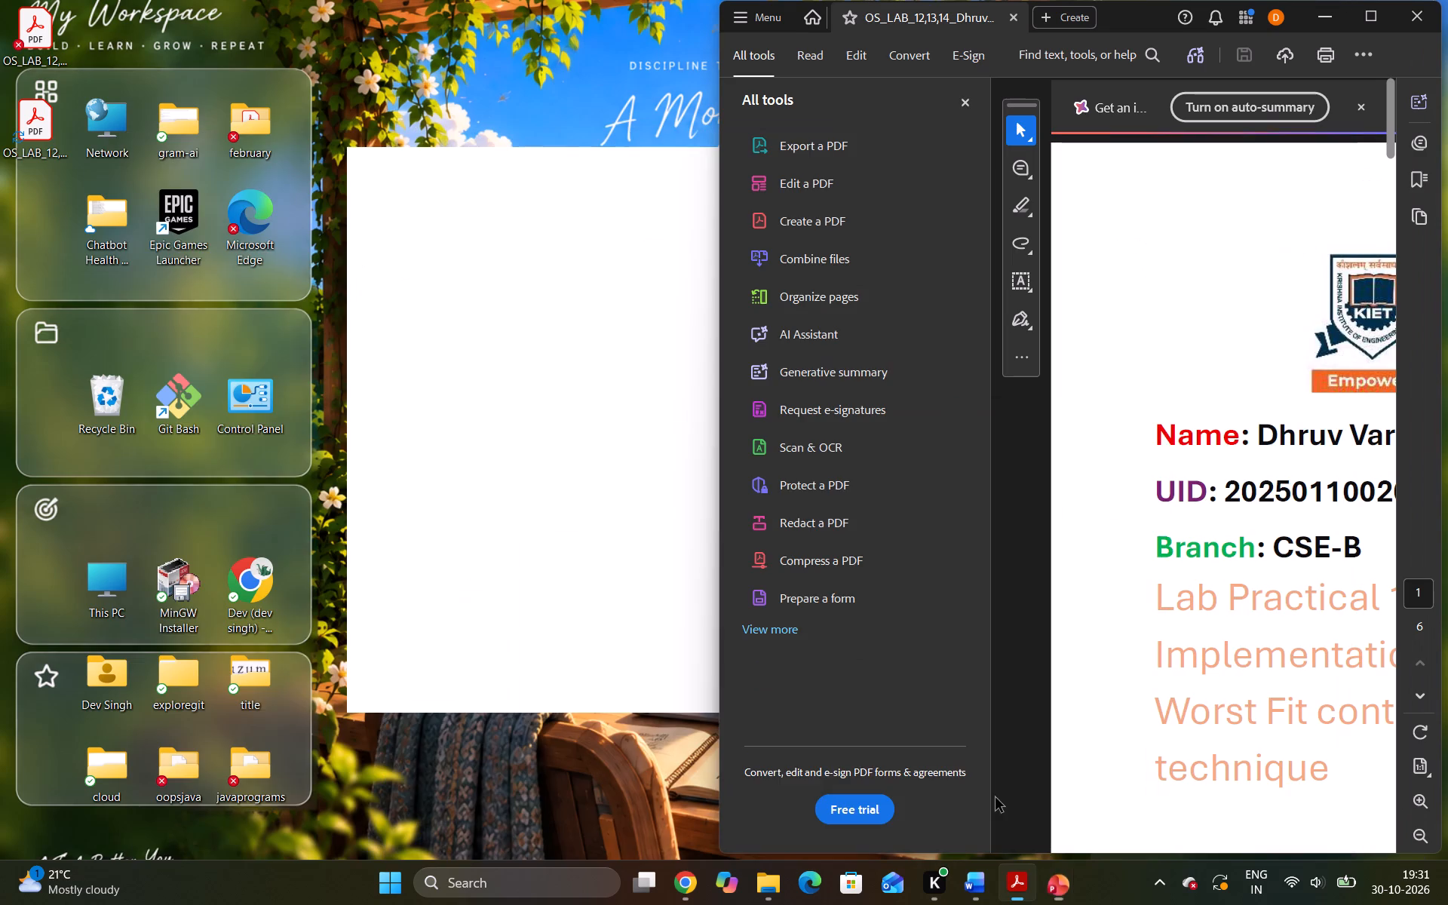
click(1447, 3)
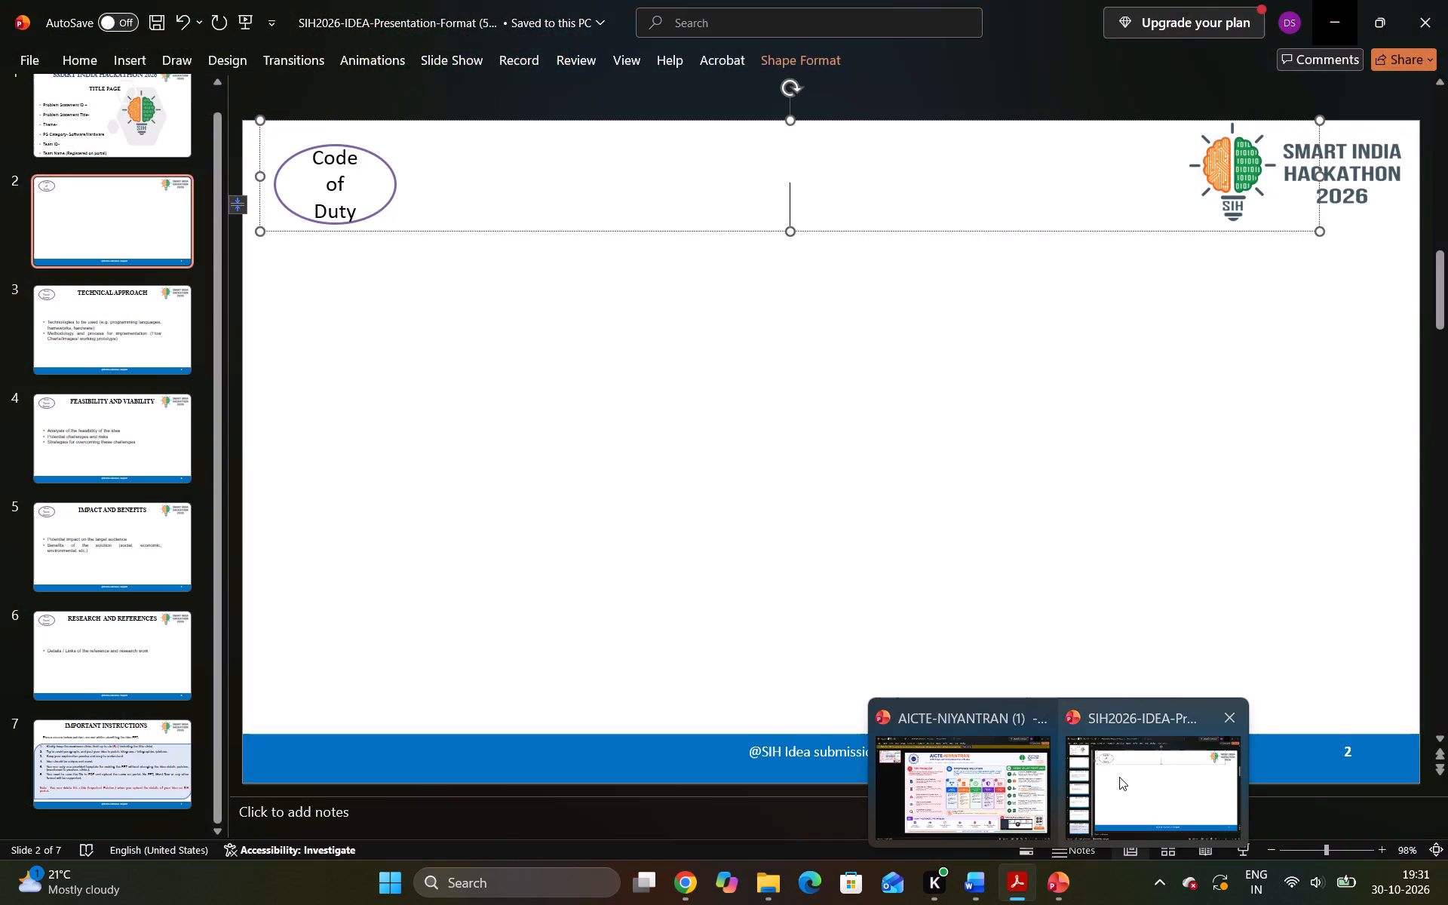
click(988, 816)
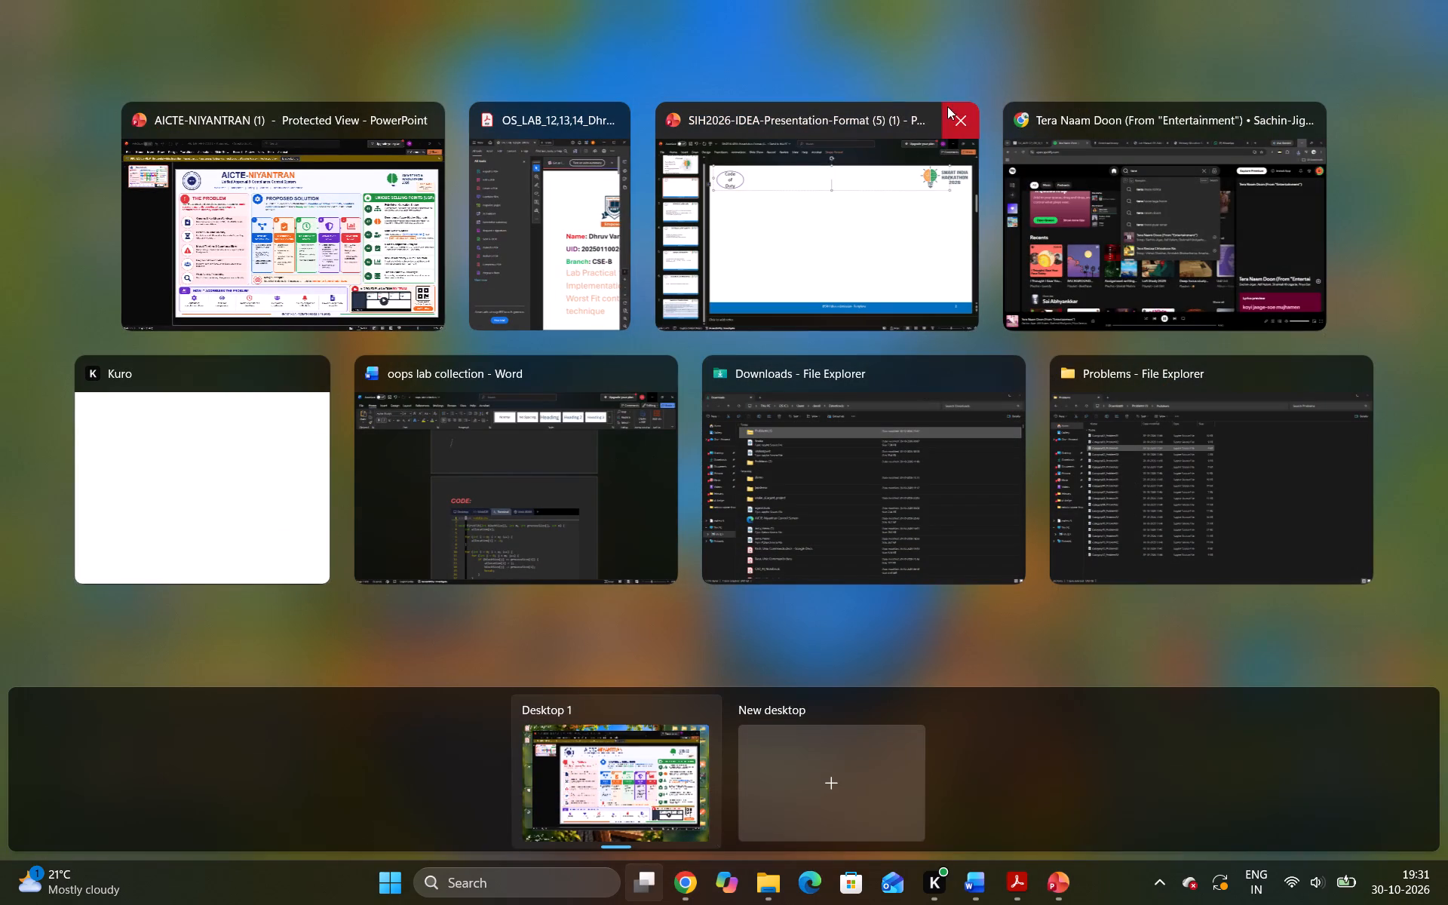
click(607, 116)
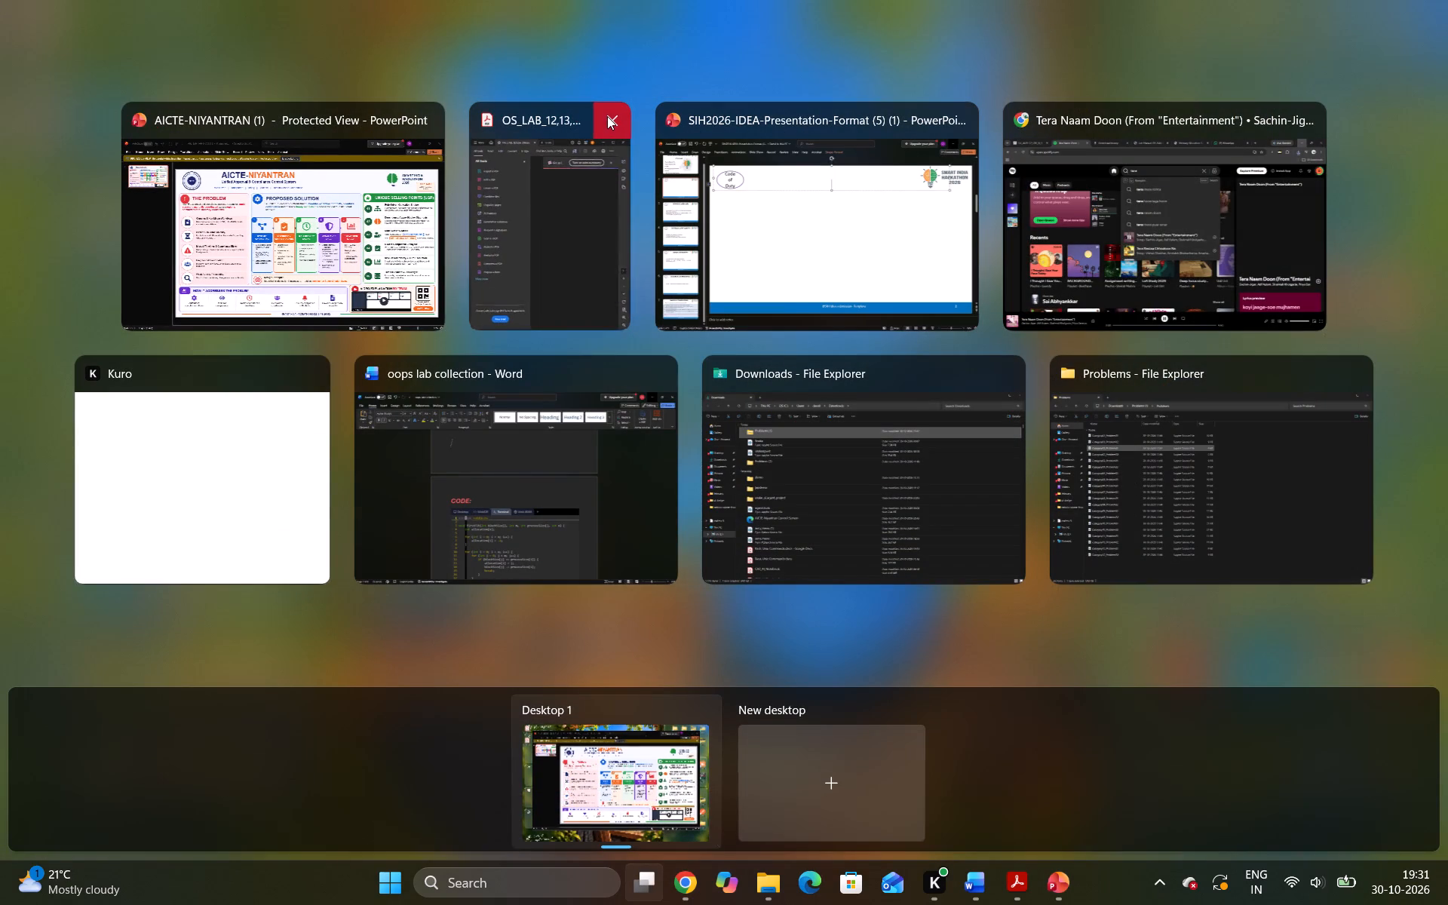
click(339, 262)
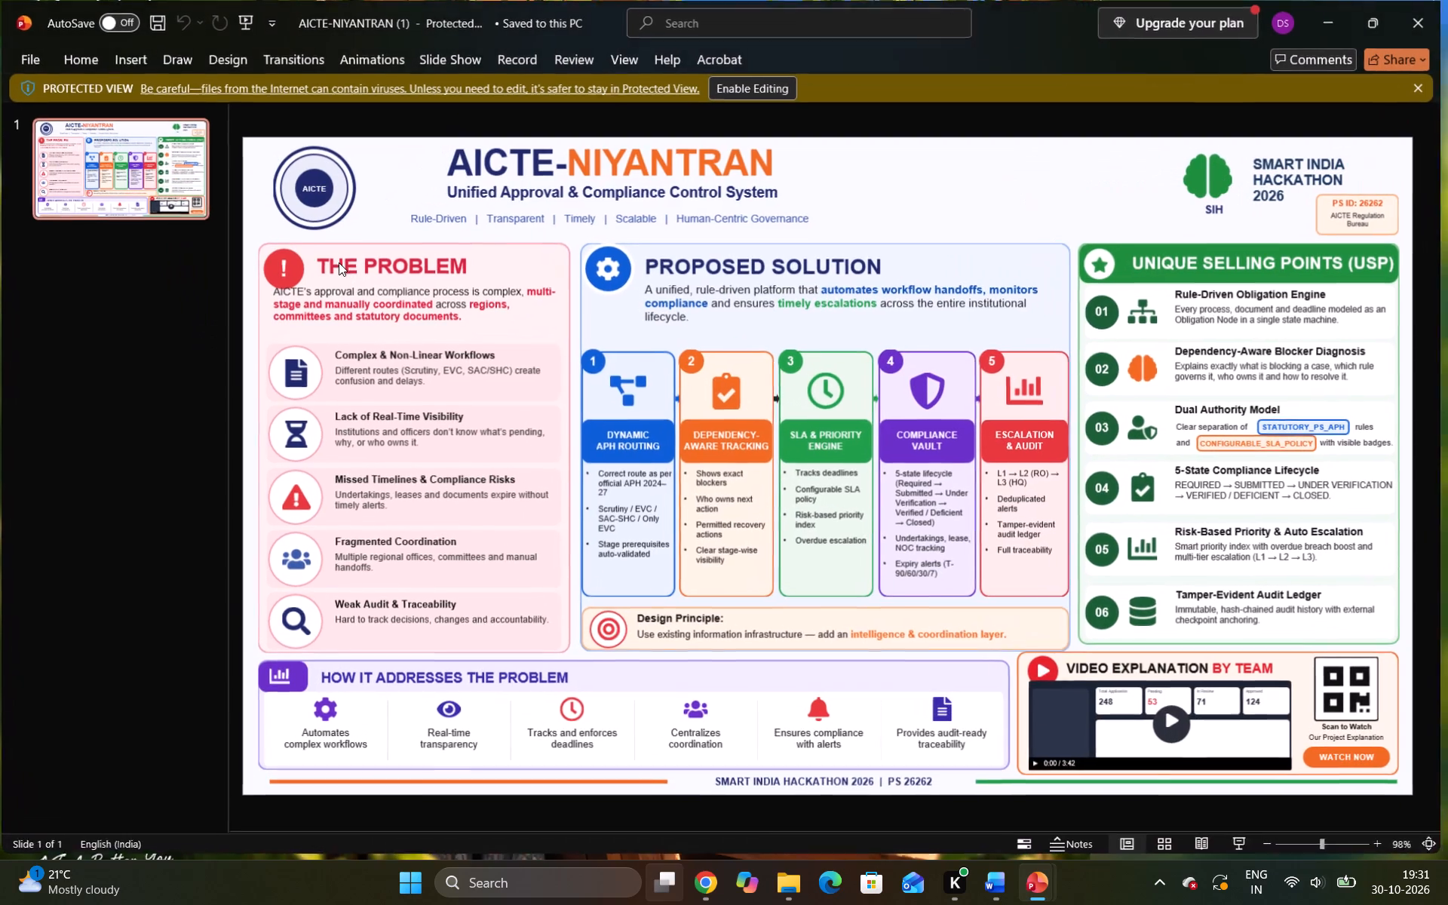
Copy the background frame of The Problem section from the AICTE-NIYANTRAN slide.
click(546, 278)
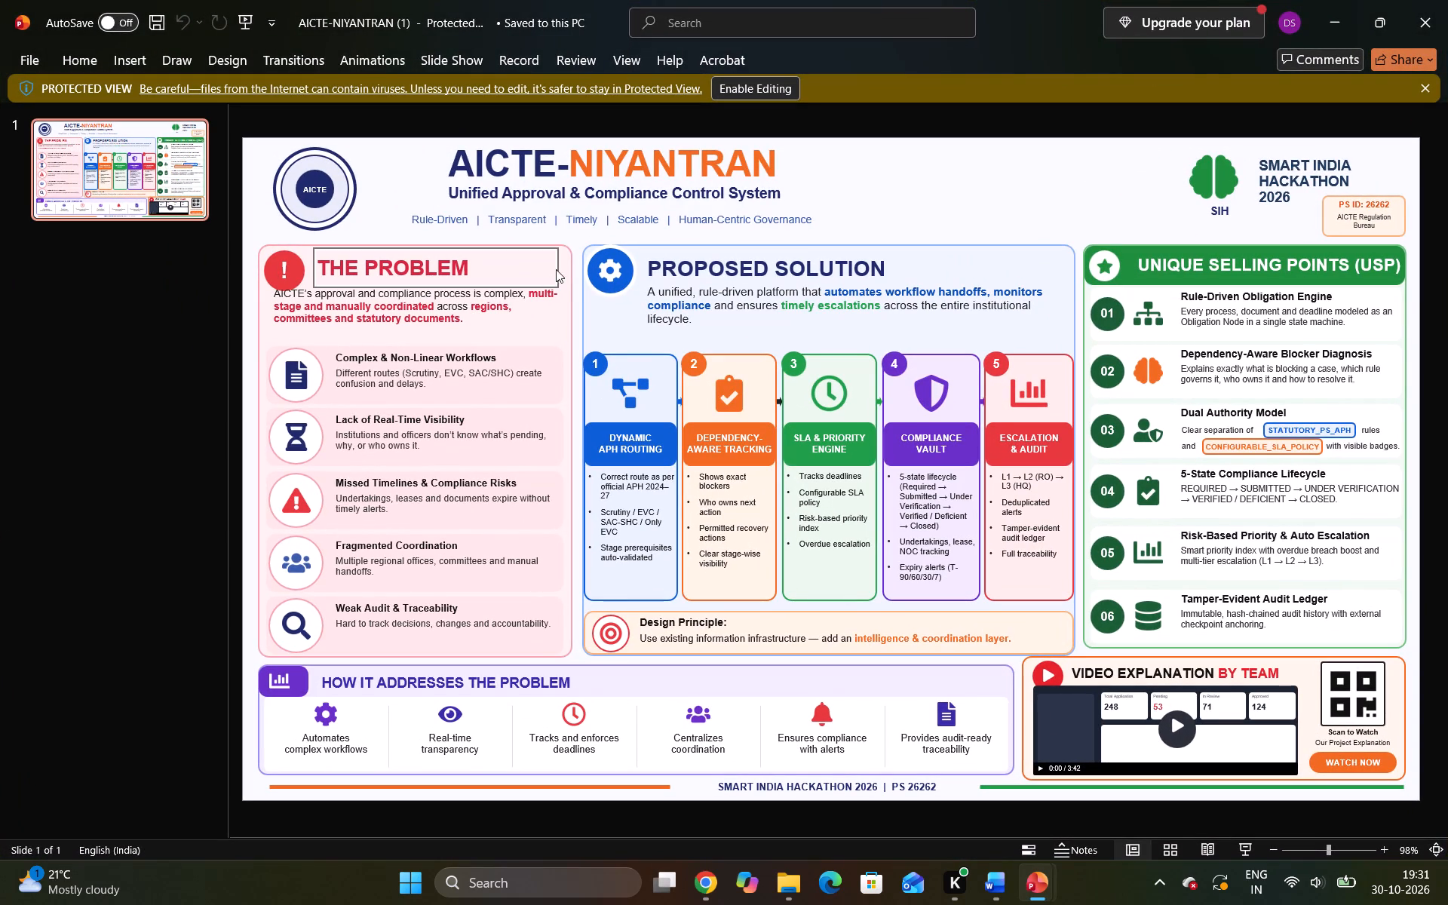
click(568, 275)
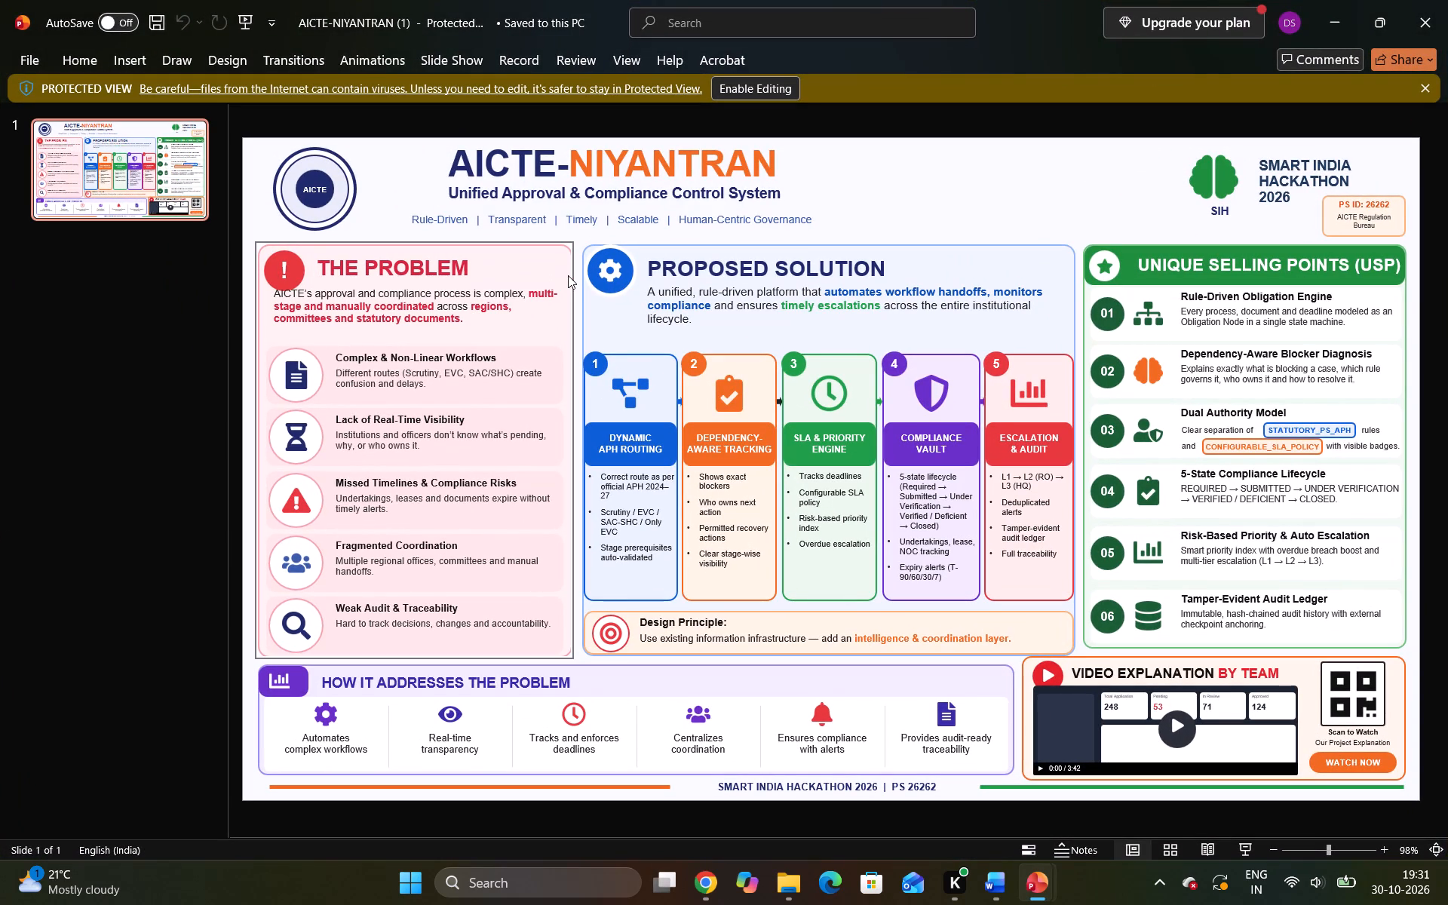
key(ctrl+c)
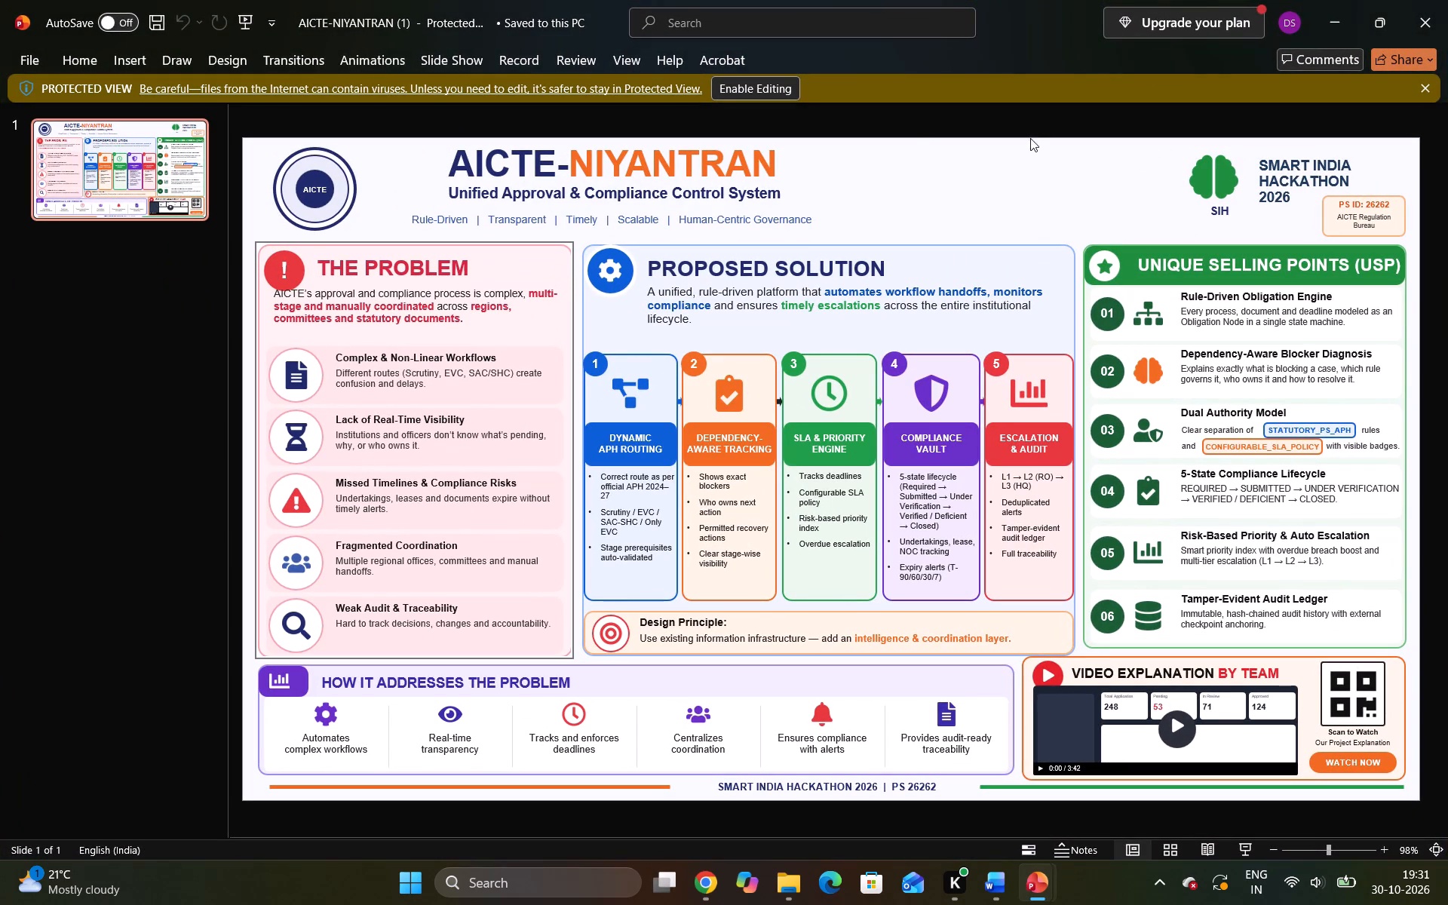
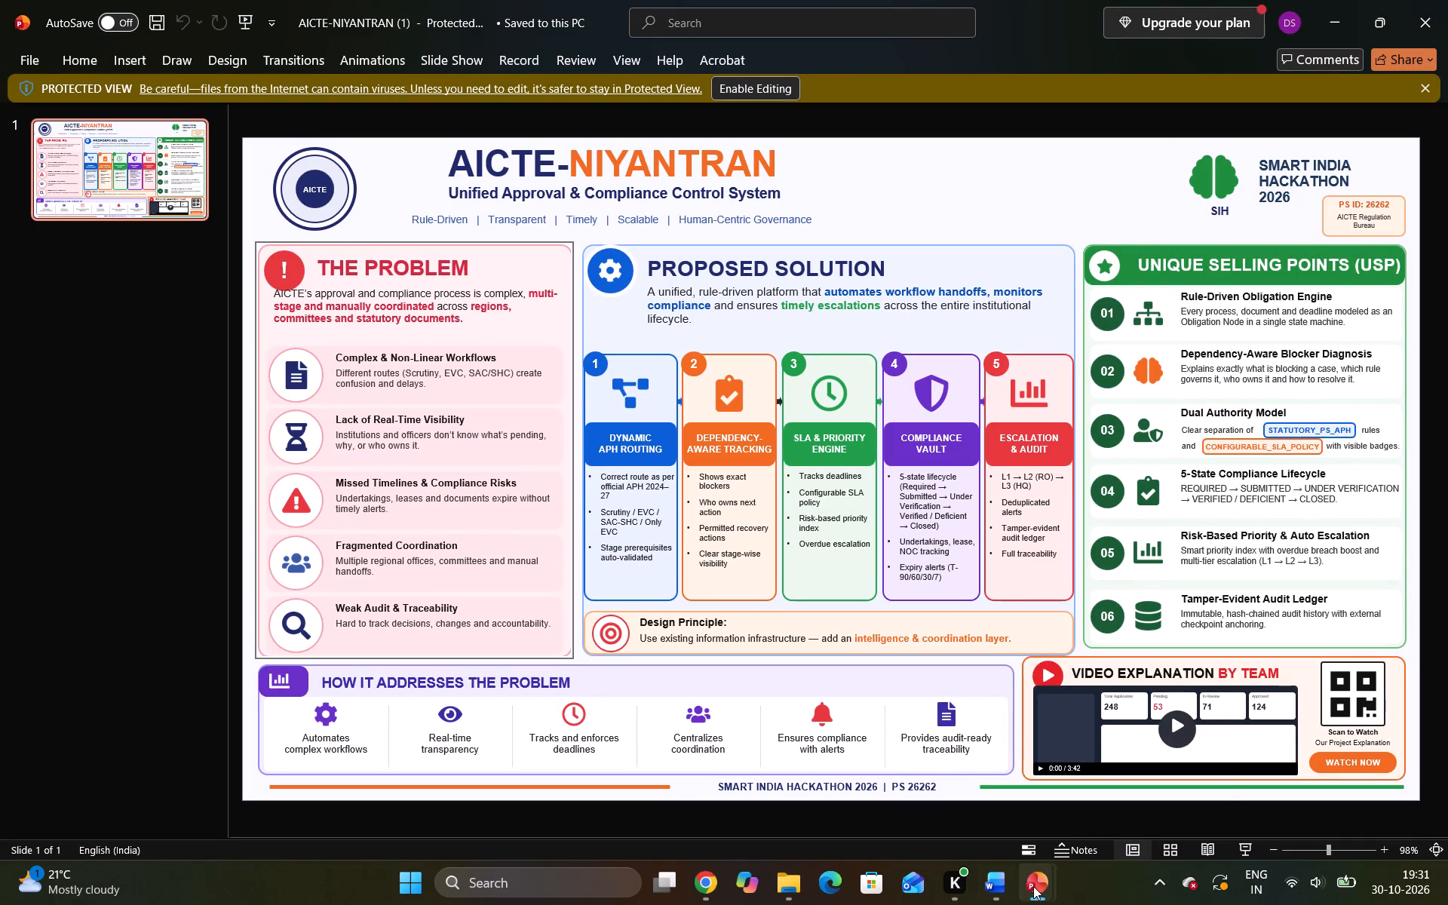
Paste the copied pink frame onto slide 2 of the SIH2026-IDEA-Presentation-Format file, placing it below the team-name oval and making it slightly taller.
click(1120, 777)
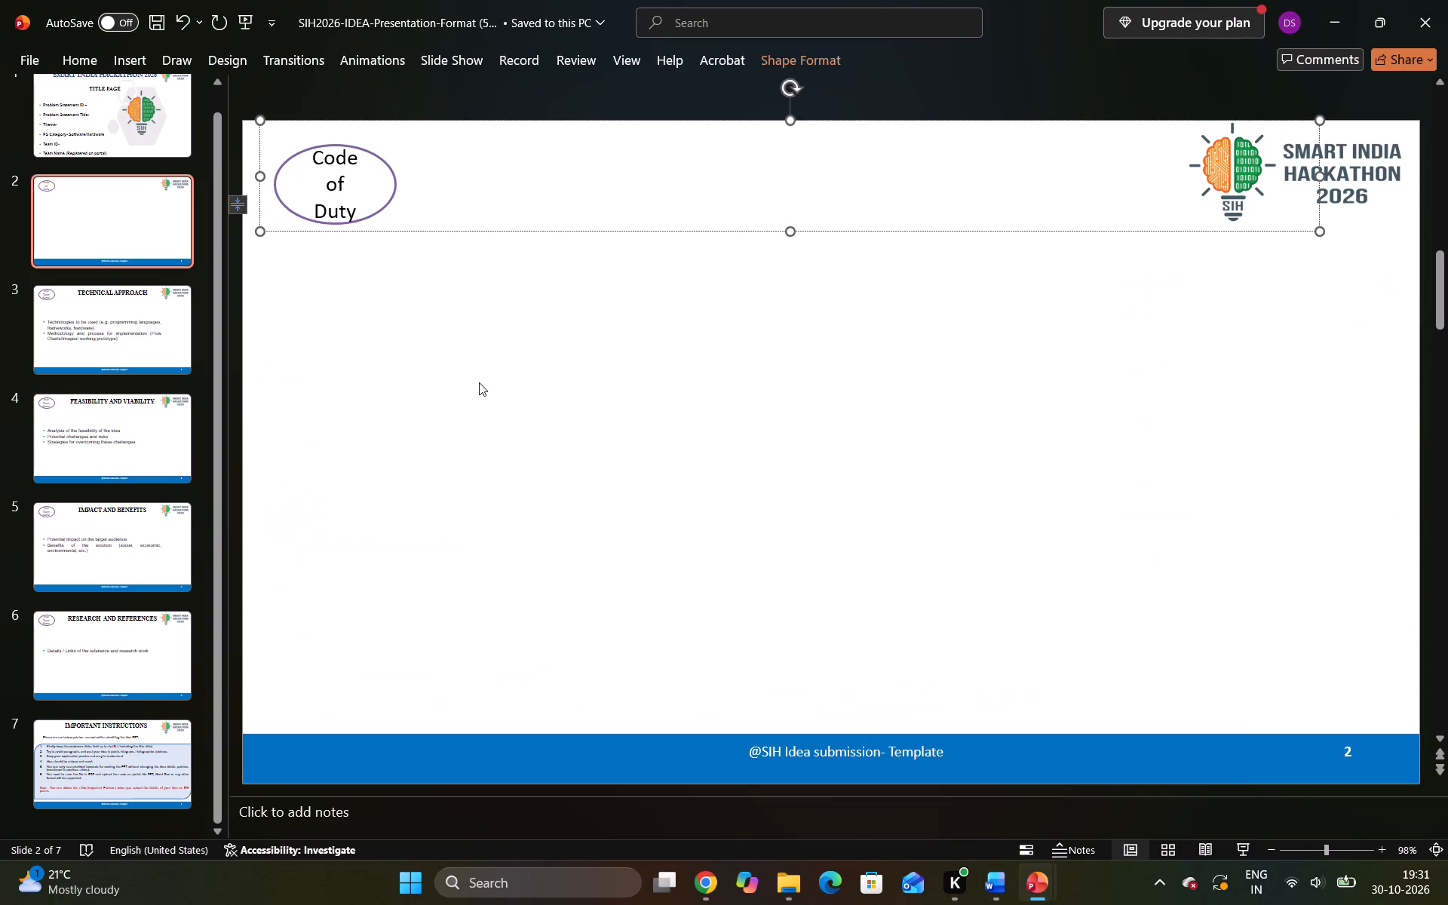
click(479, 382)
key(ctrl+v)
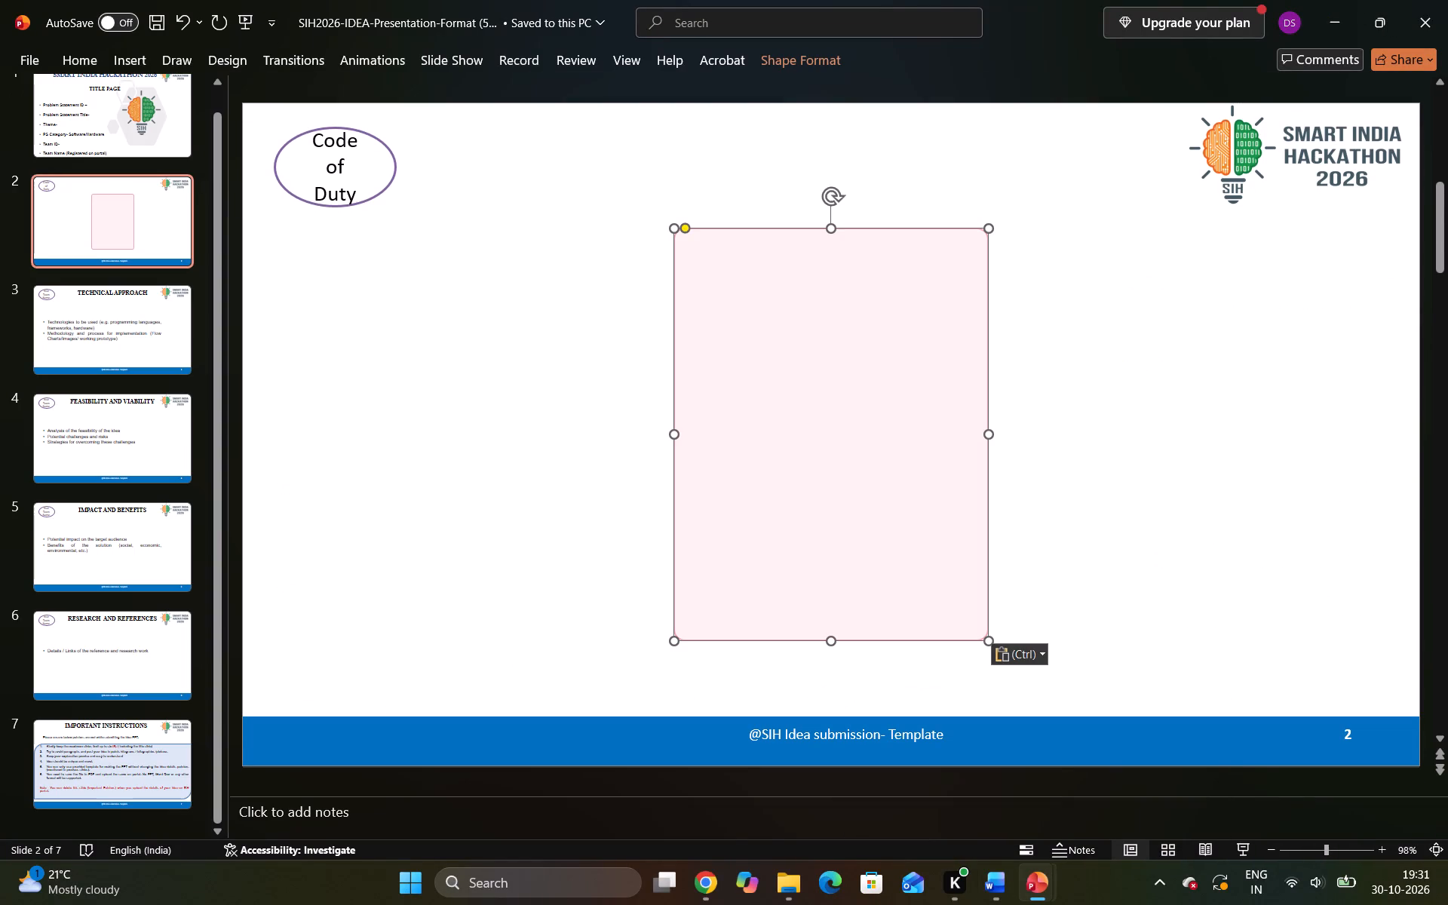
drag(741, 389, 343, 403)
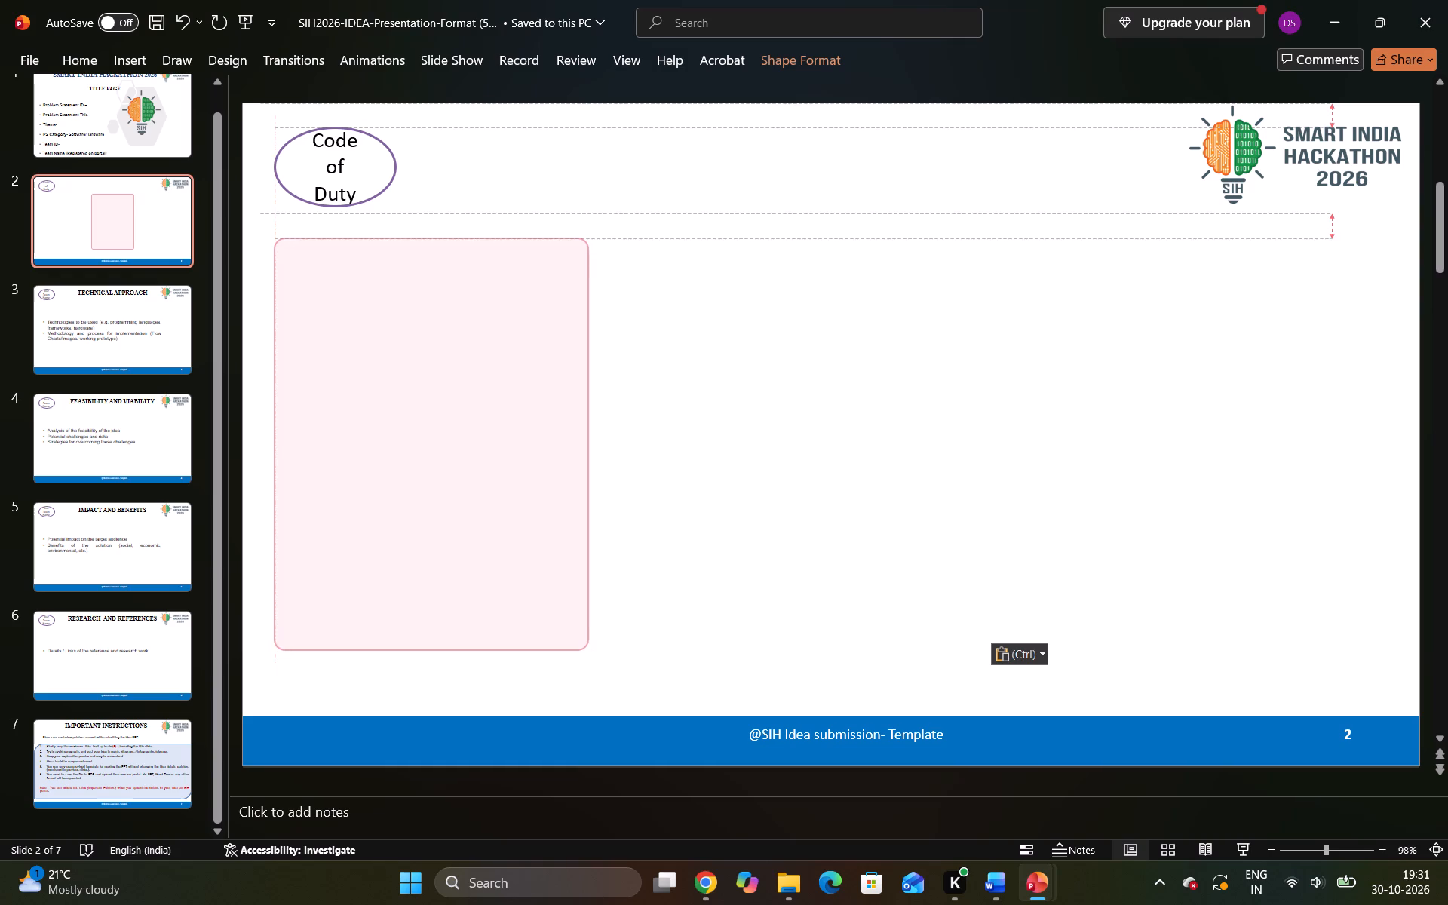
drag(343, 403, 339, 405)
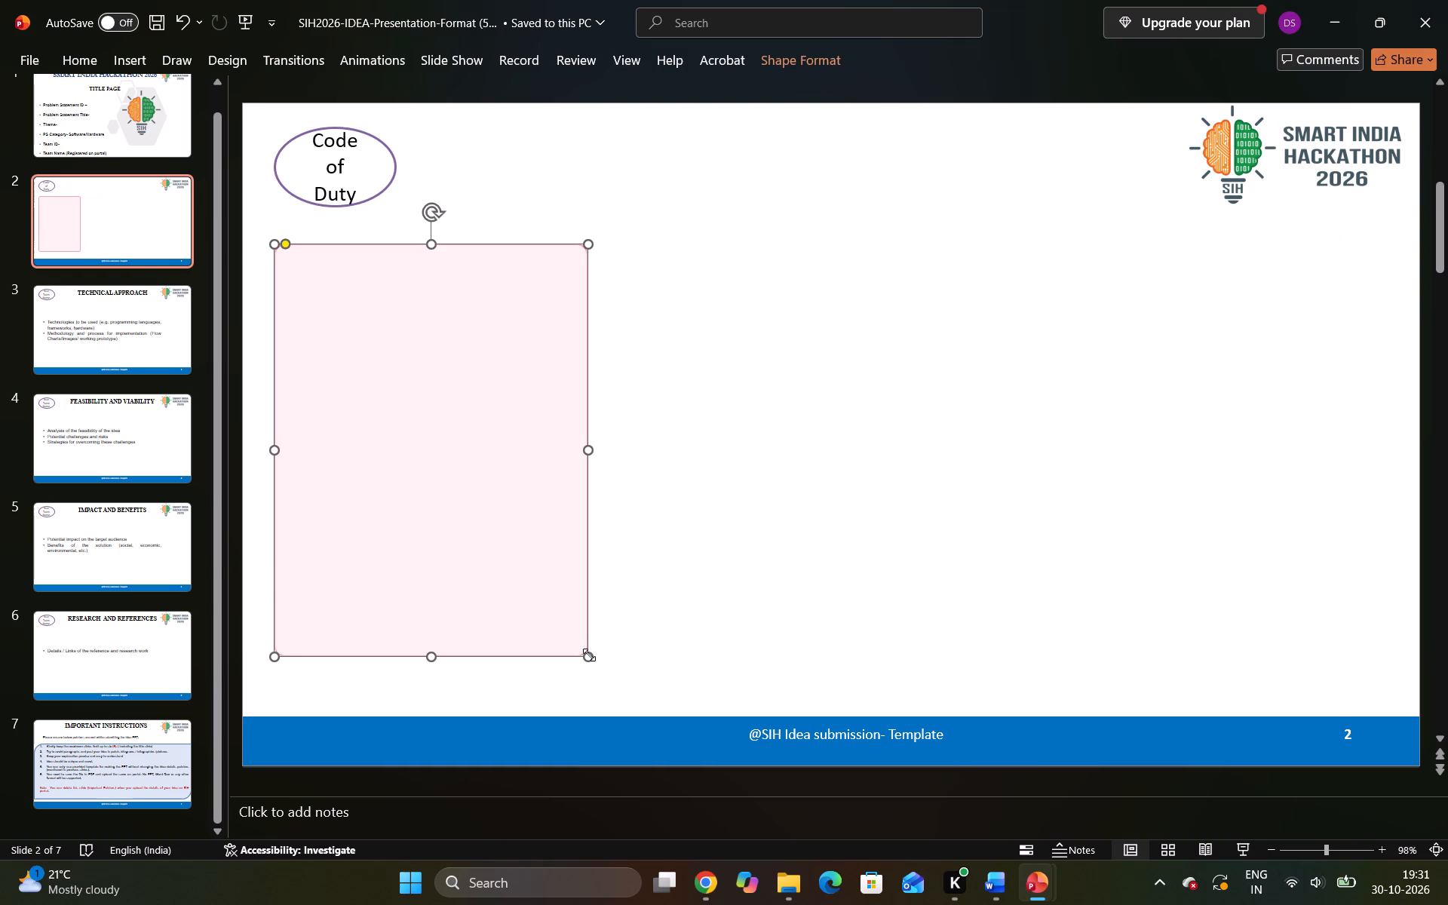
drag(589, 655, 592, 661)
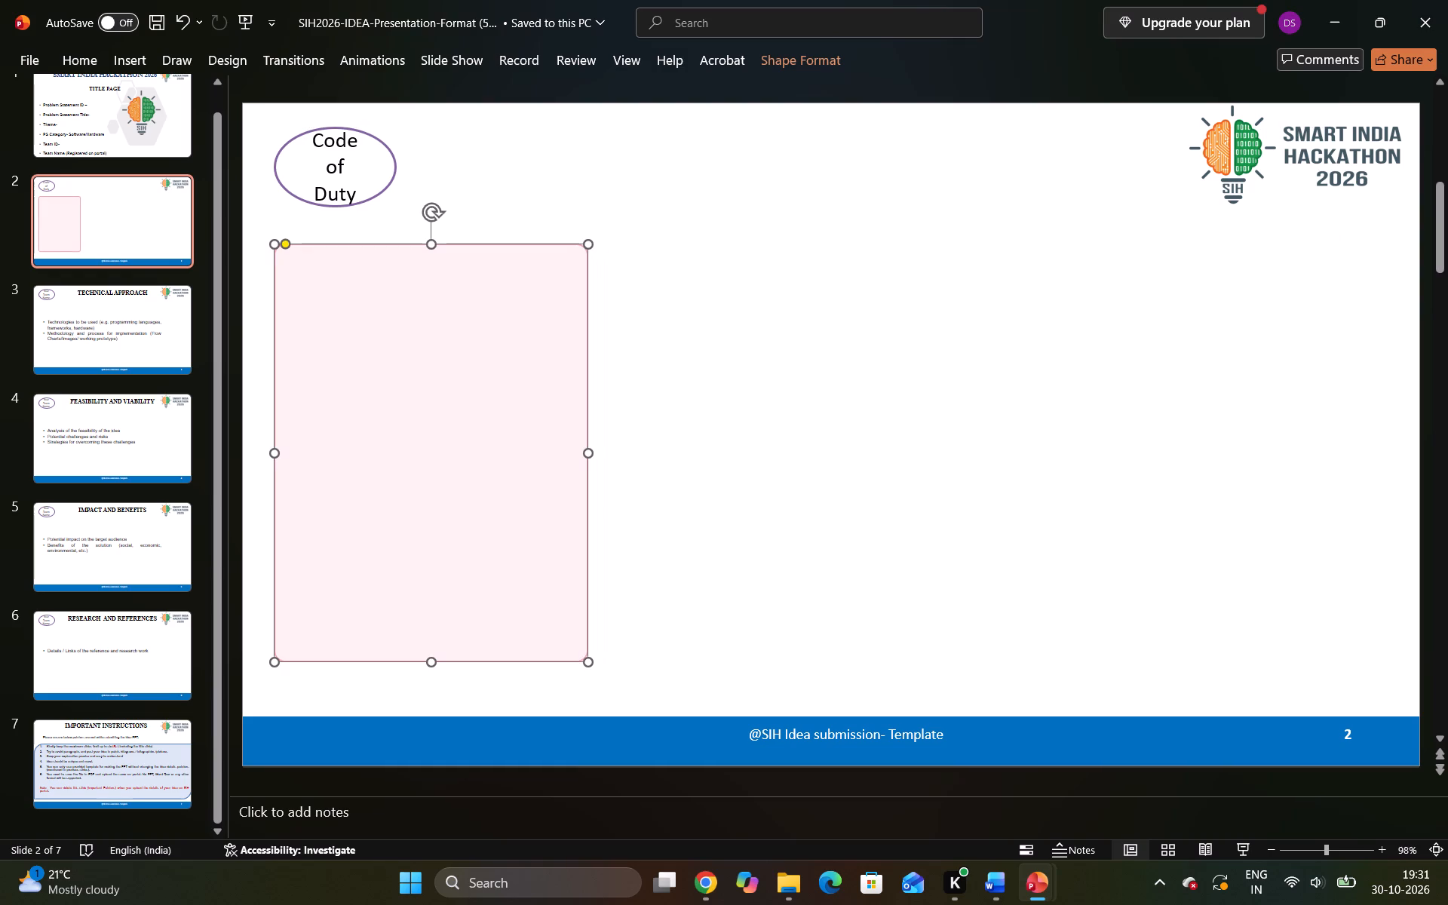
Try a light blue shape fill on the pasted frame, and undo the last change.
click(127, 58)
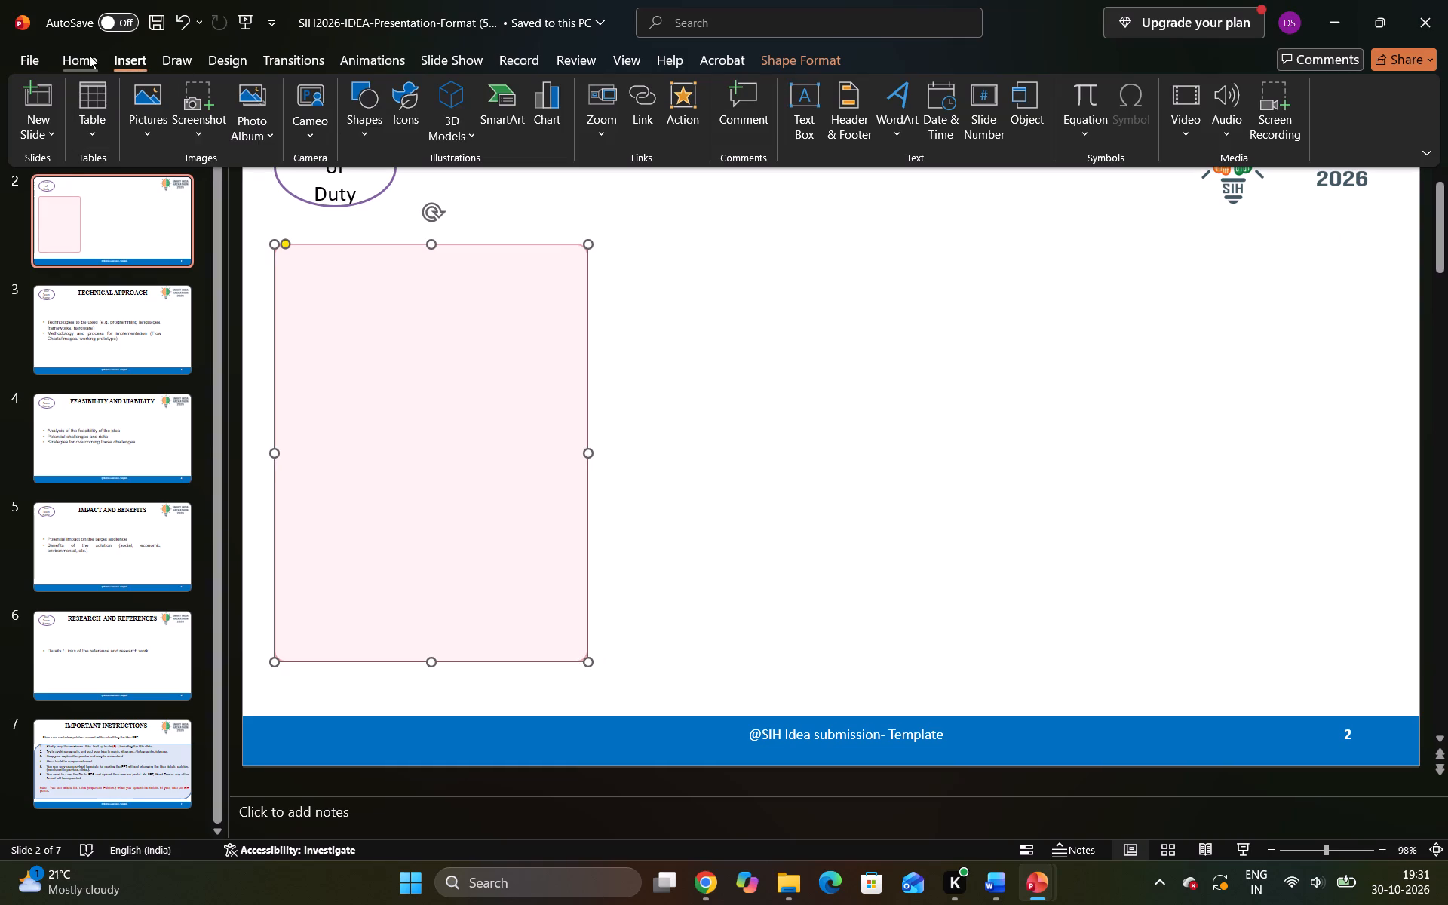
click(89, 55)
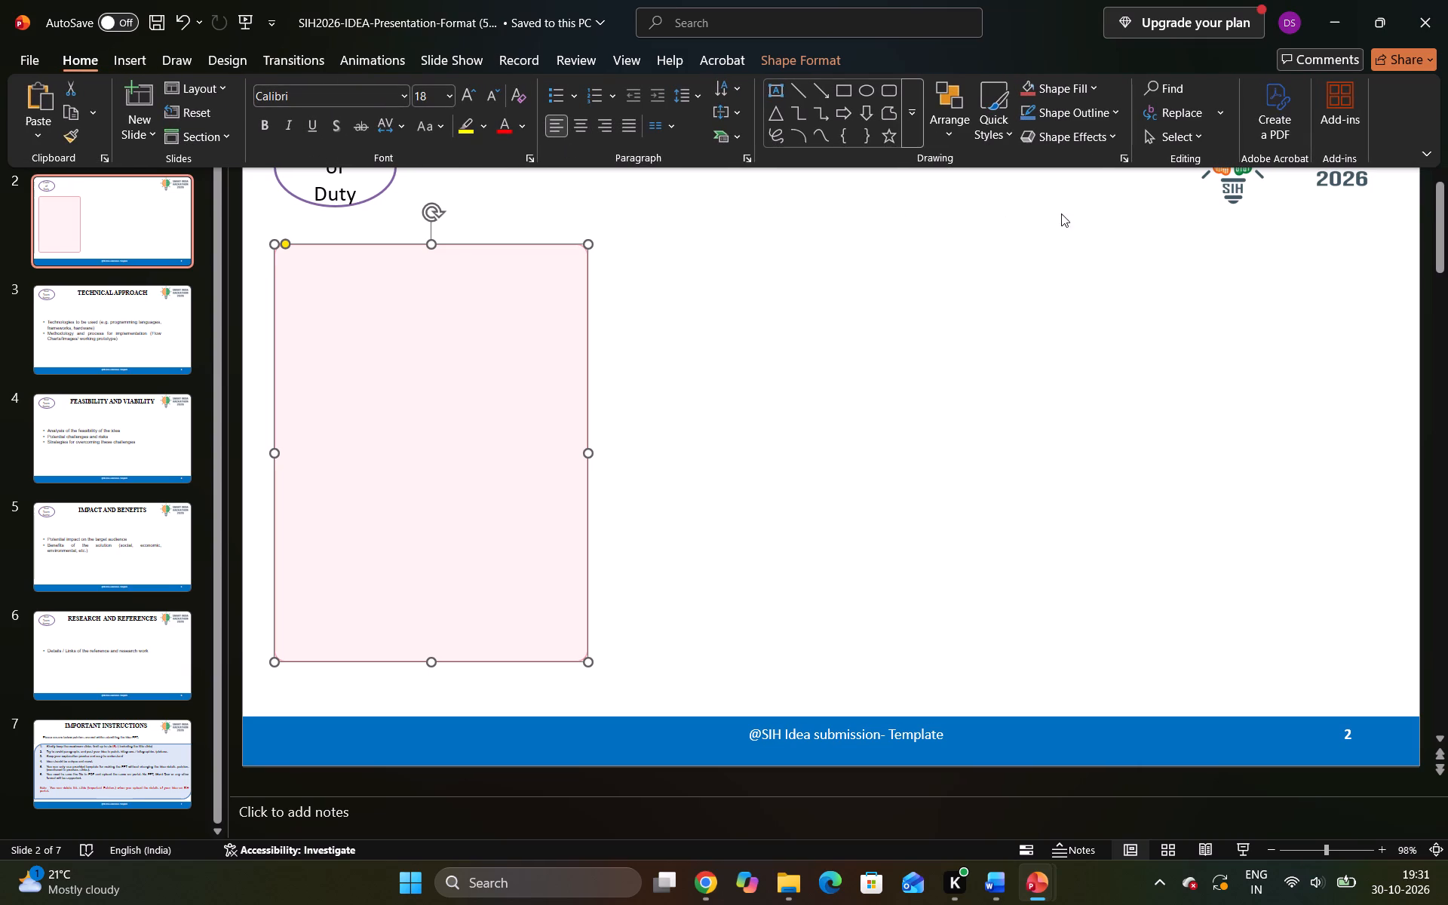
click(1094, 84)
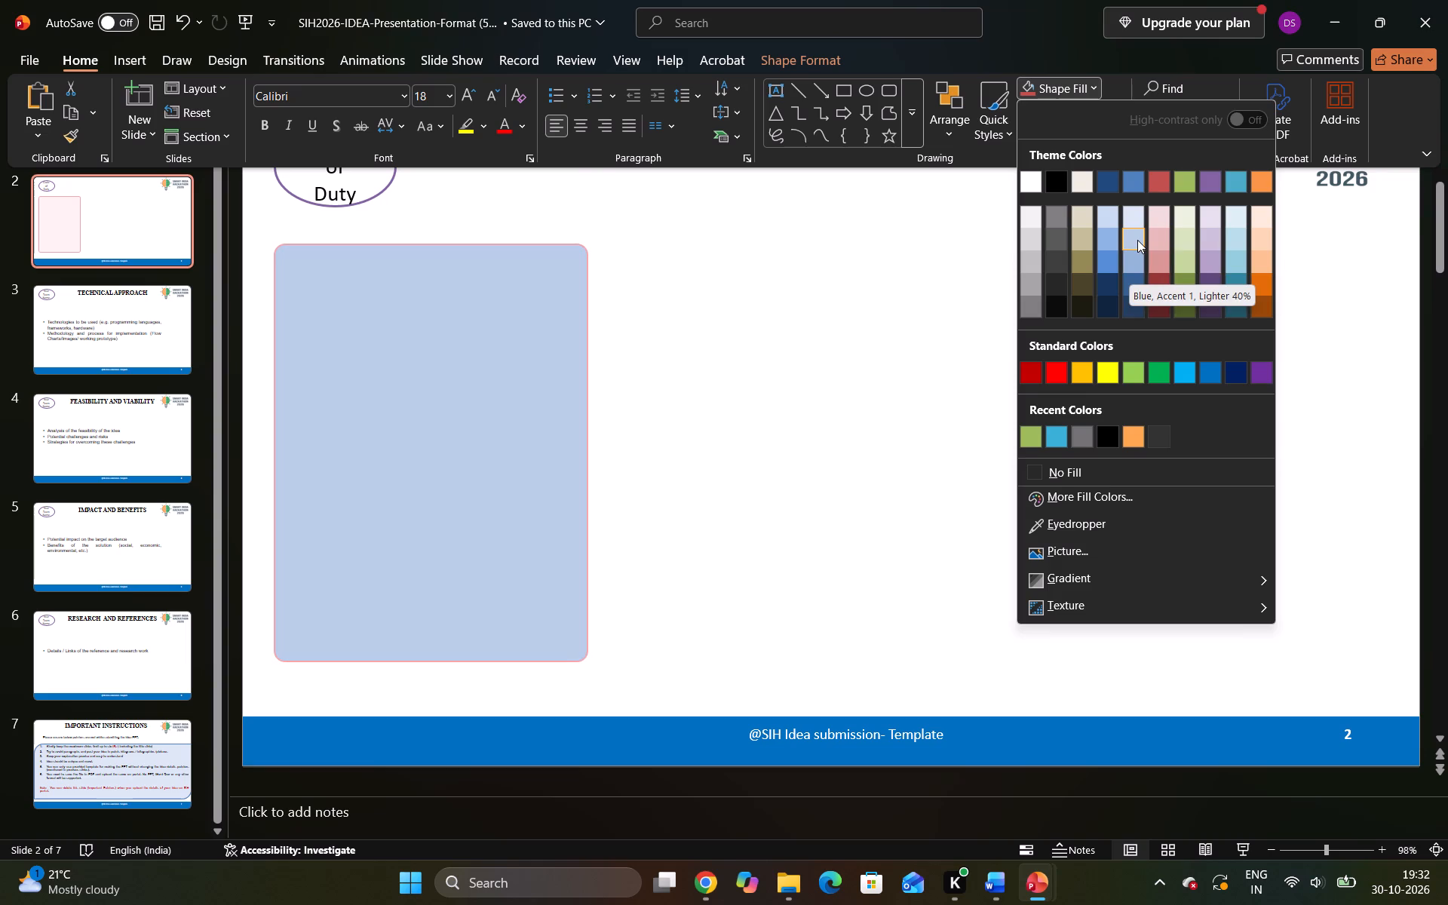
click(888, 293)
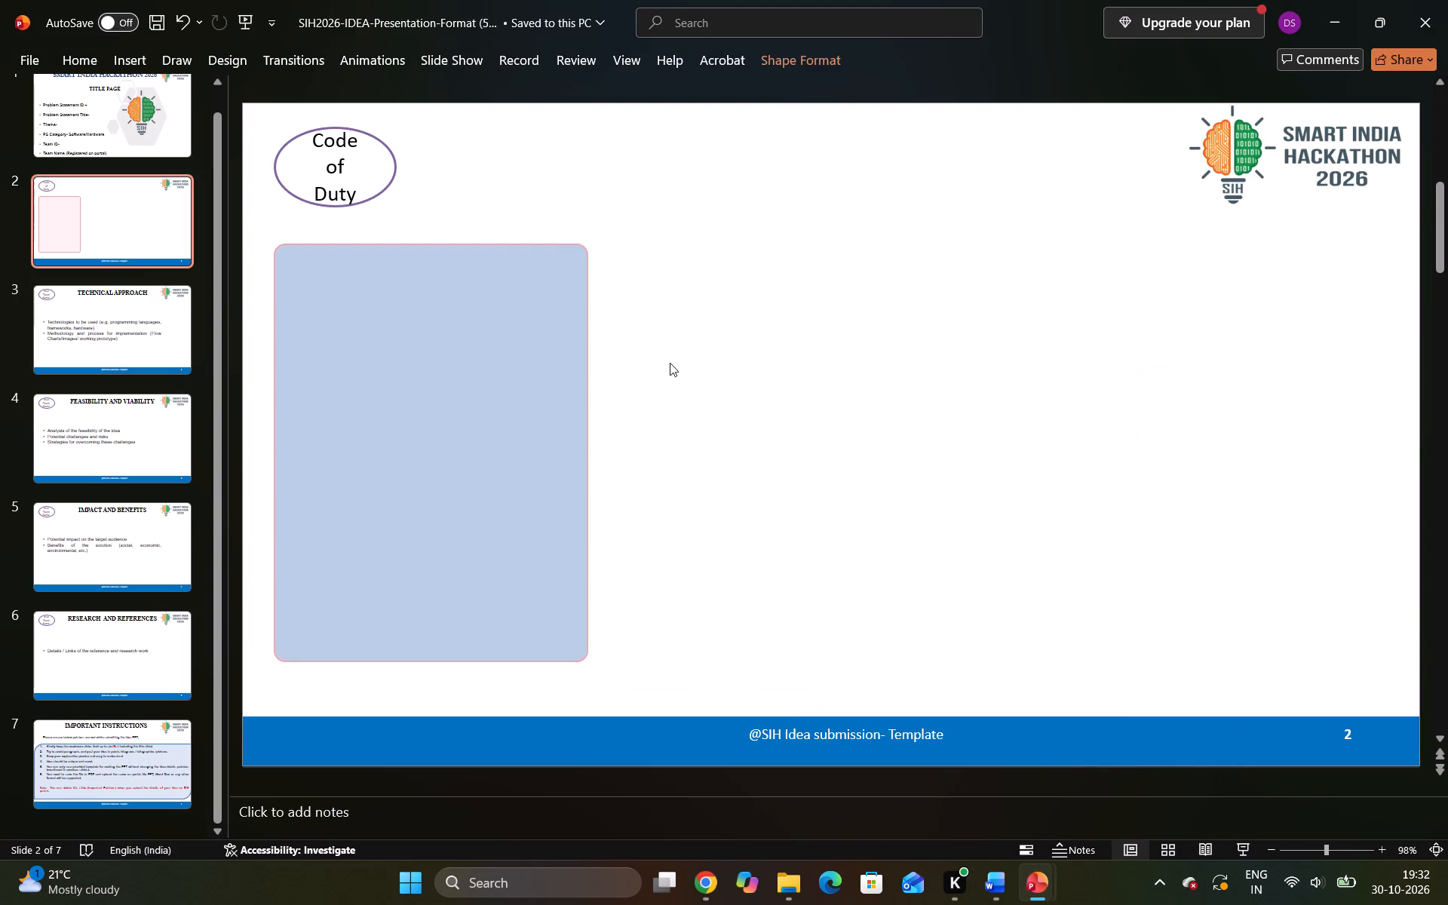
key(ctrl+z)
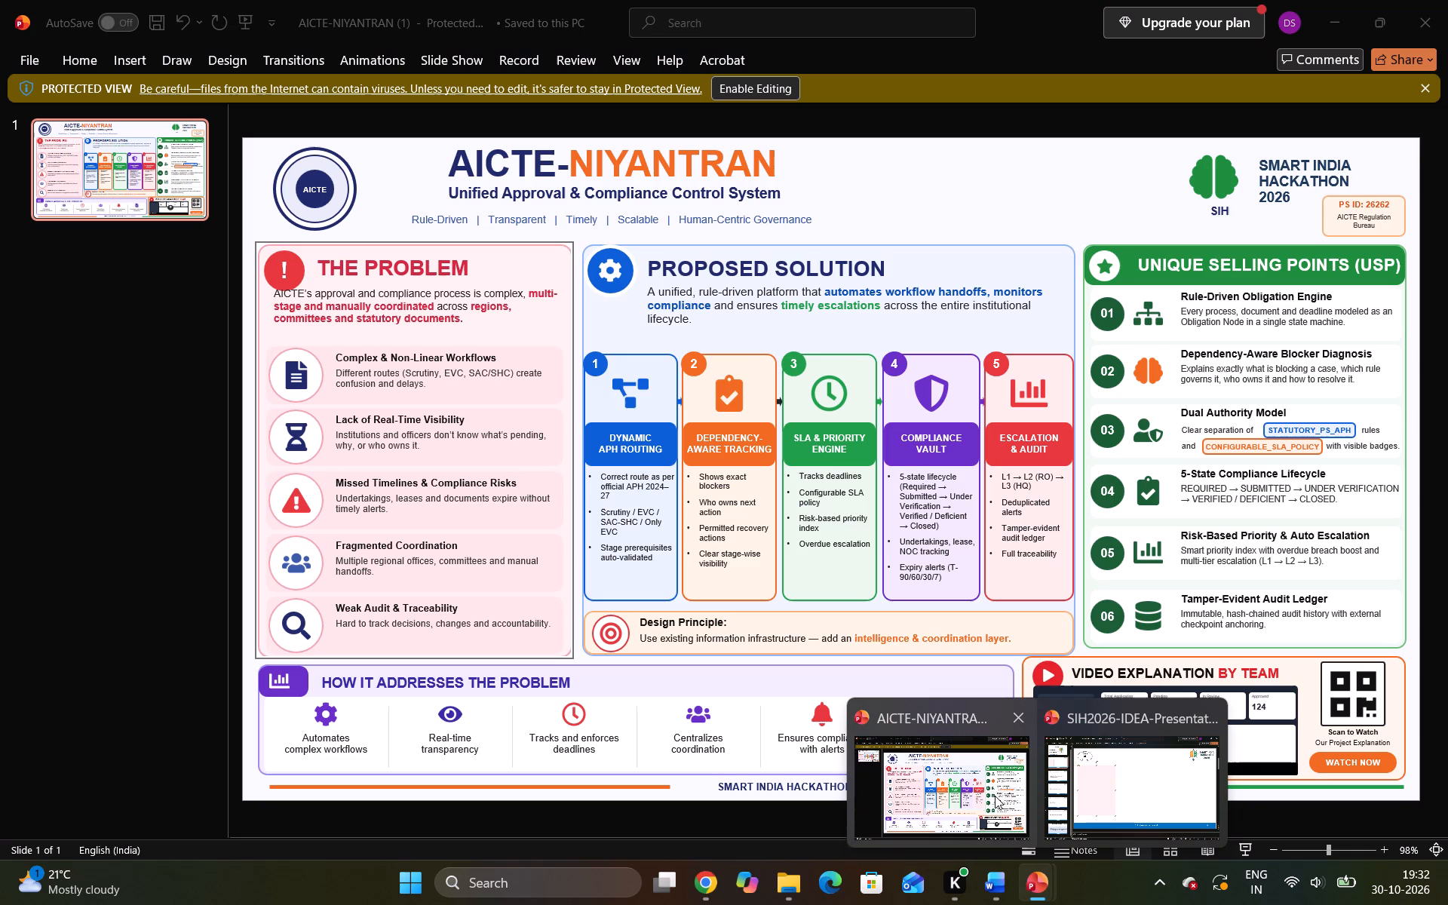
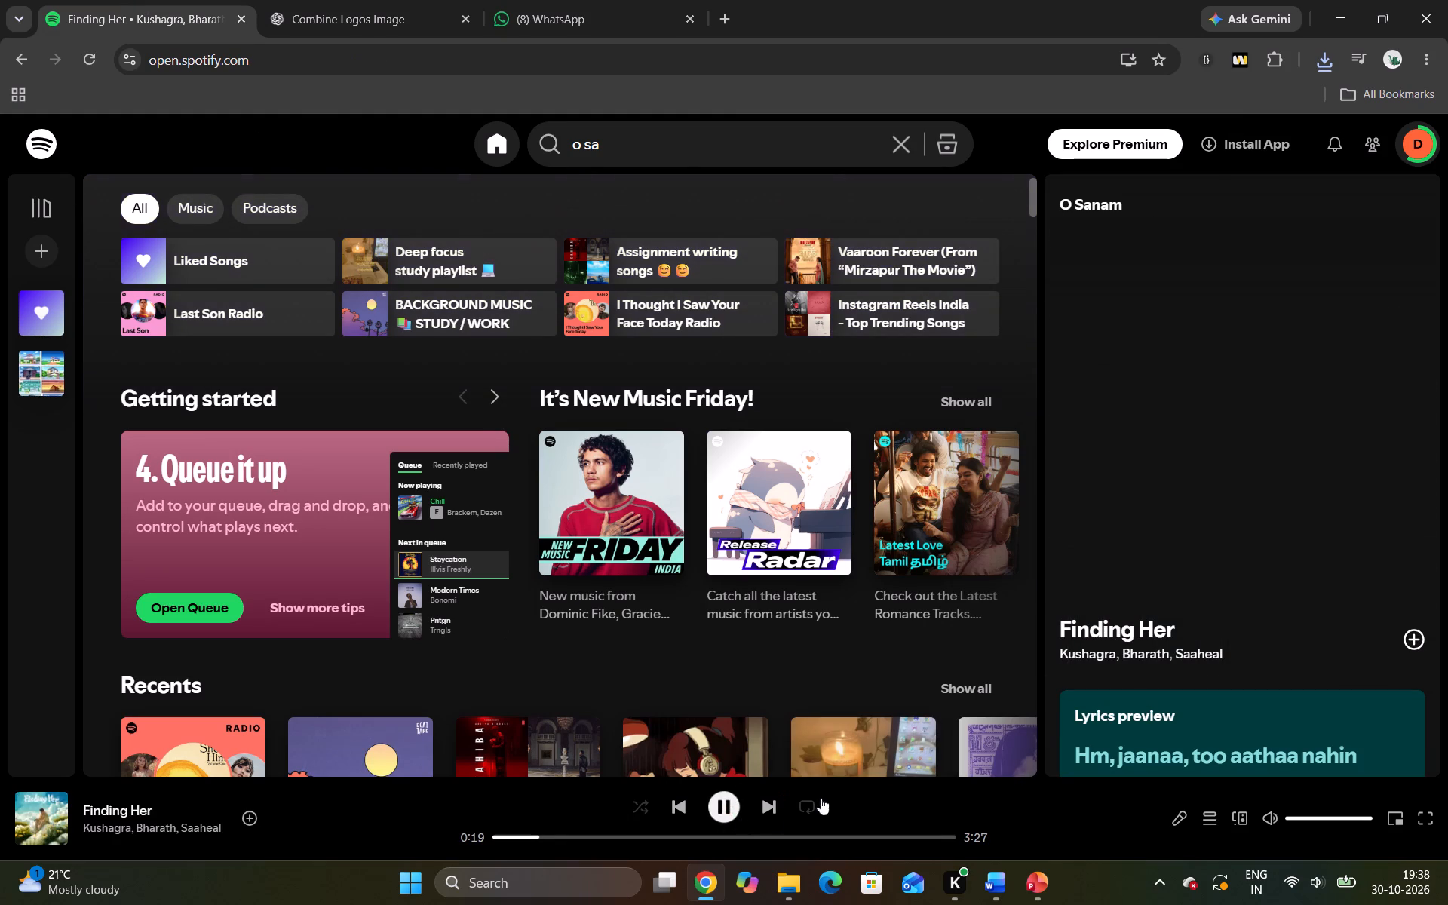
click(728, 804)
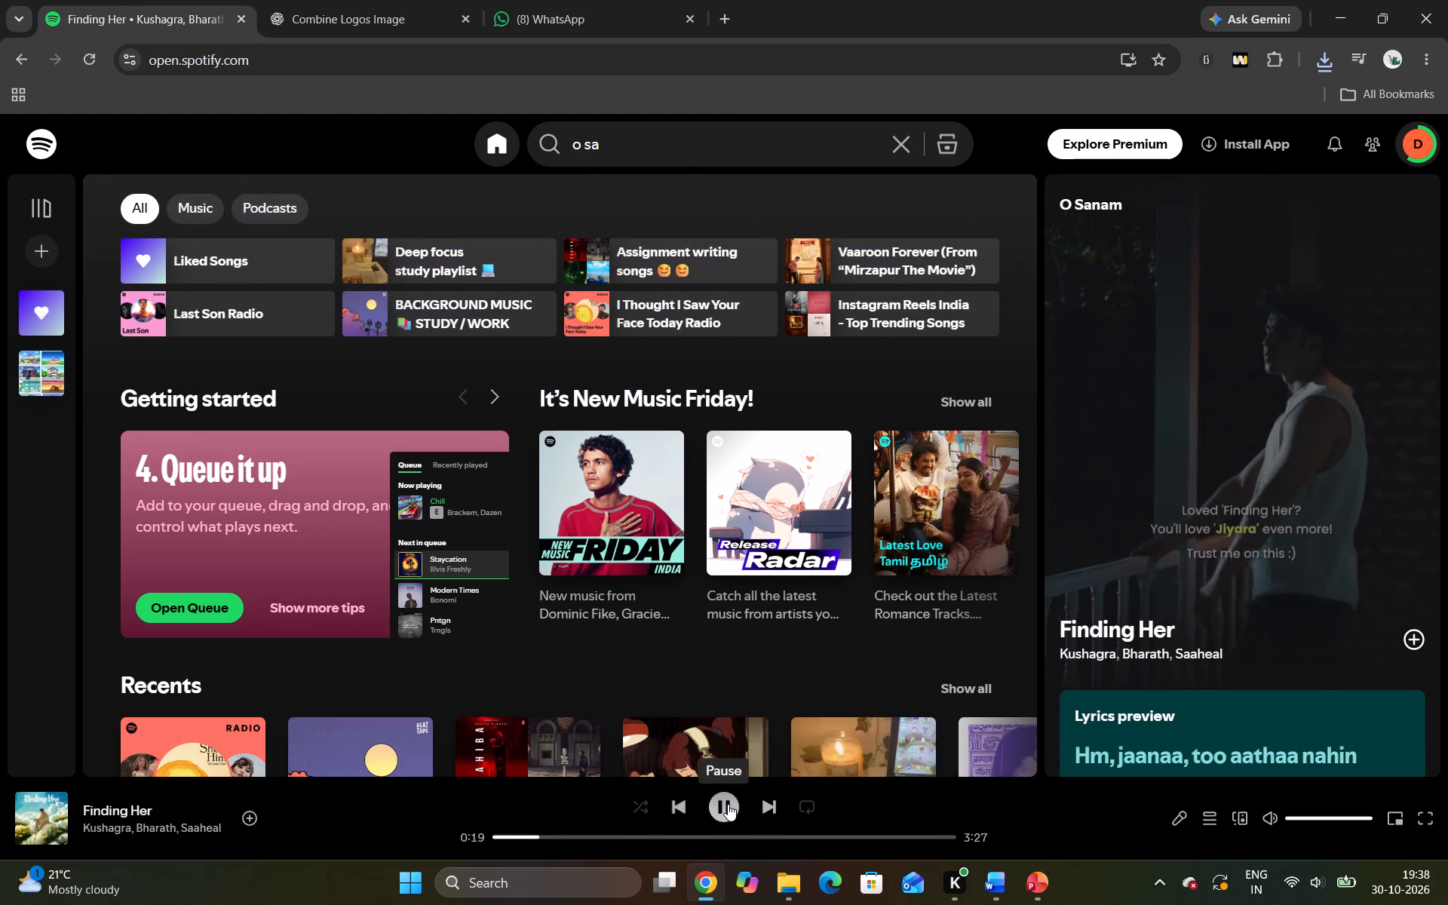
click(728, 804)
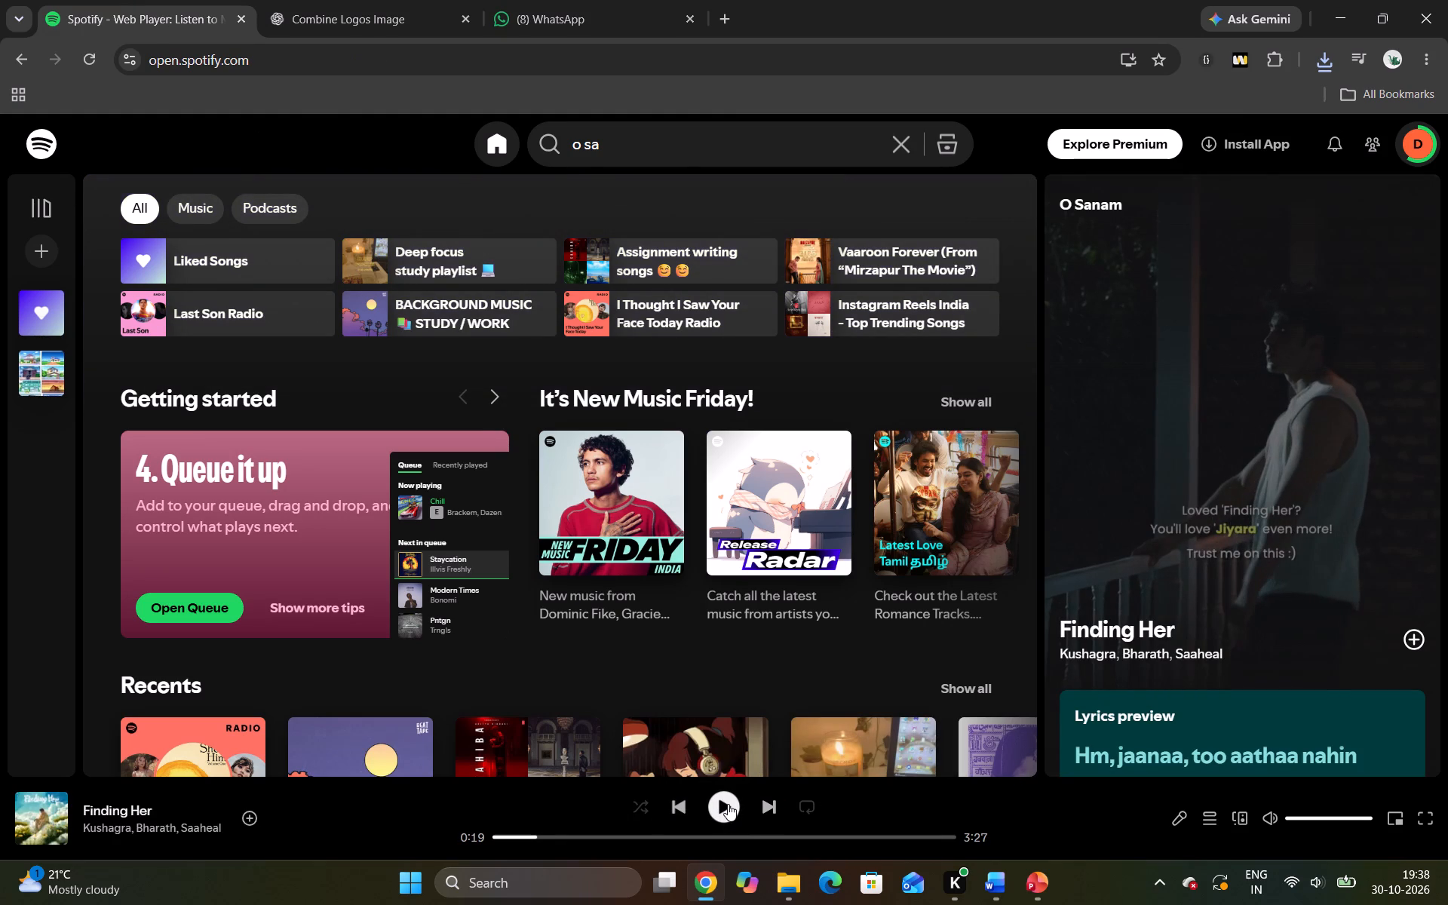
click(729, 811)
Switch to the AICTE-NIYANTRAN (1) presentation to view its slide, and minimise its window.
click(1046, 889)
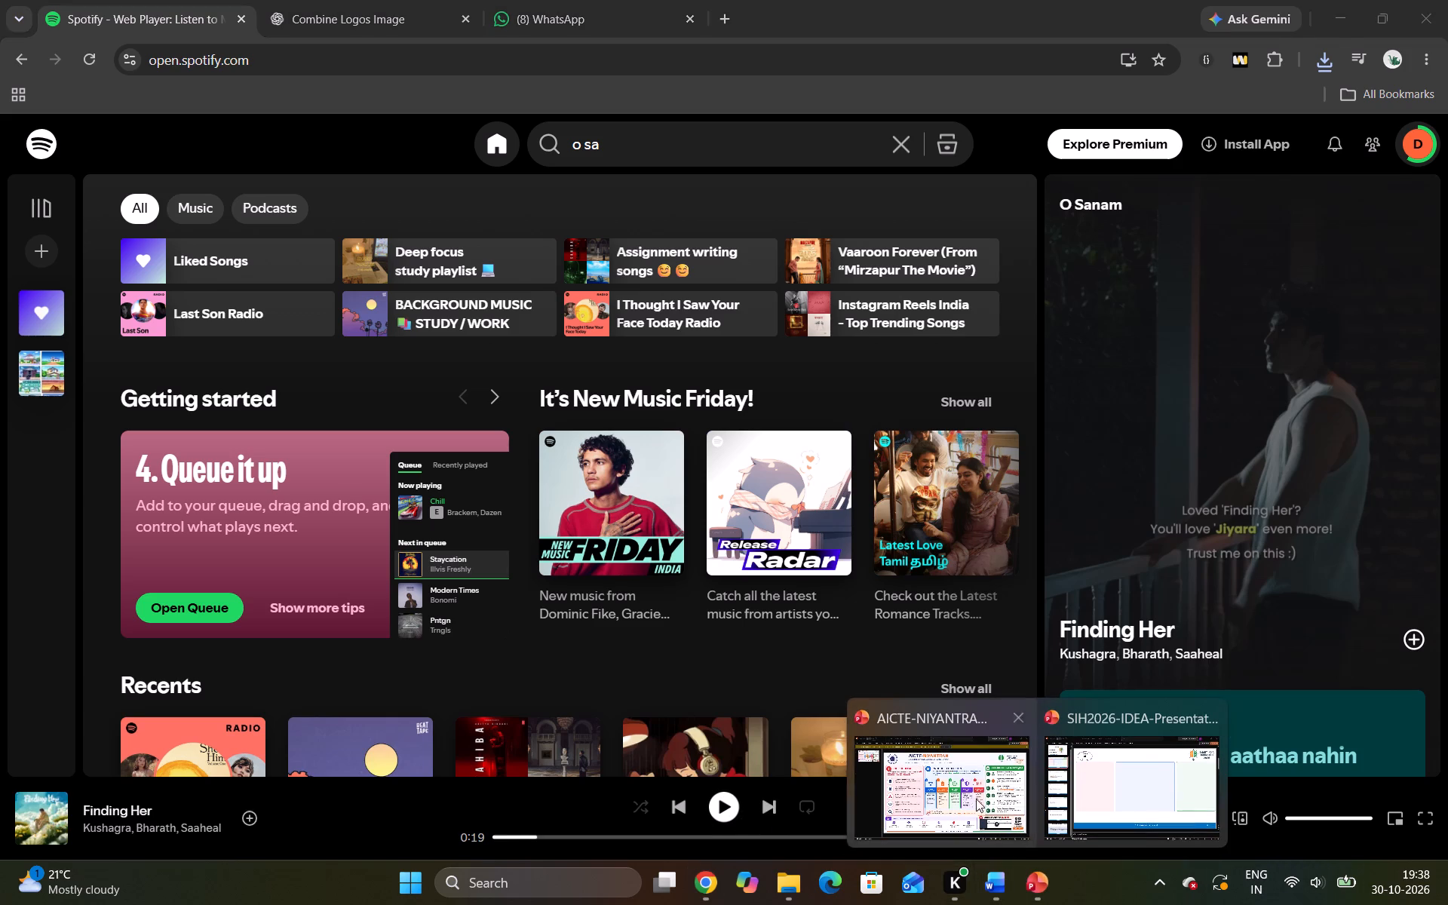
click(973, 795)
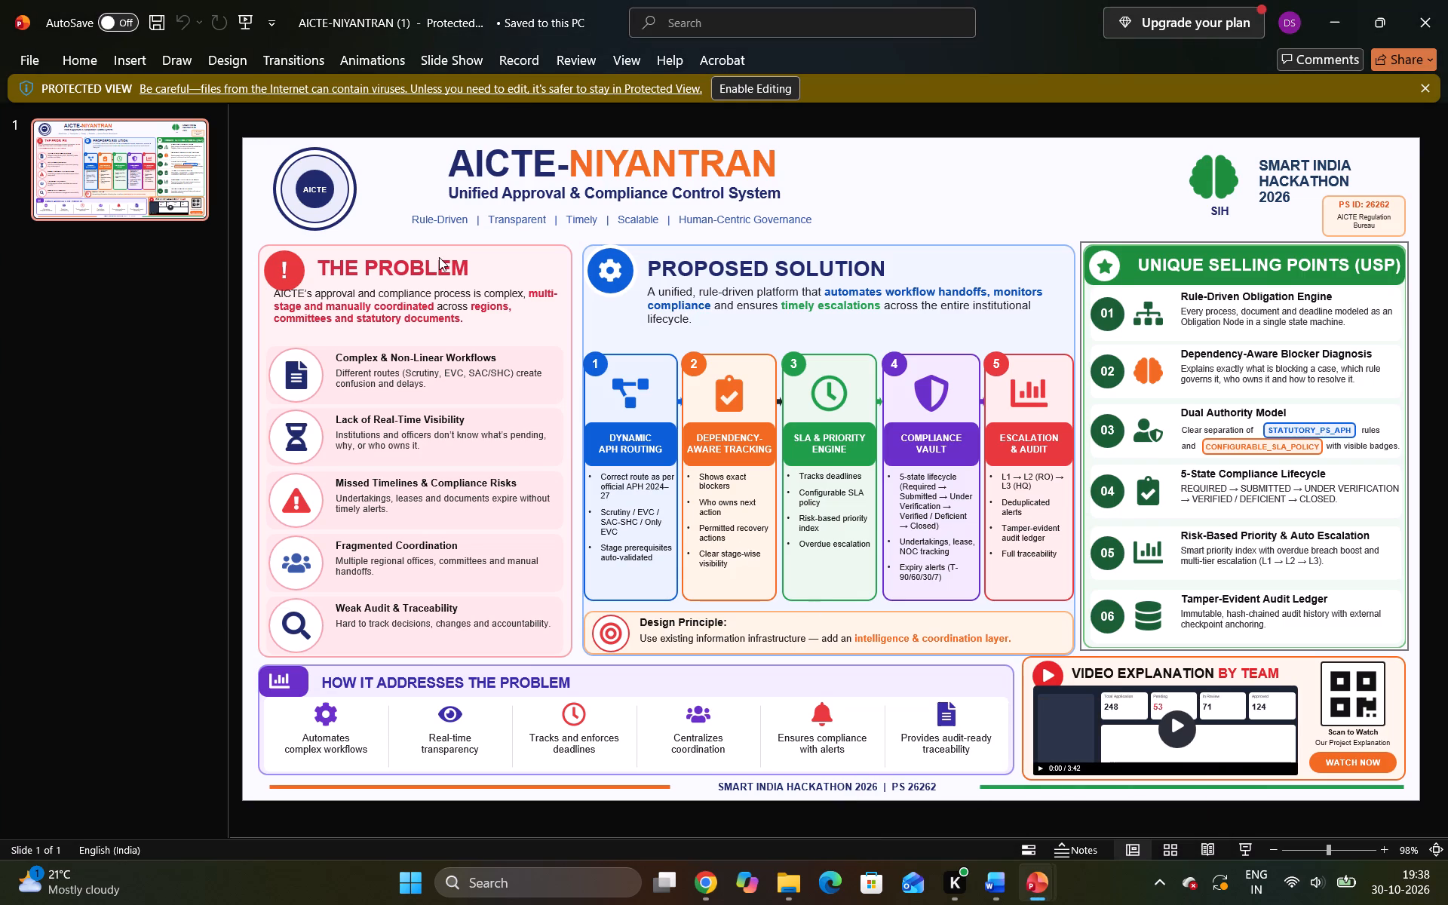
click(1322, 20)
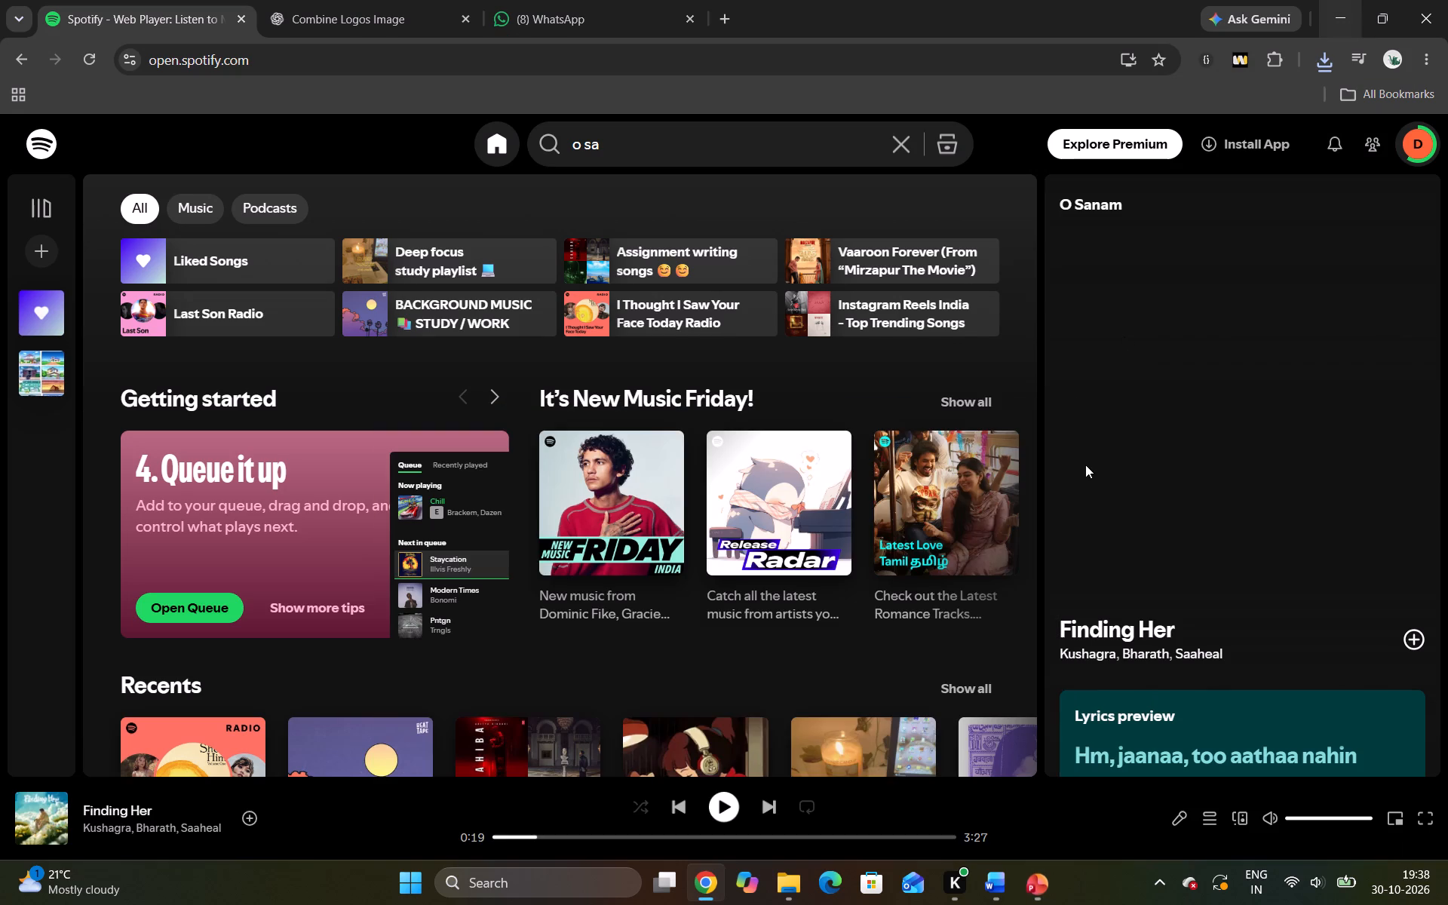
Start playing the Lofi Study 2026 playlist from the recently played ones in Spotify.
scroll(757, 504, down, 3)
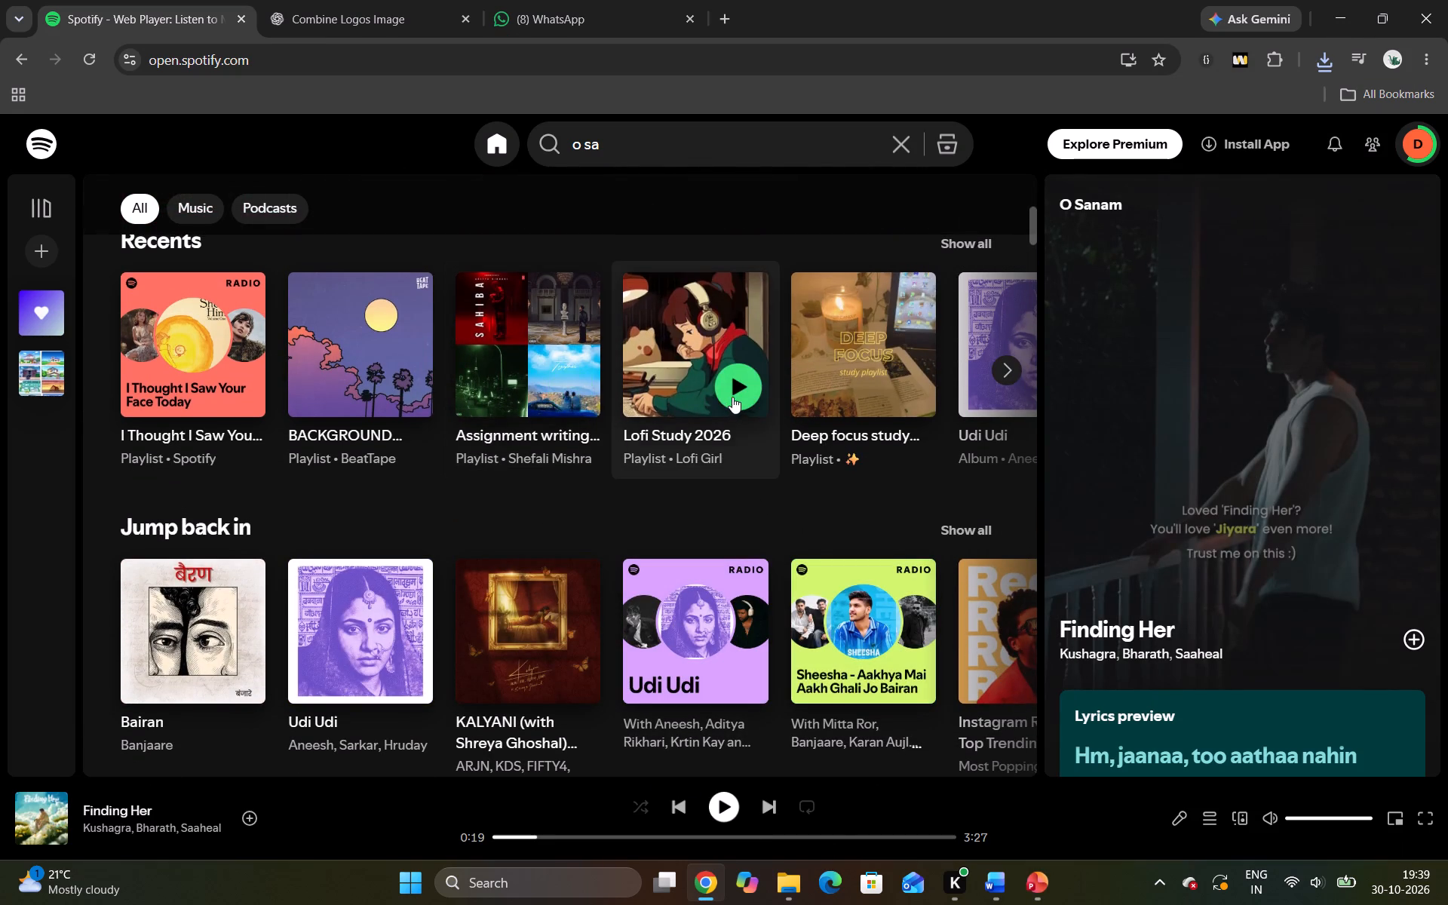
click(732, 397)
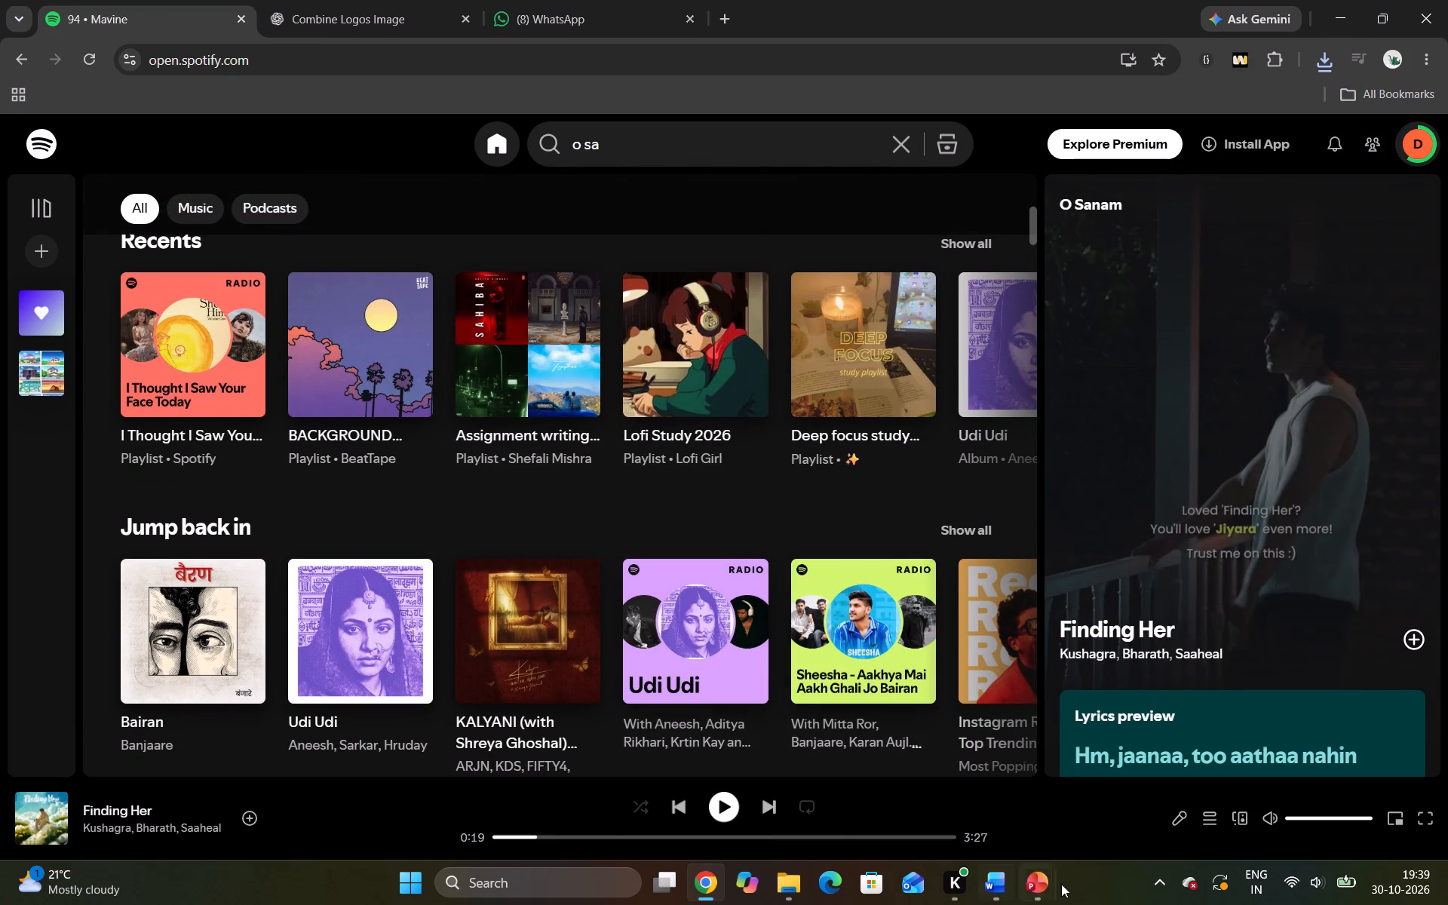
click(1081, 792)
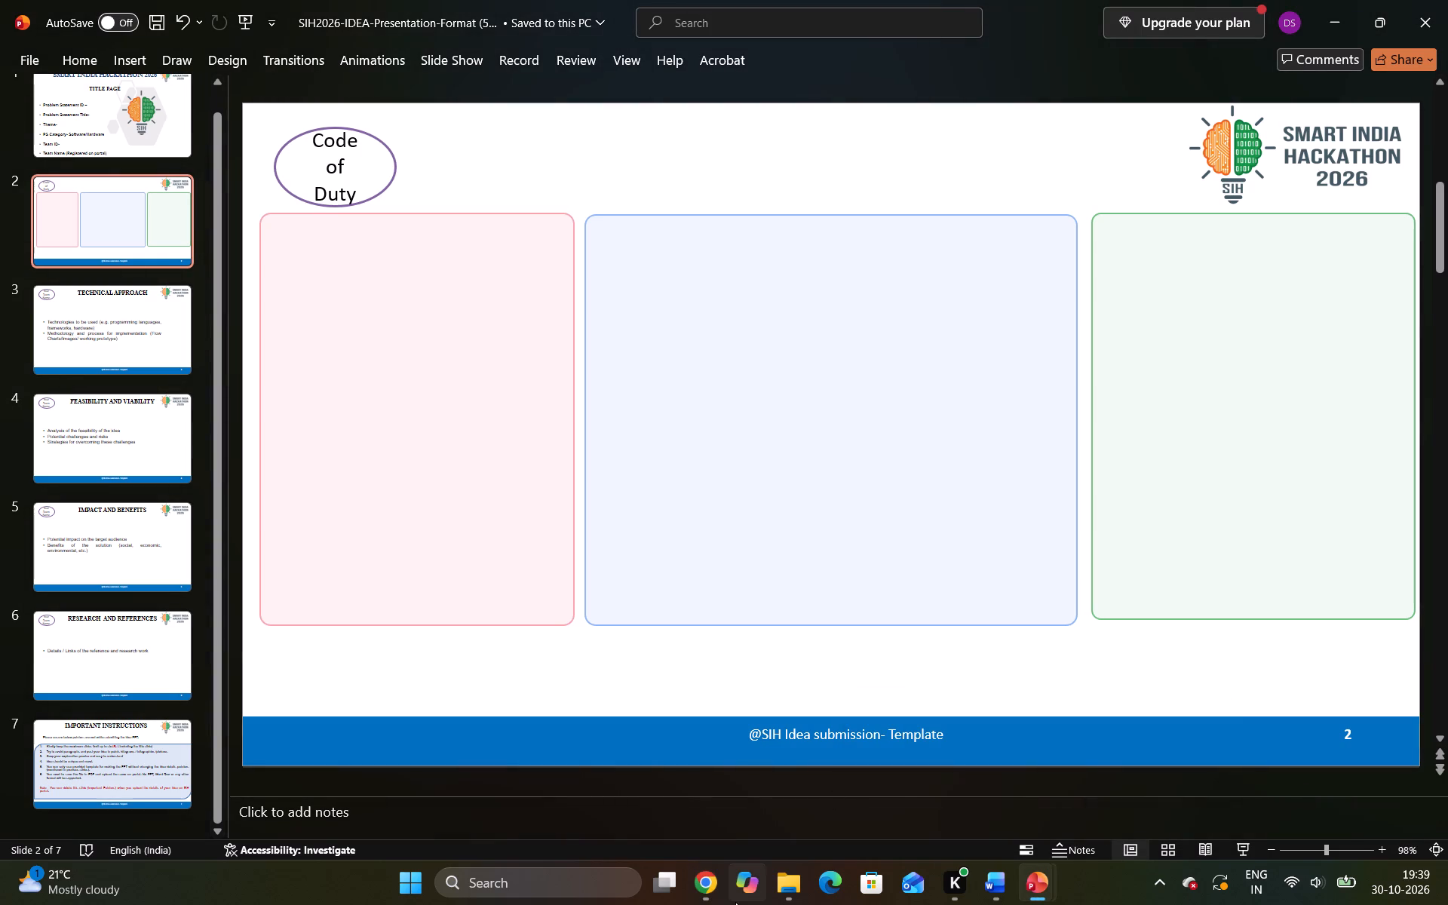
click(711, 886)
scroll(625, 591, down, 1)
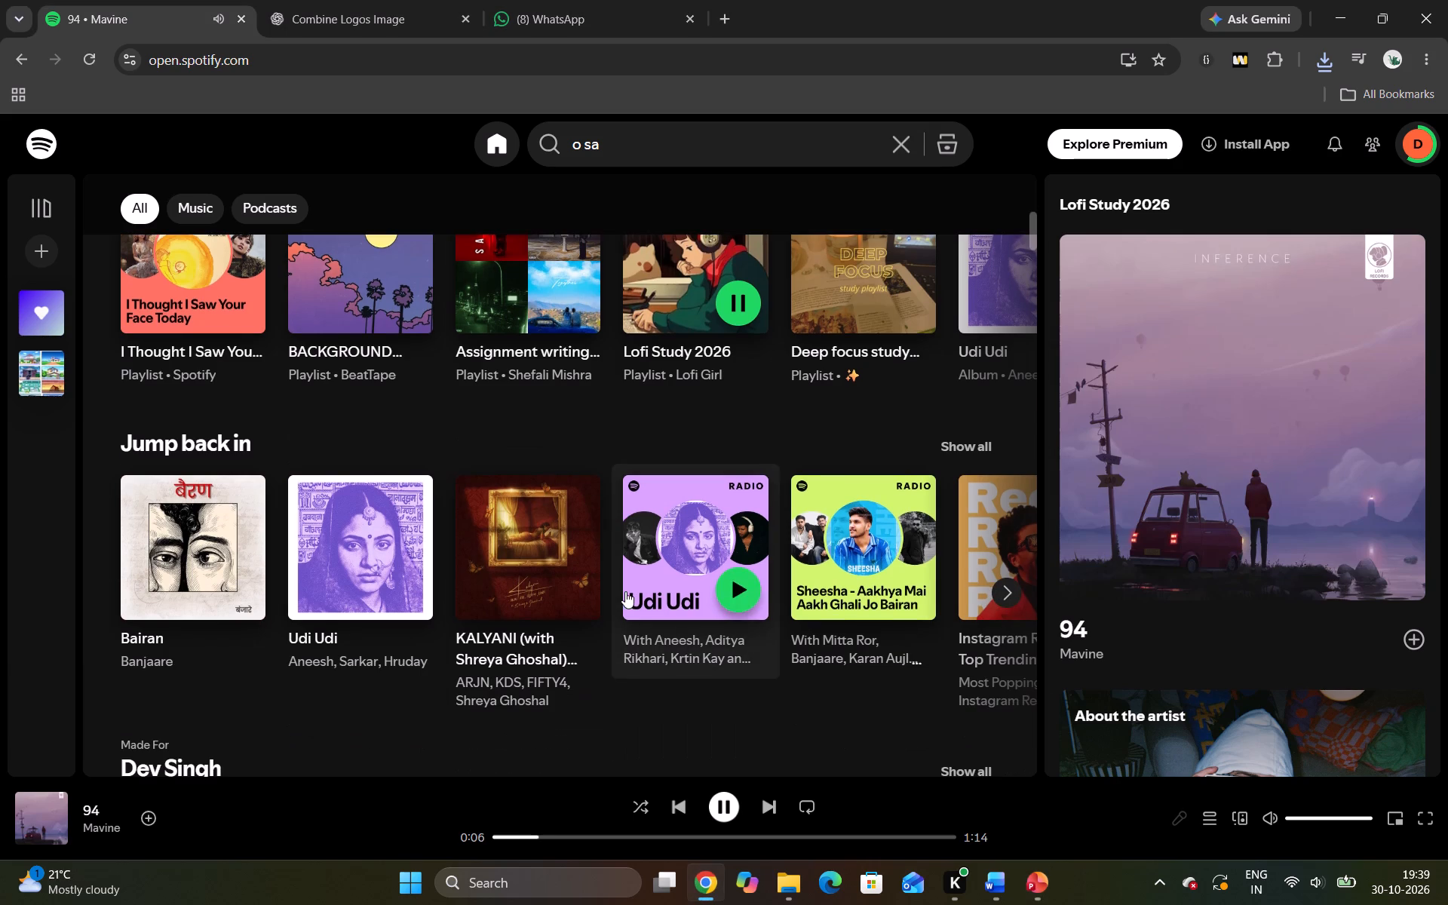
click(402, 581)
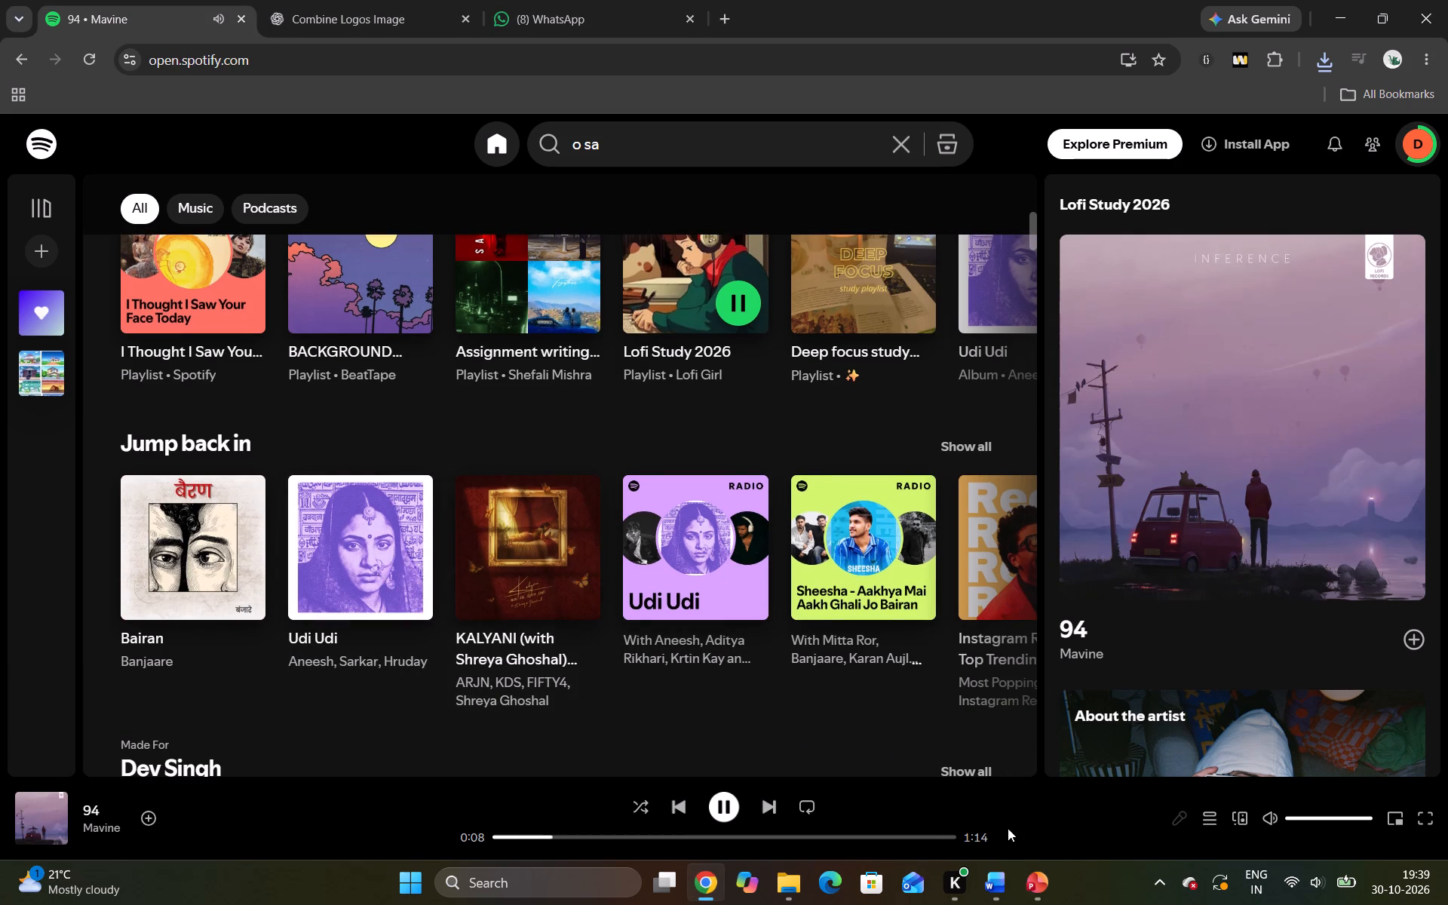
Switch to the SIH2026-IDEA-Presentation-Format file, insert the Modern Infographic Icon Sheet picture from Downloads on slide 2, and shrink it to about 14.4 by 21.6 cm.
click(1101, 805)
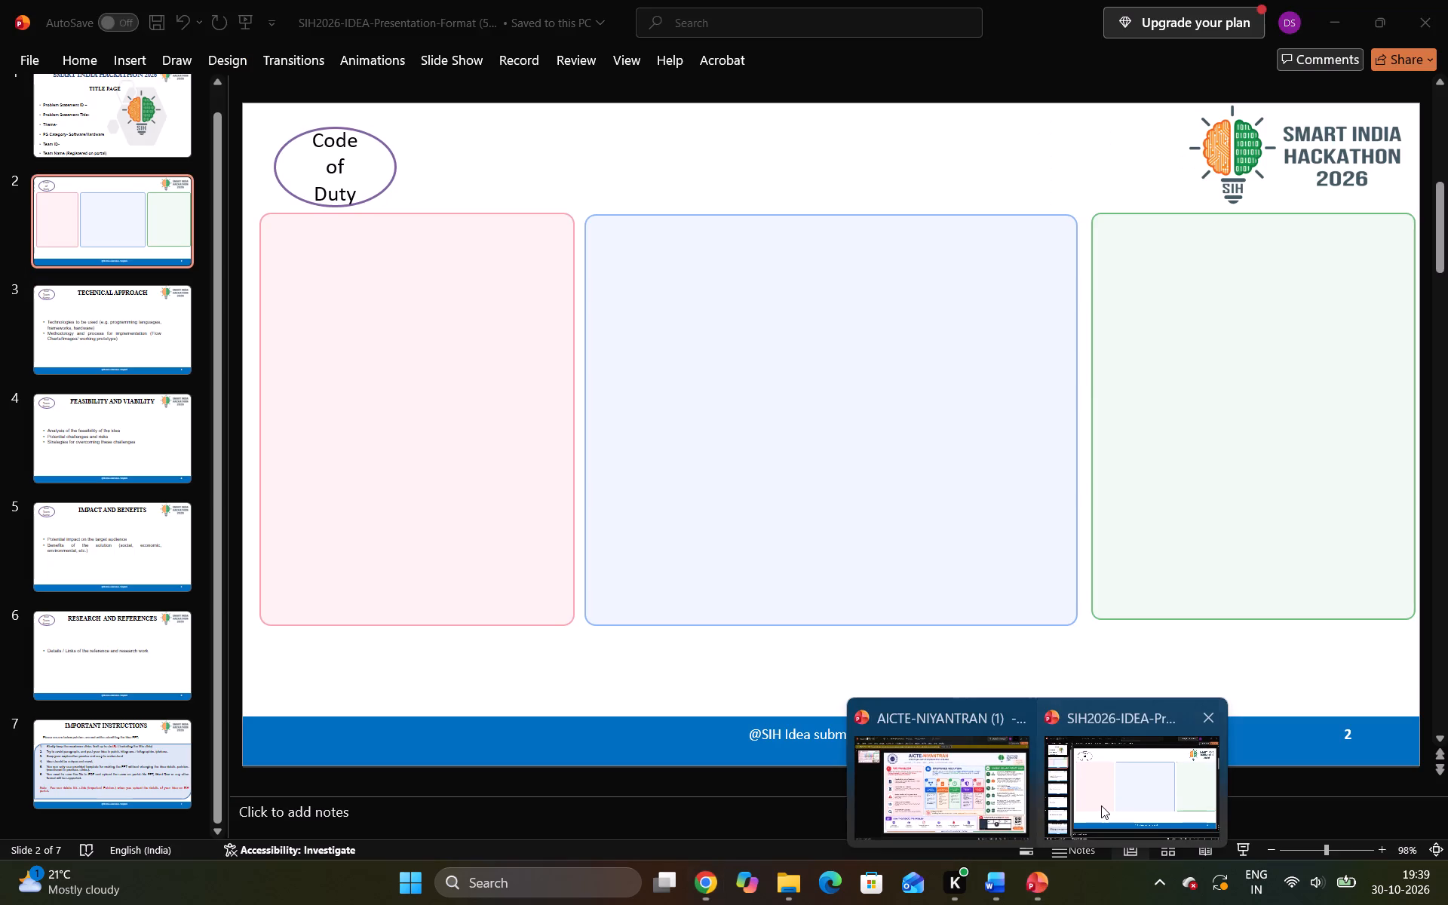
click(137, 58)
click(158, 116)
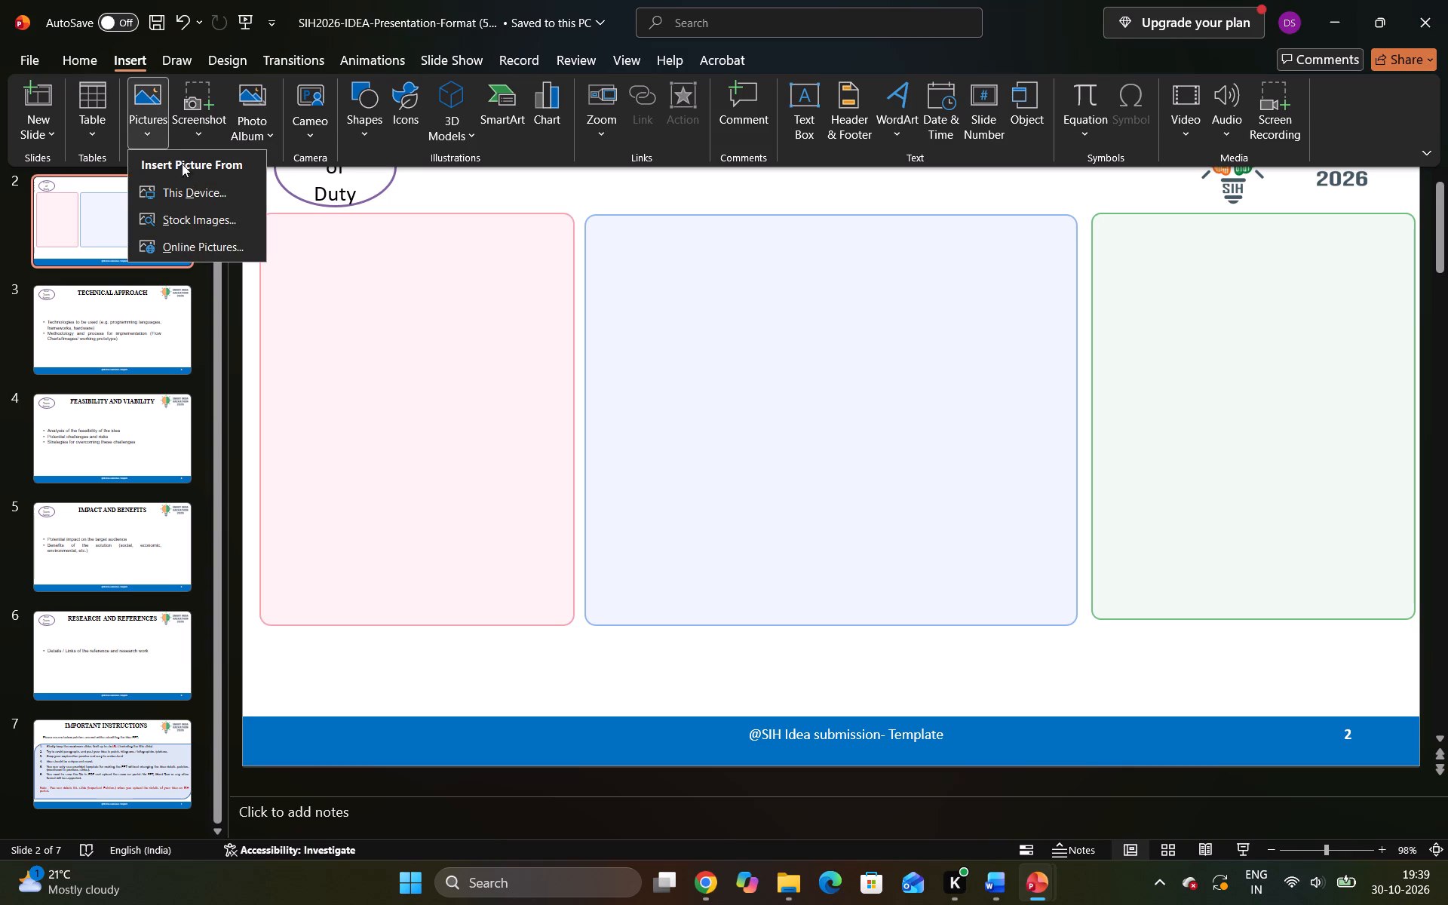
click(195, 190)
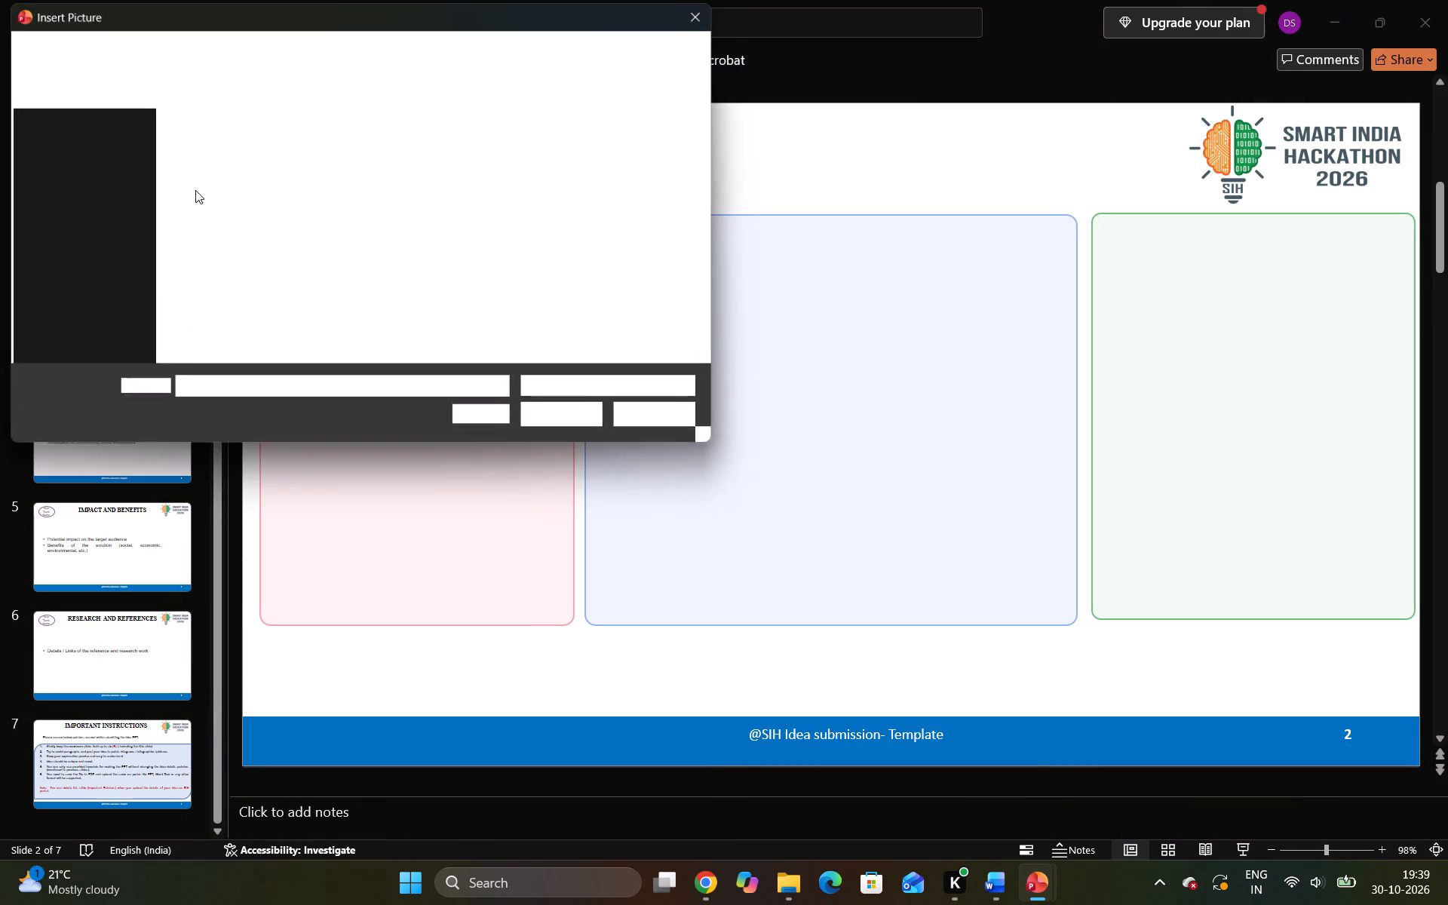
click(204, 206)
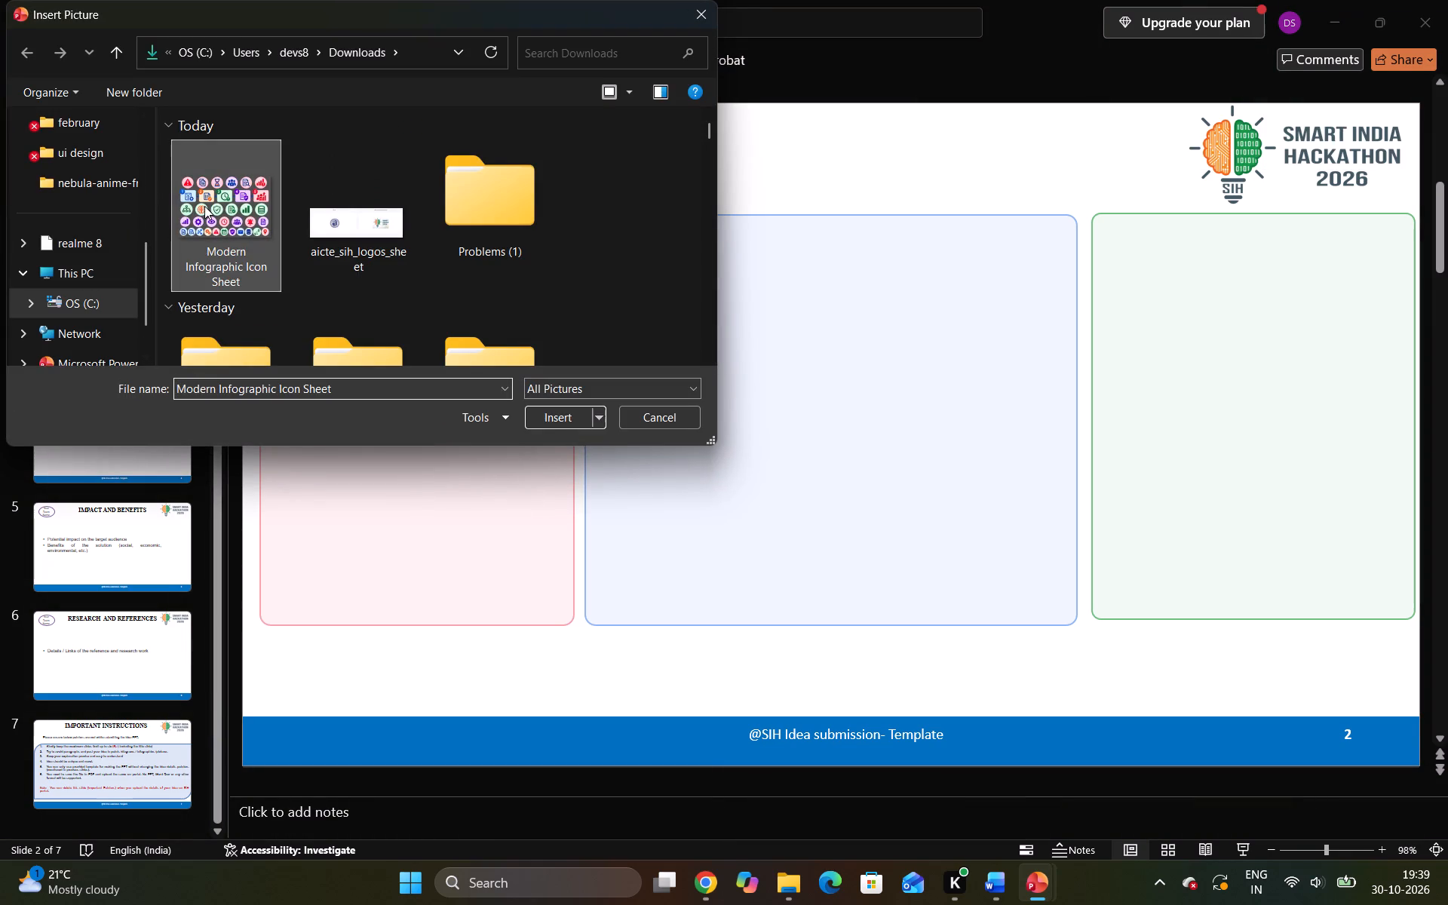
click(575, 416)
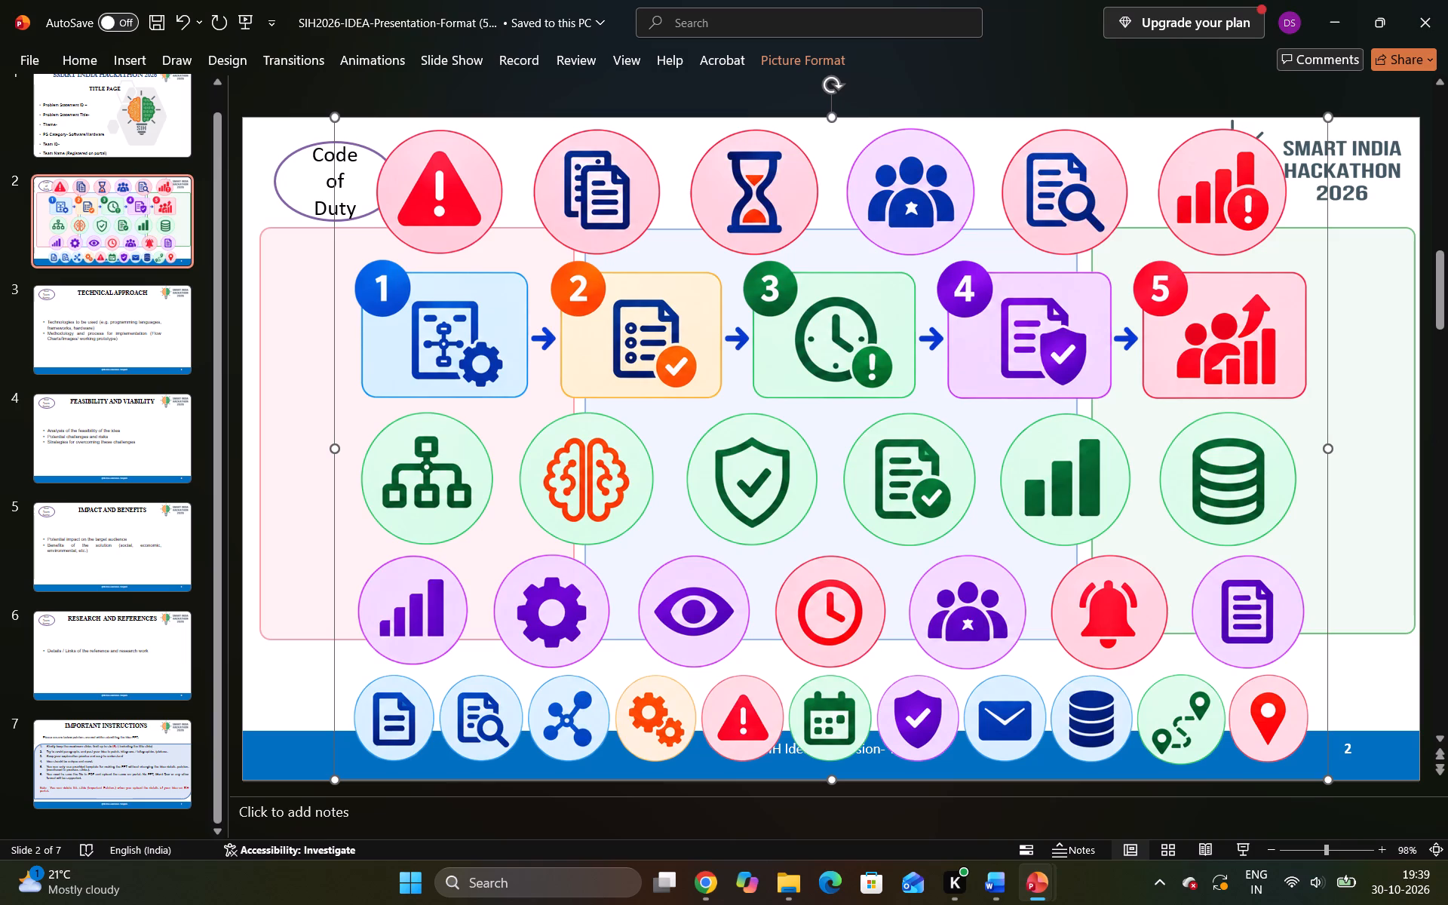
drag(1327, 784, 1126, 548)
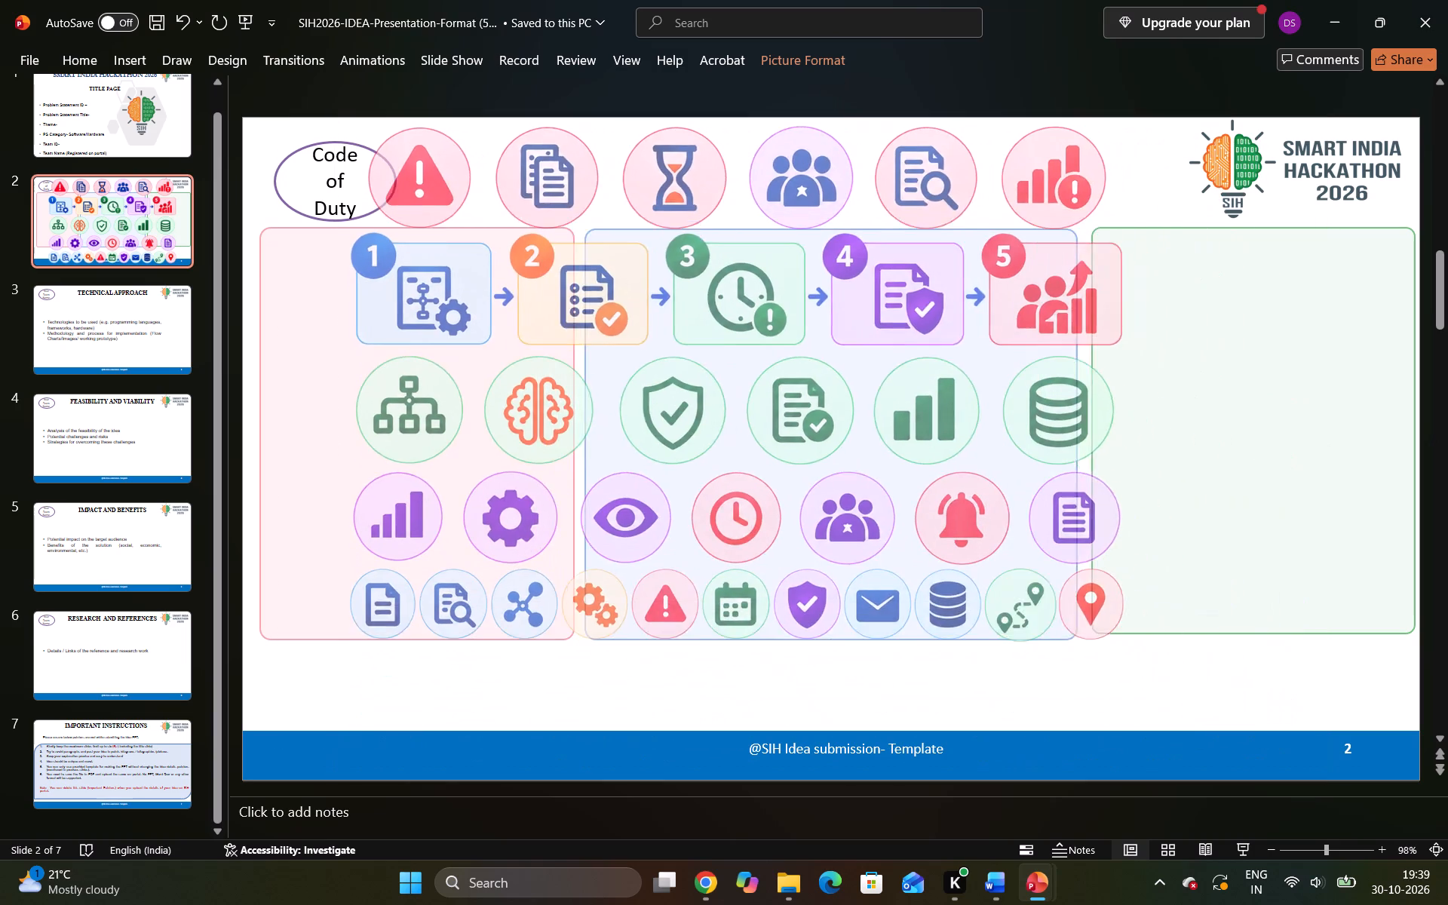
drag(1126, 548, 1082, 507)
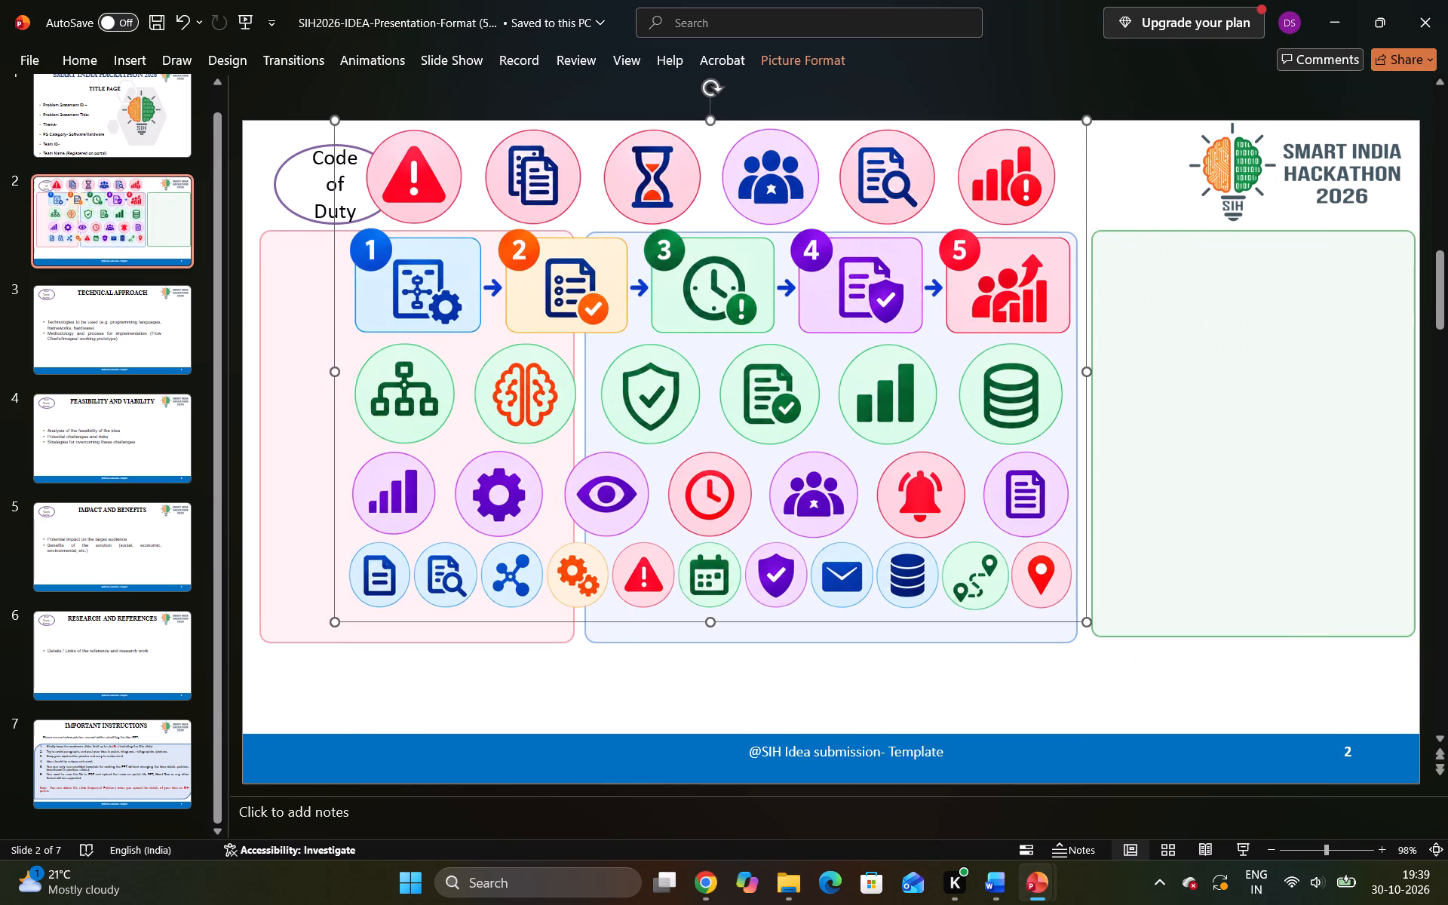
Crop the icon sheet picture on slide 2 down to only the red warning triangle icon in its top row.
click(842, 61)
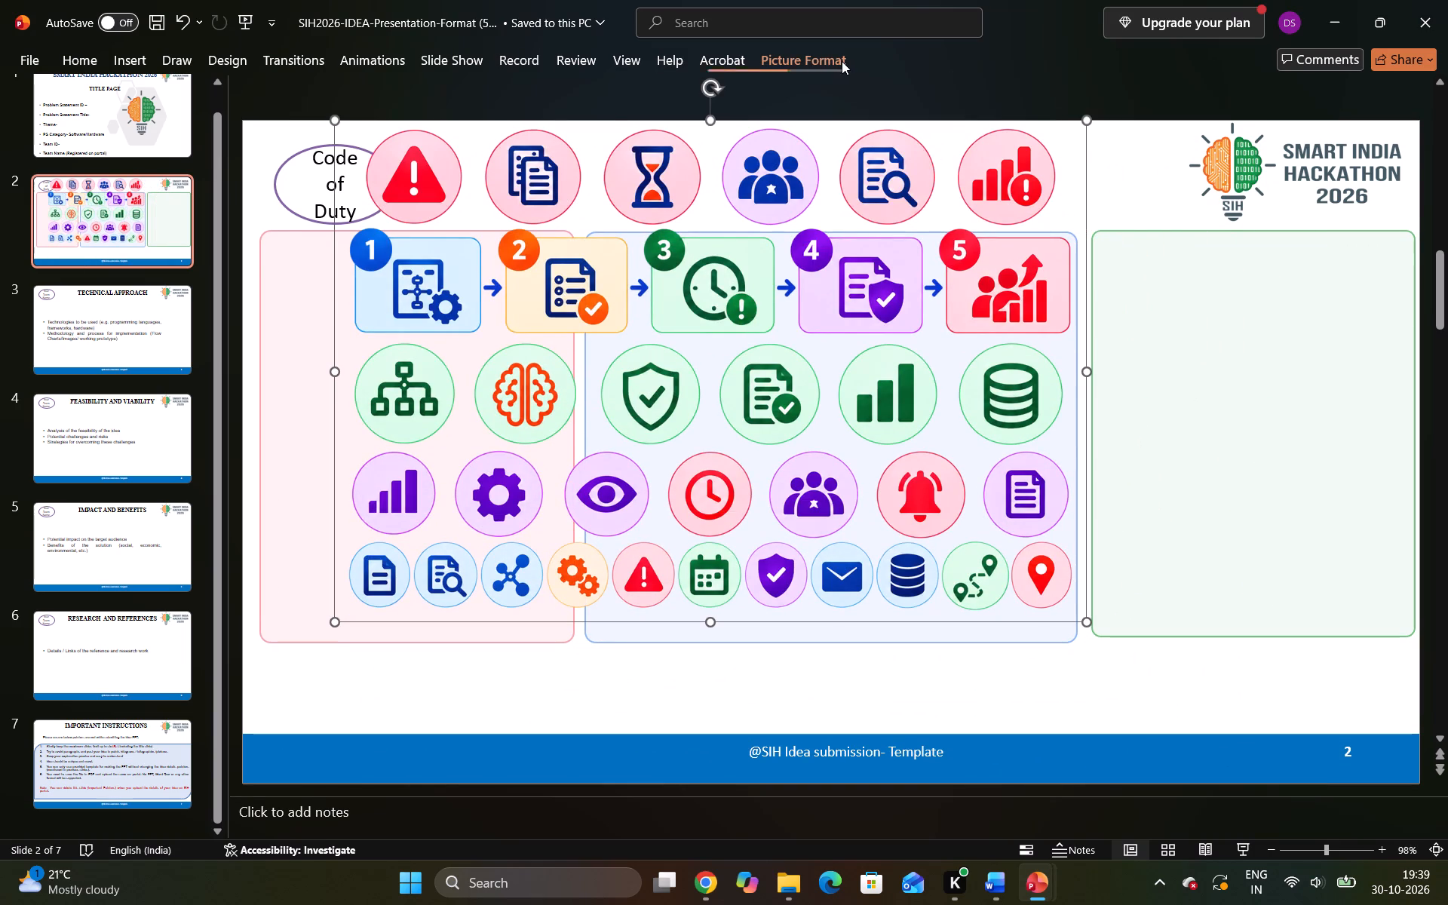
click(1212, 116)
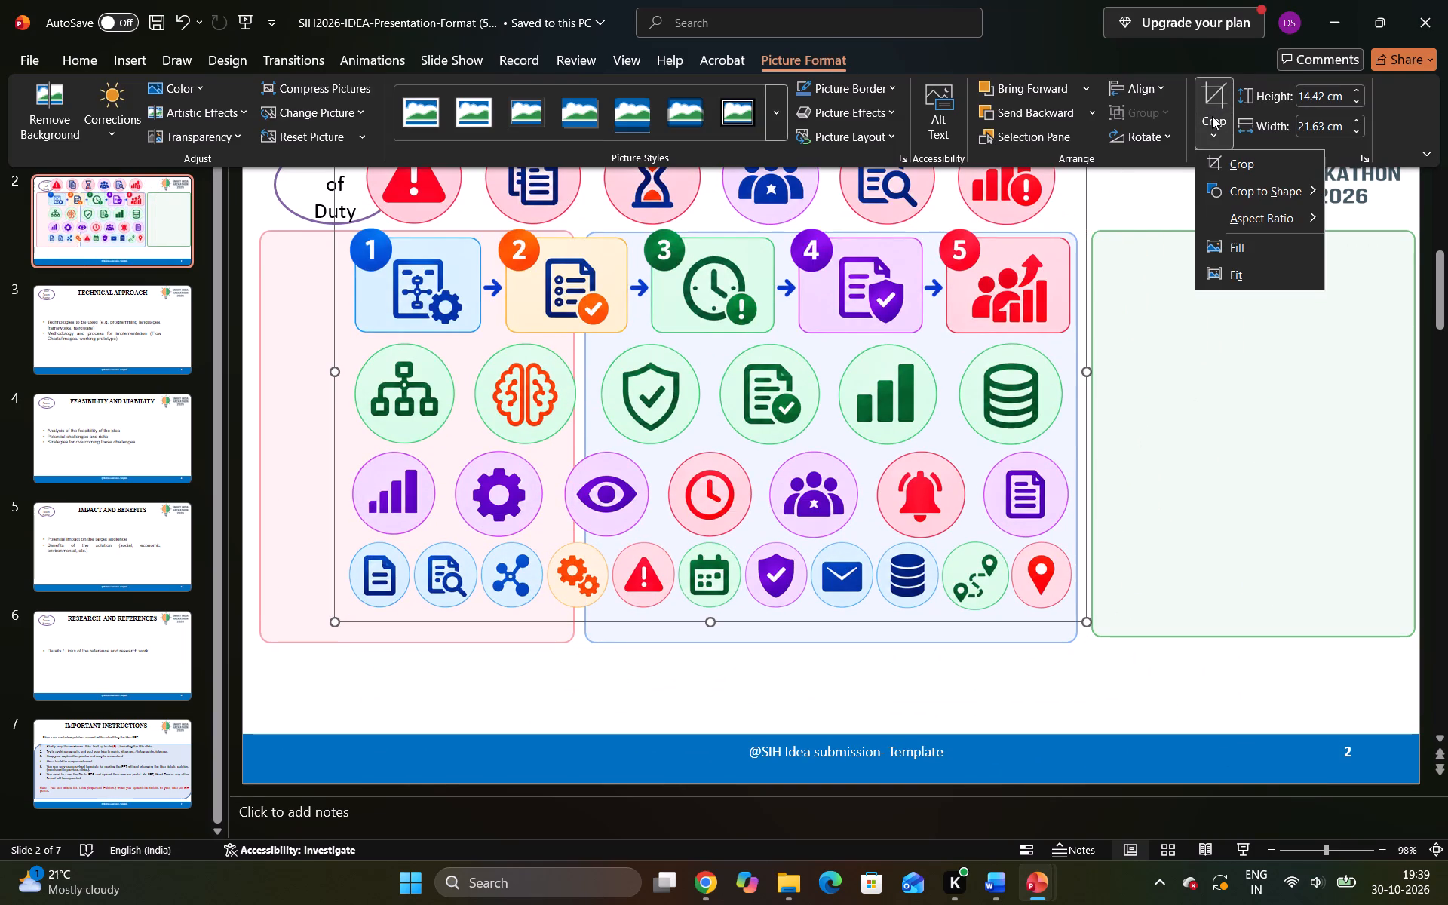
click(1238, 163)
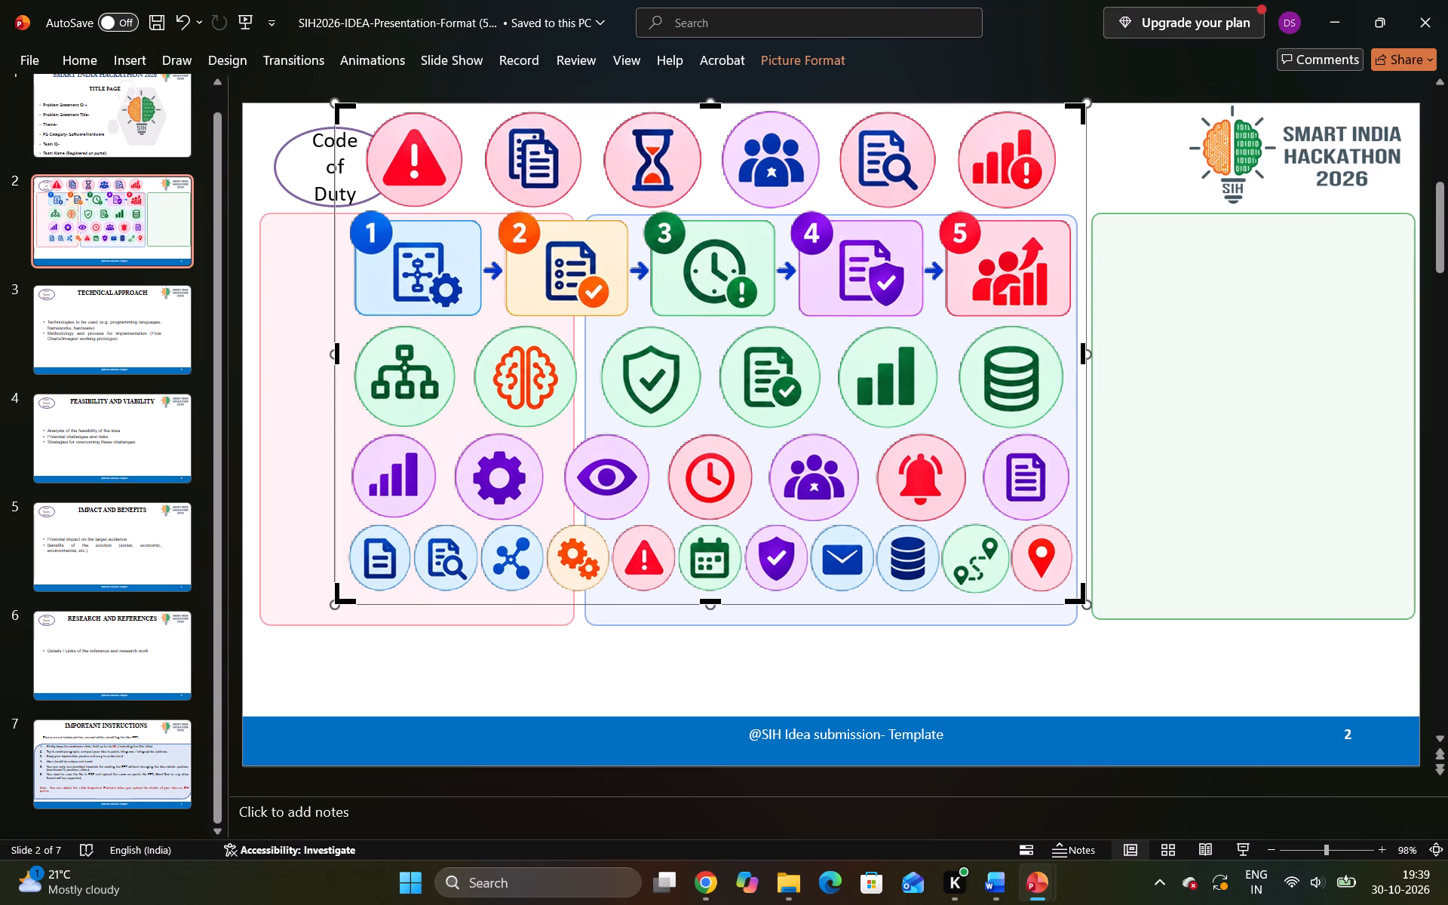
drag(1081, 351, 493, 288)
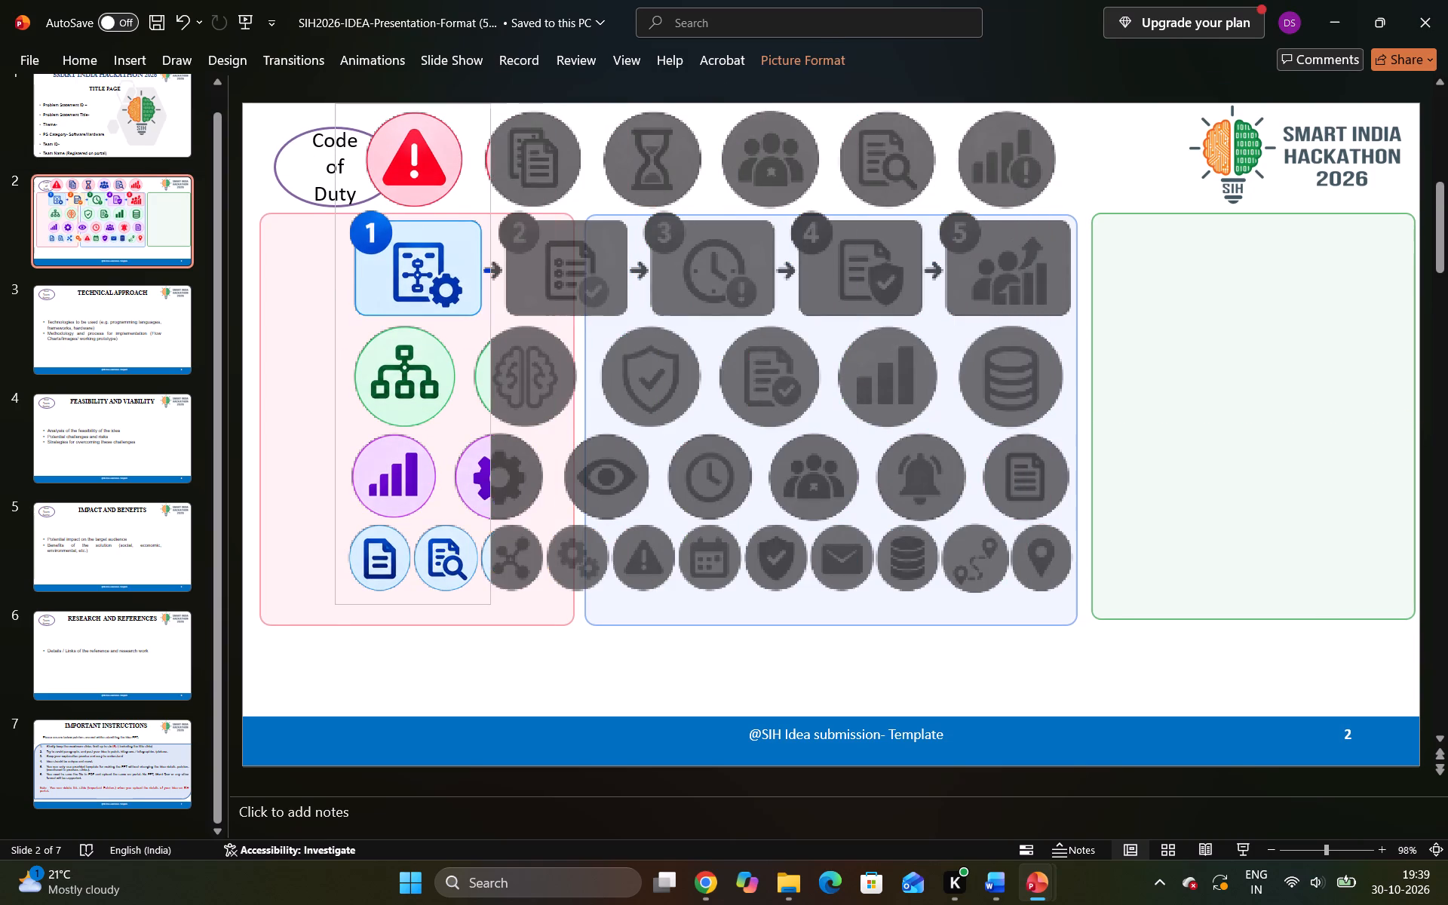
drag(493, 288, 473, 285)
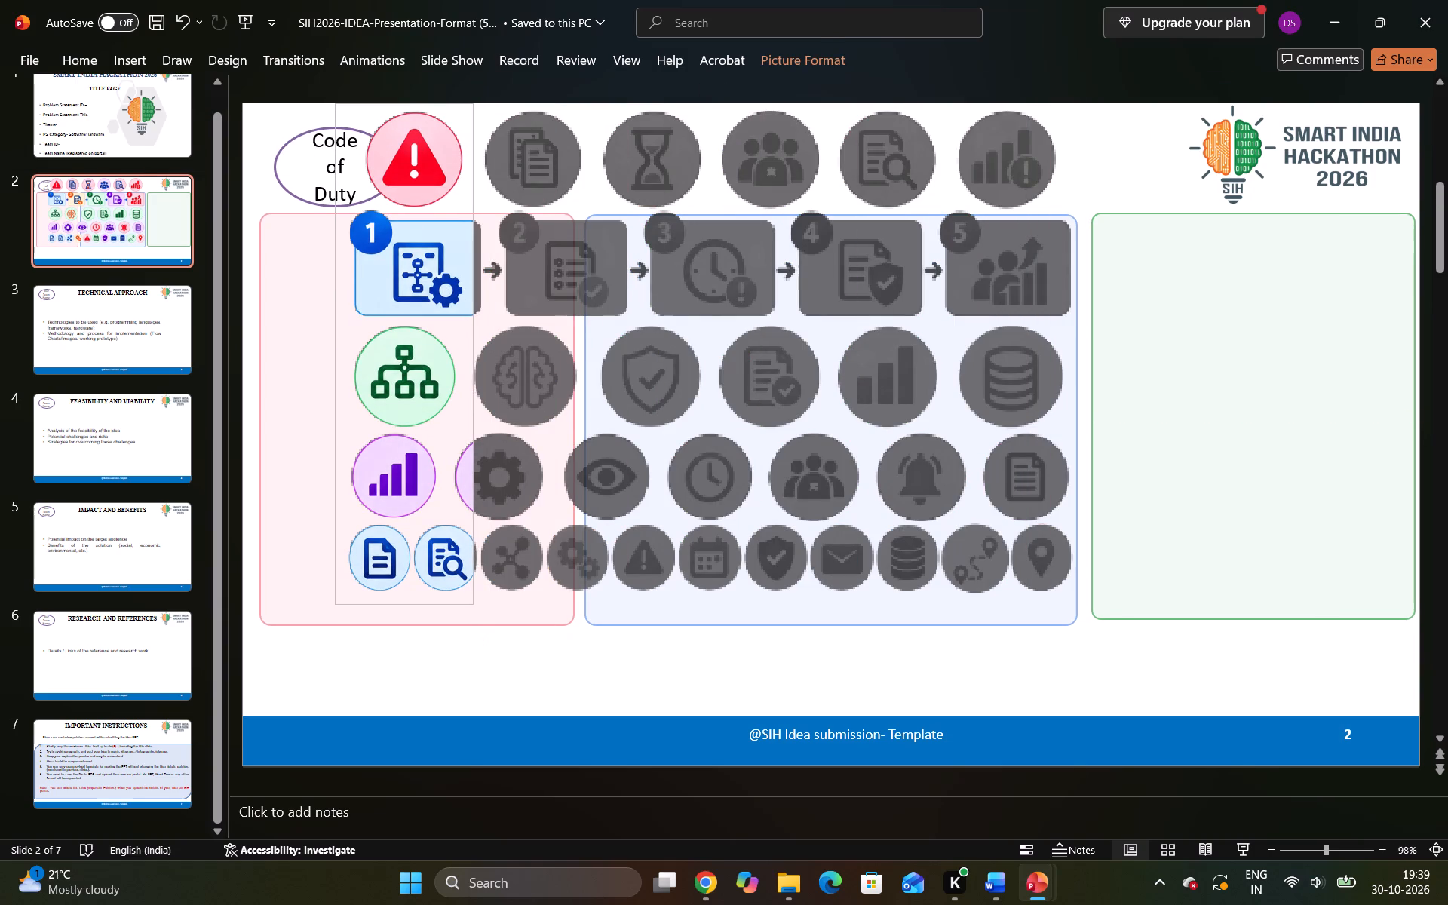
drag(473, 285, 472, 286)
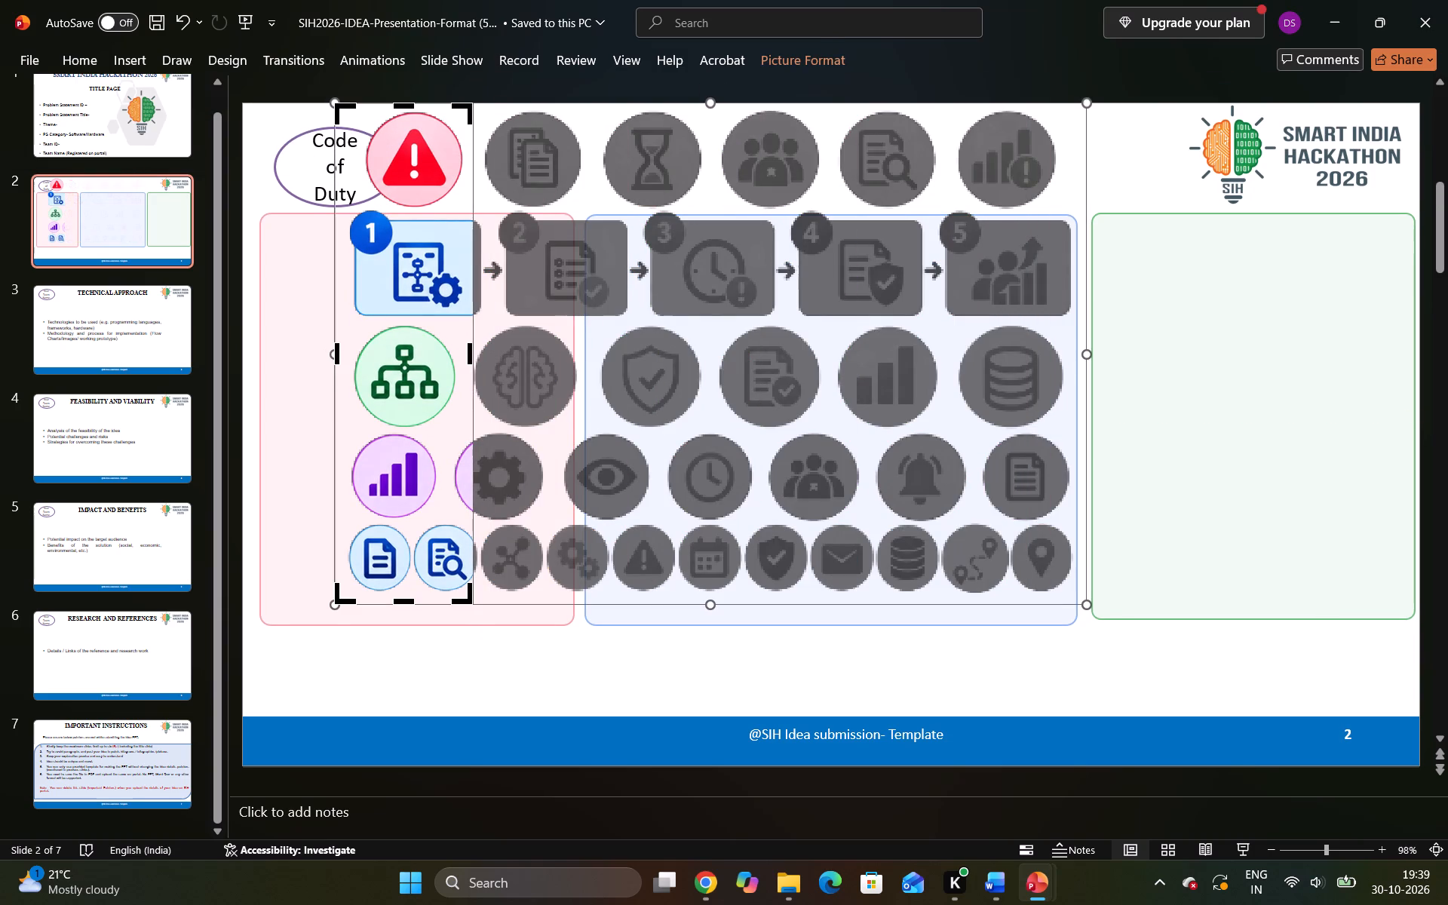
drag(339, 355, 353, 357)
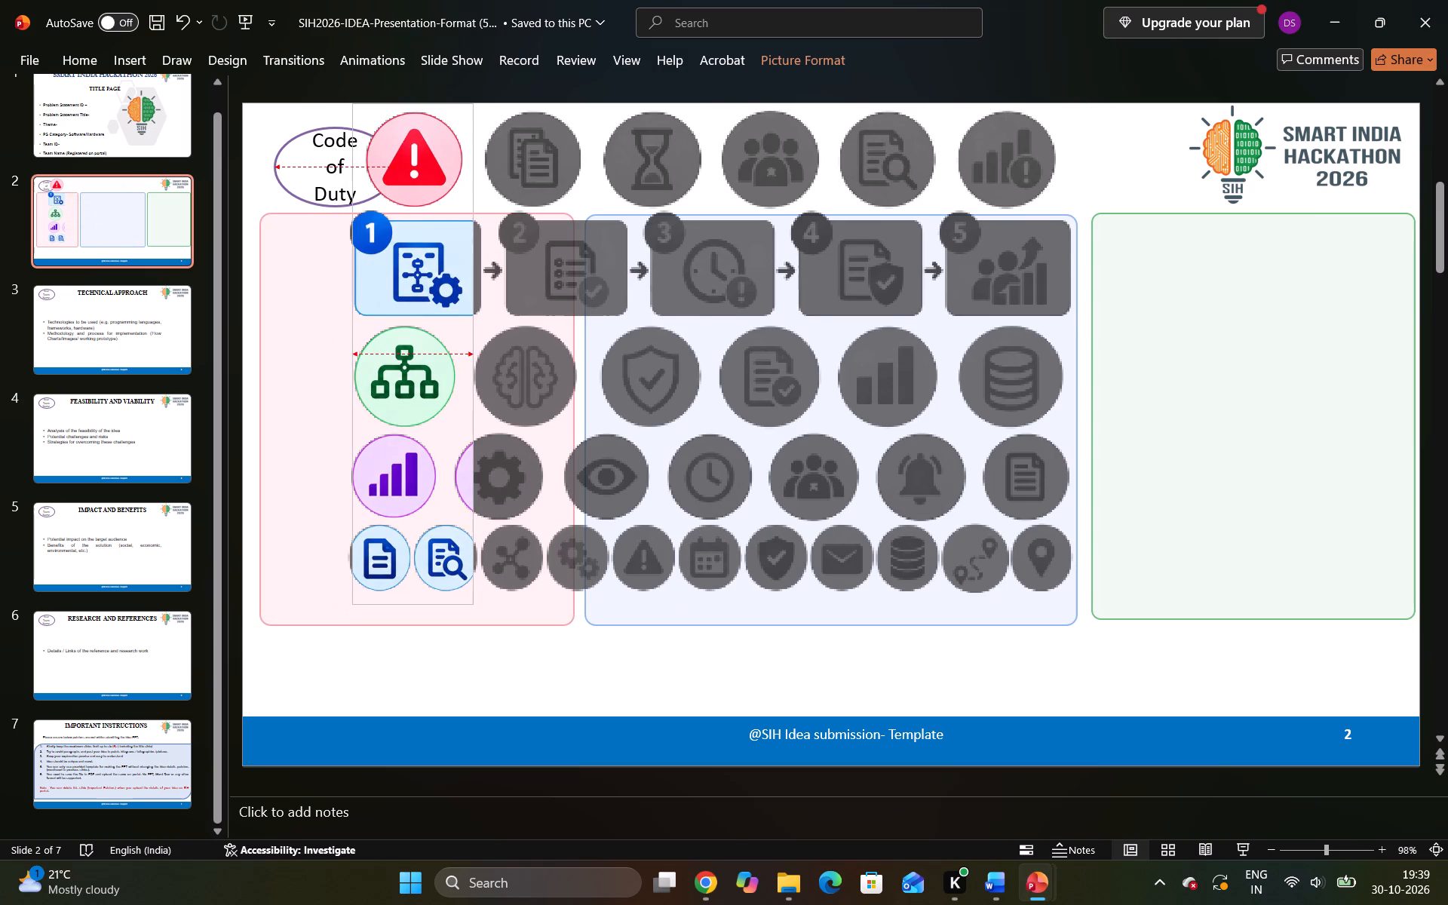
drag(353, 357, 360, 360)
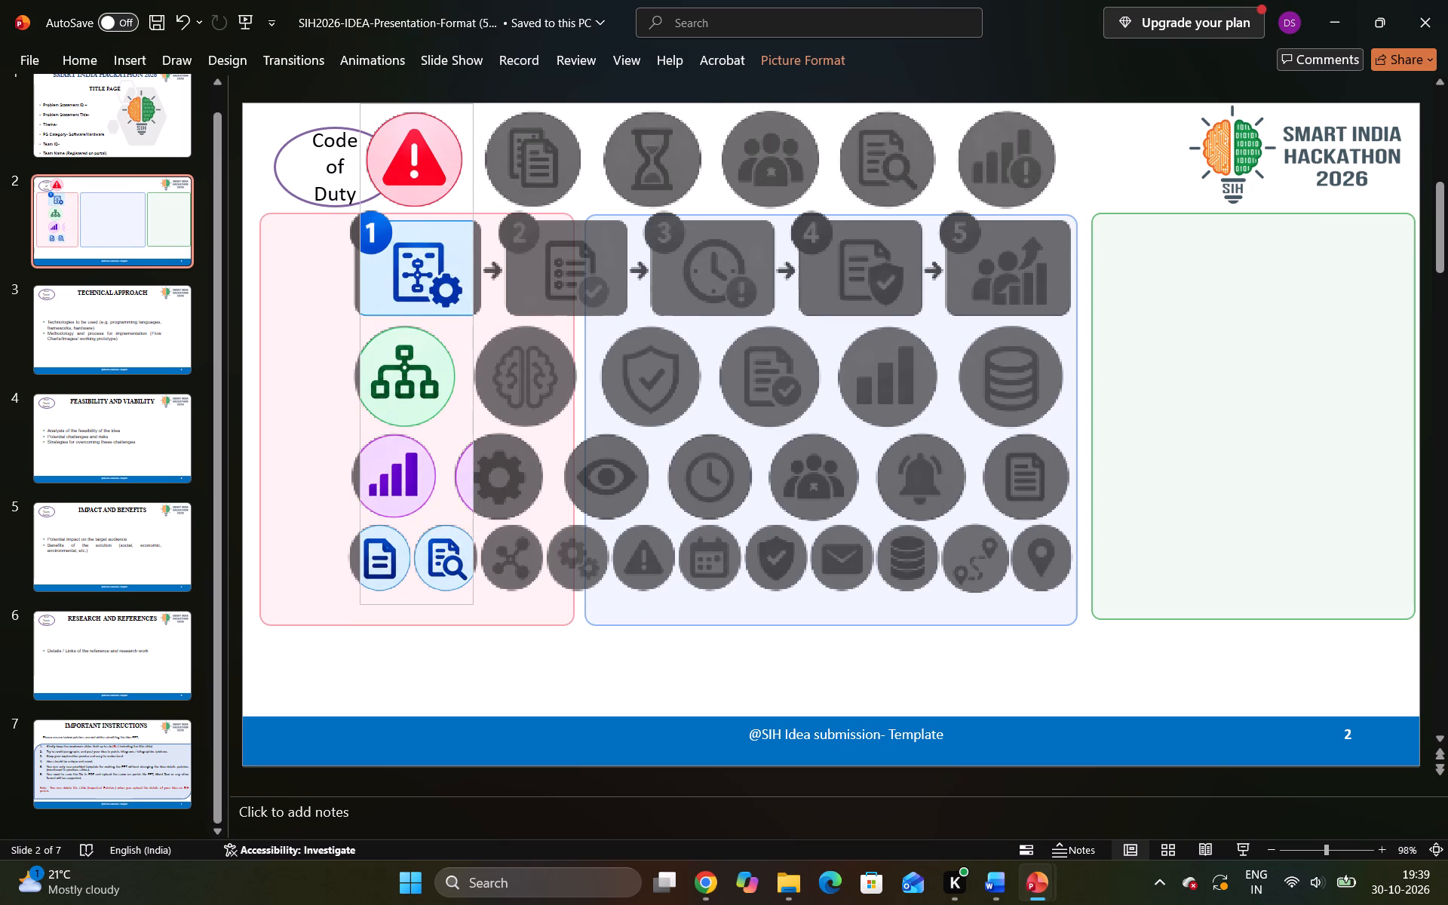
drag(360, 360, 360, 360)
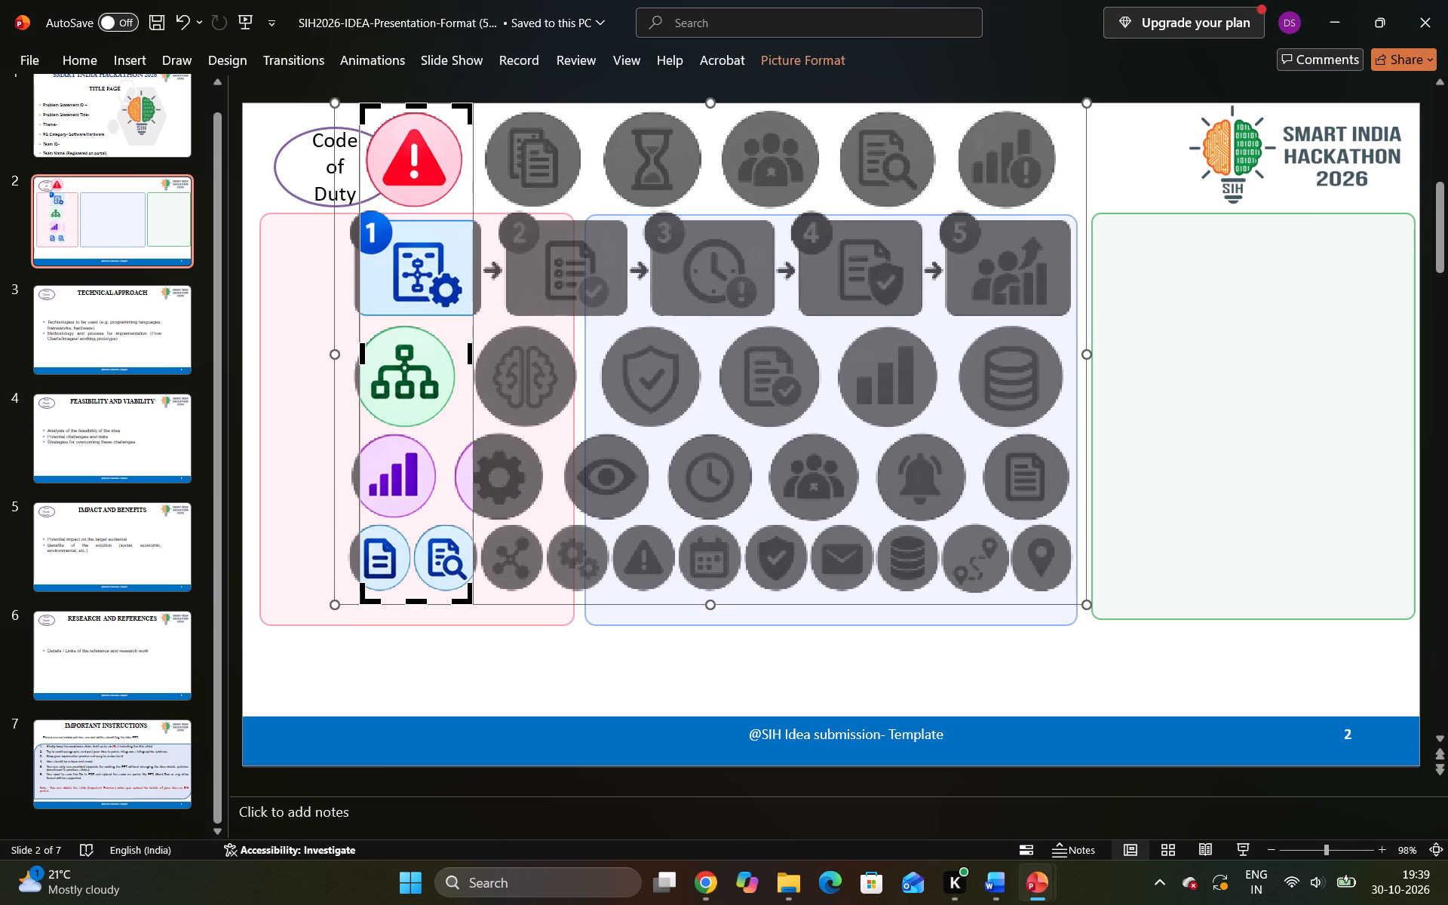
drag(413, 603, 413, 551)
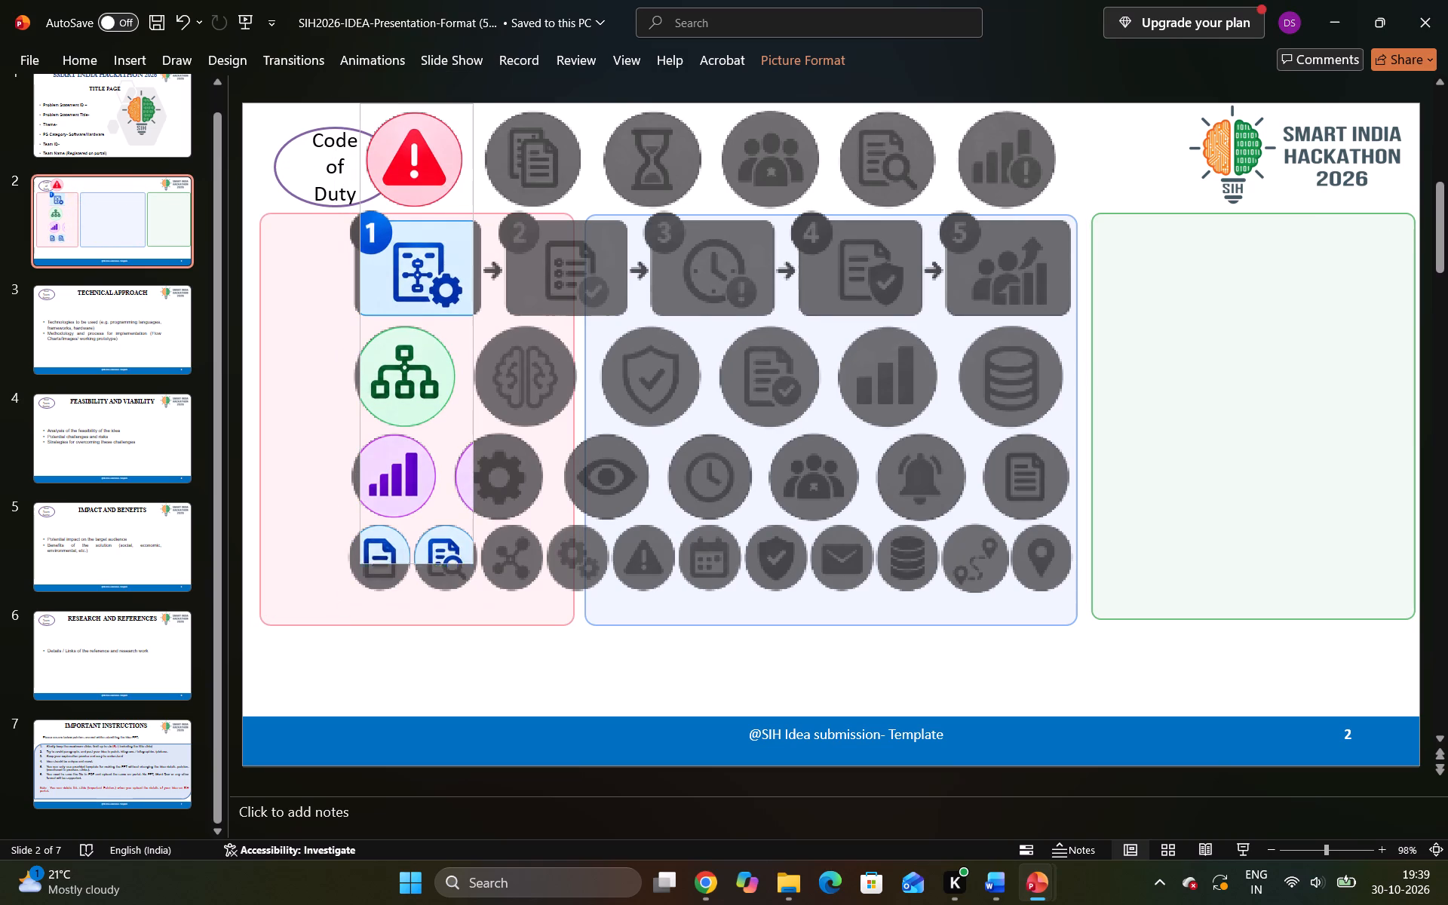
drag(413, 551, 433, 229)
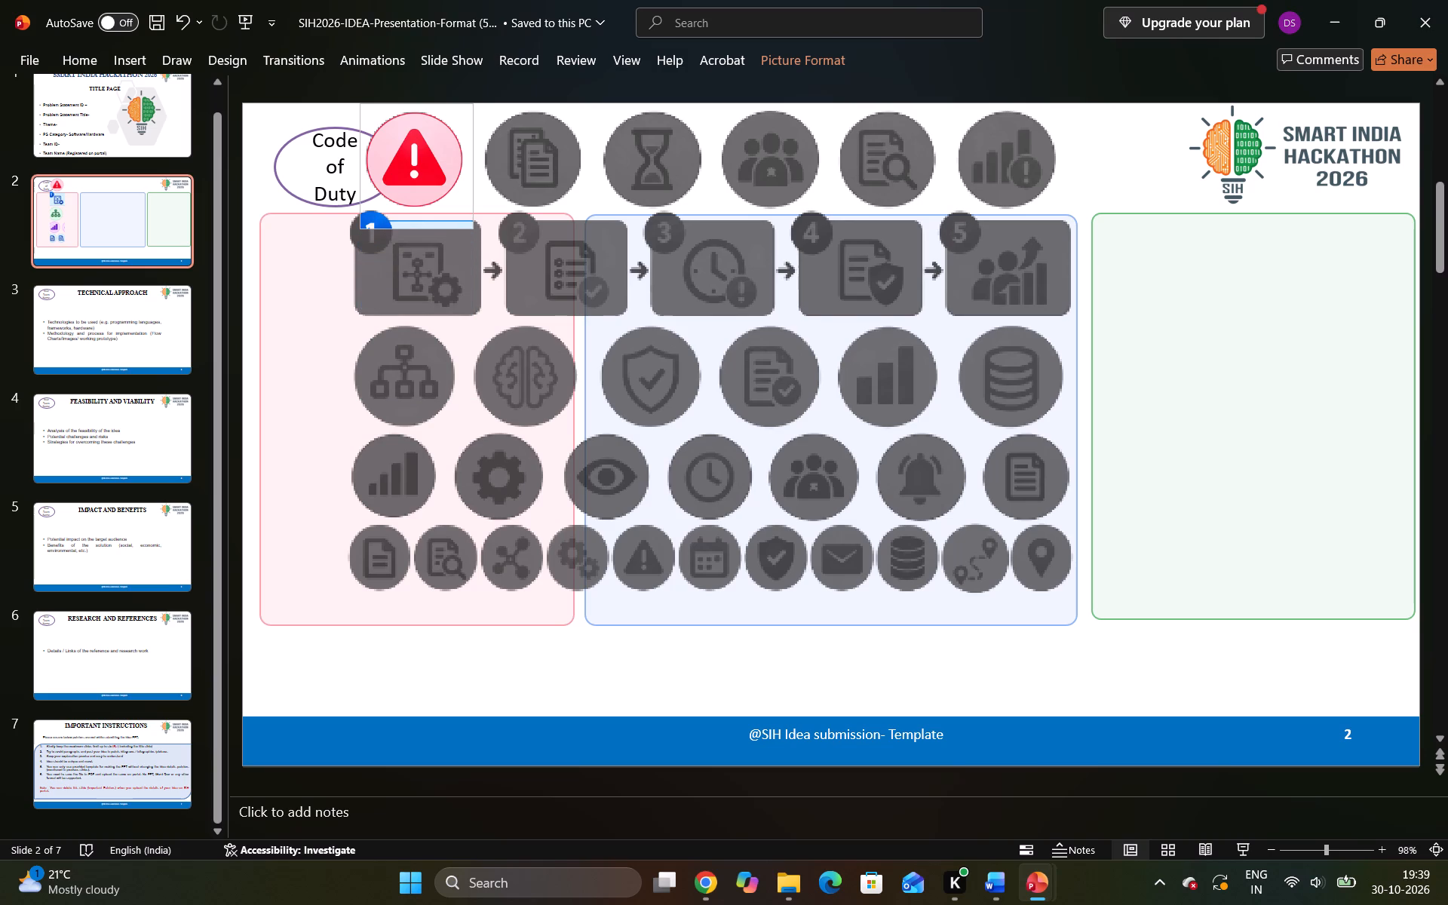
drag(433, 229, 432, 216)
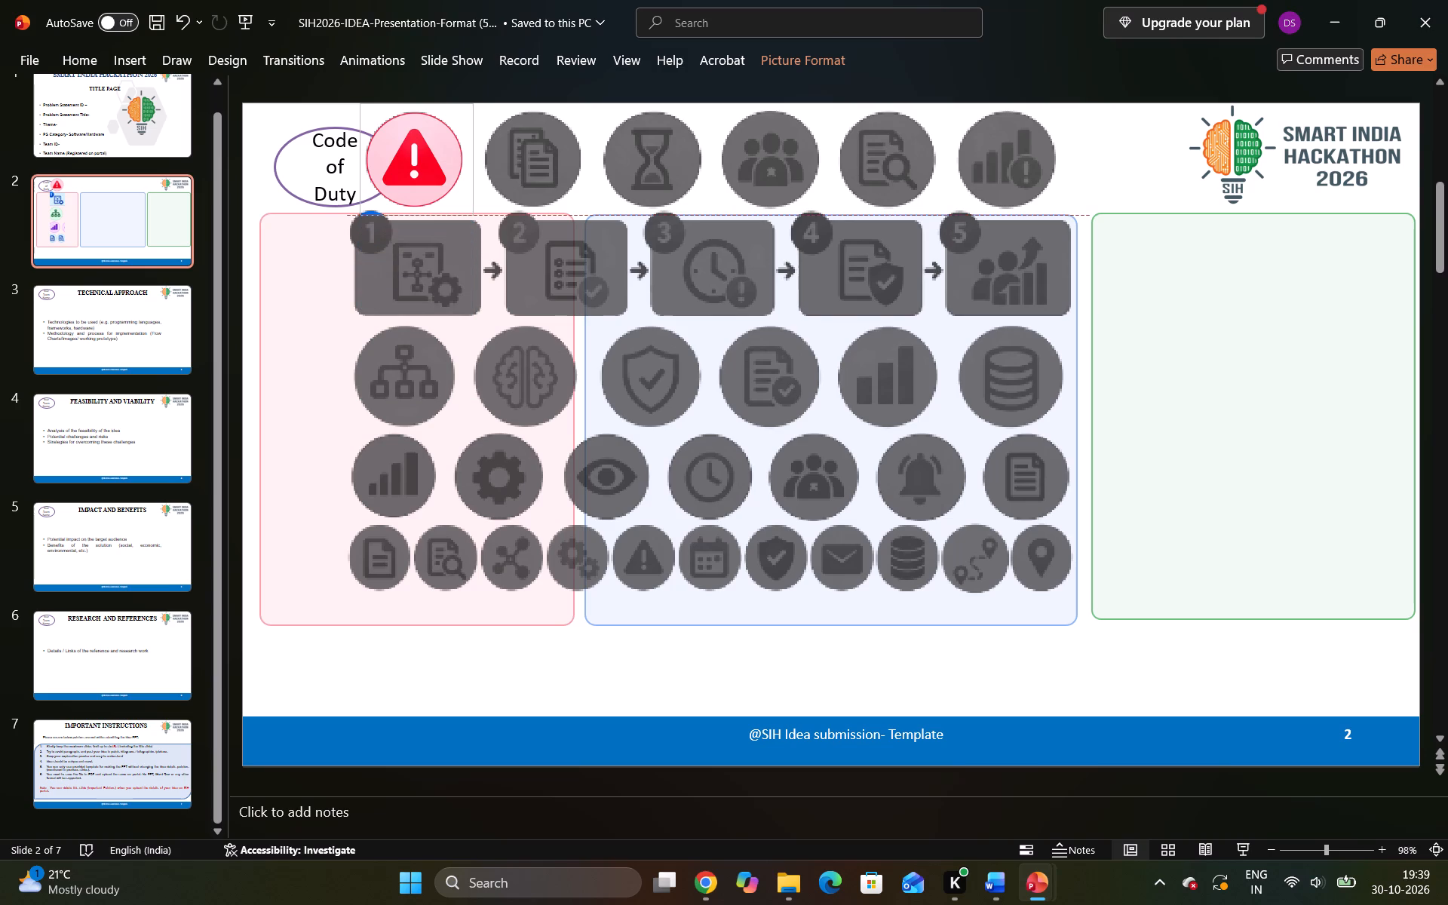
drag(432, 216, 432, 210)
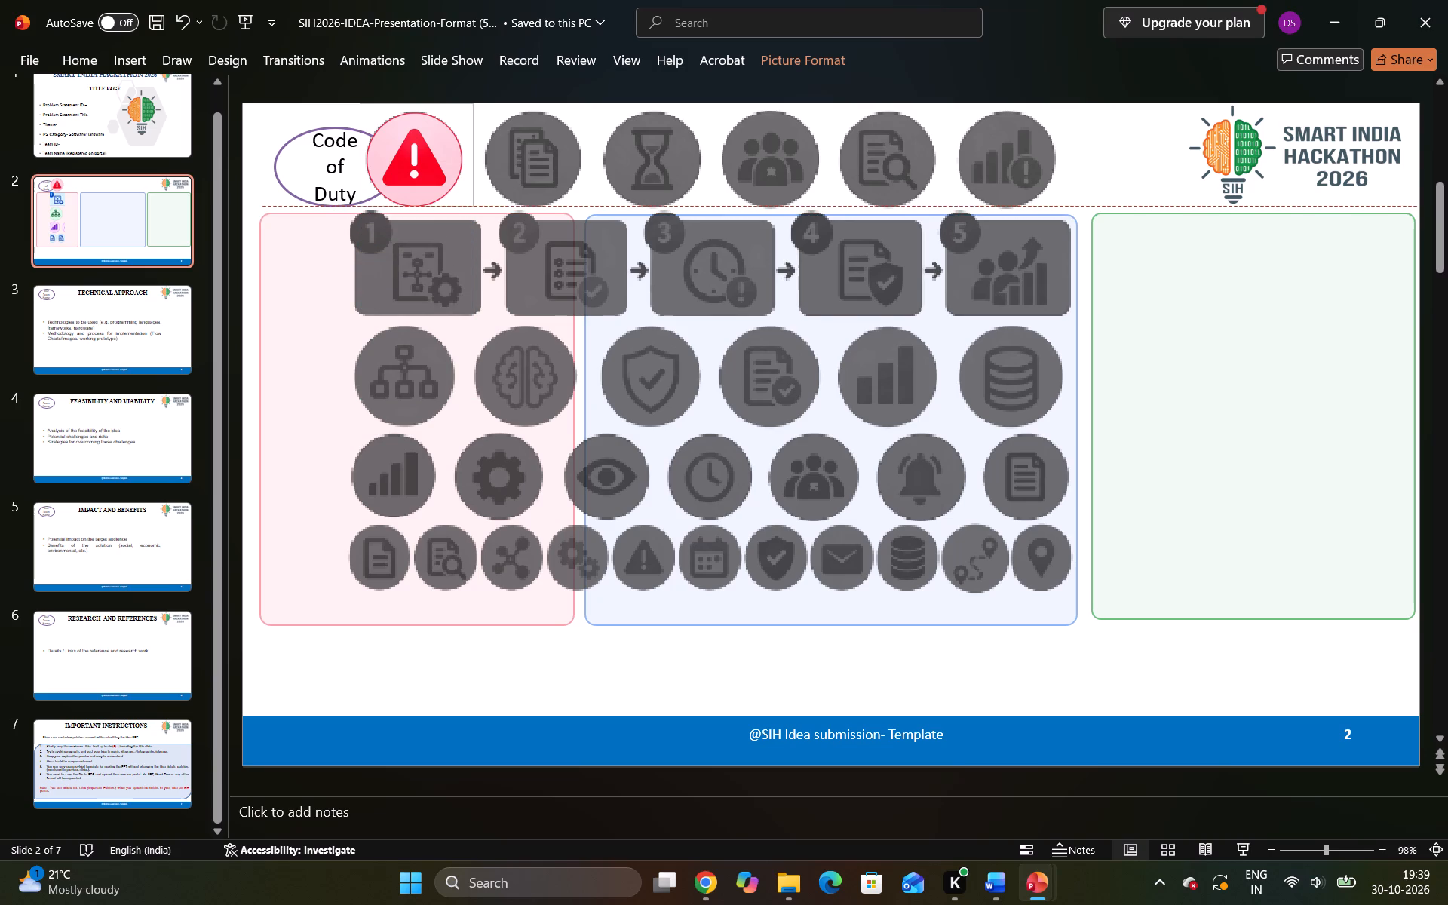
drag(432, 210, 431, 209)
drag(431, 209, 431, 210)
click(1279, 412)
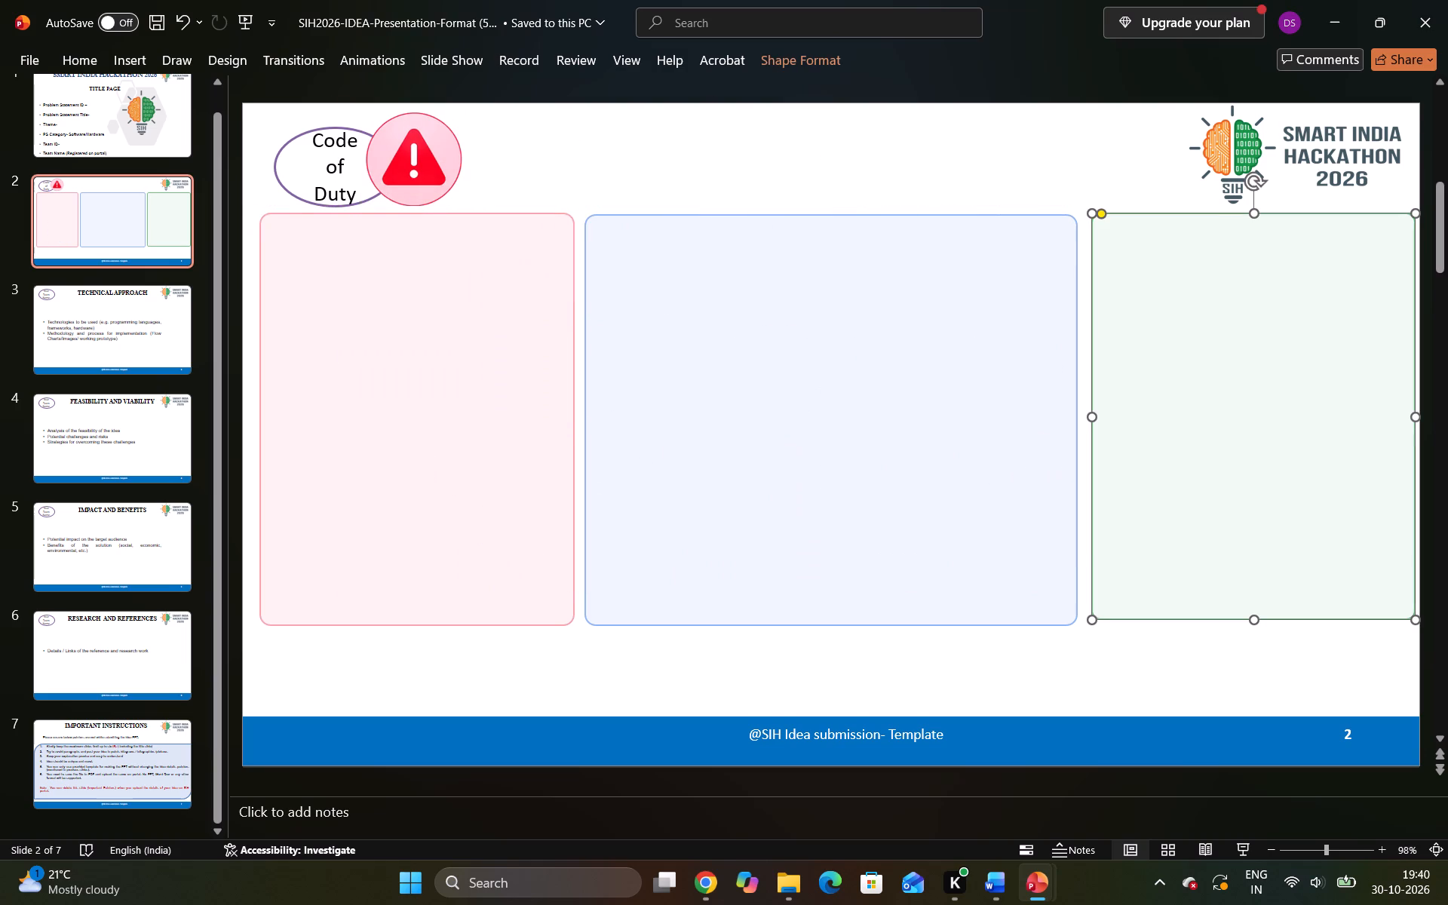
Move the warning triangle icon into the top-left corner of the pink frame and shrink it to a small badge that fits there.
drag(416, 152, 308, 271)
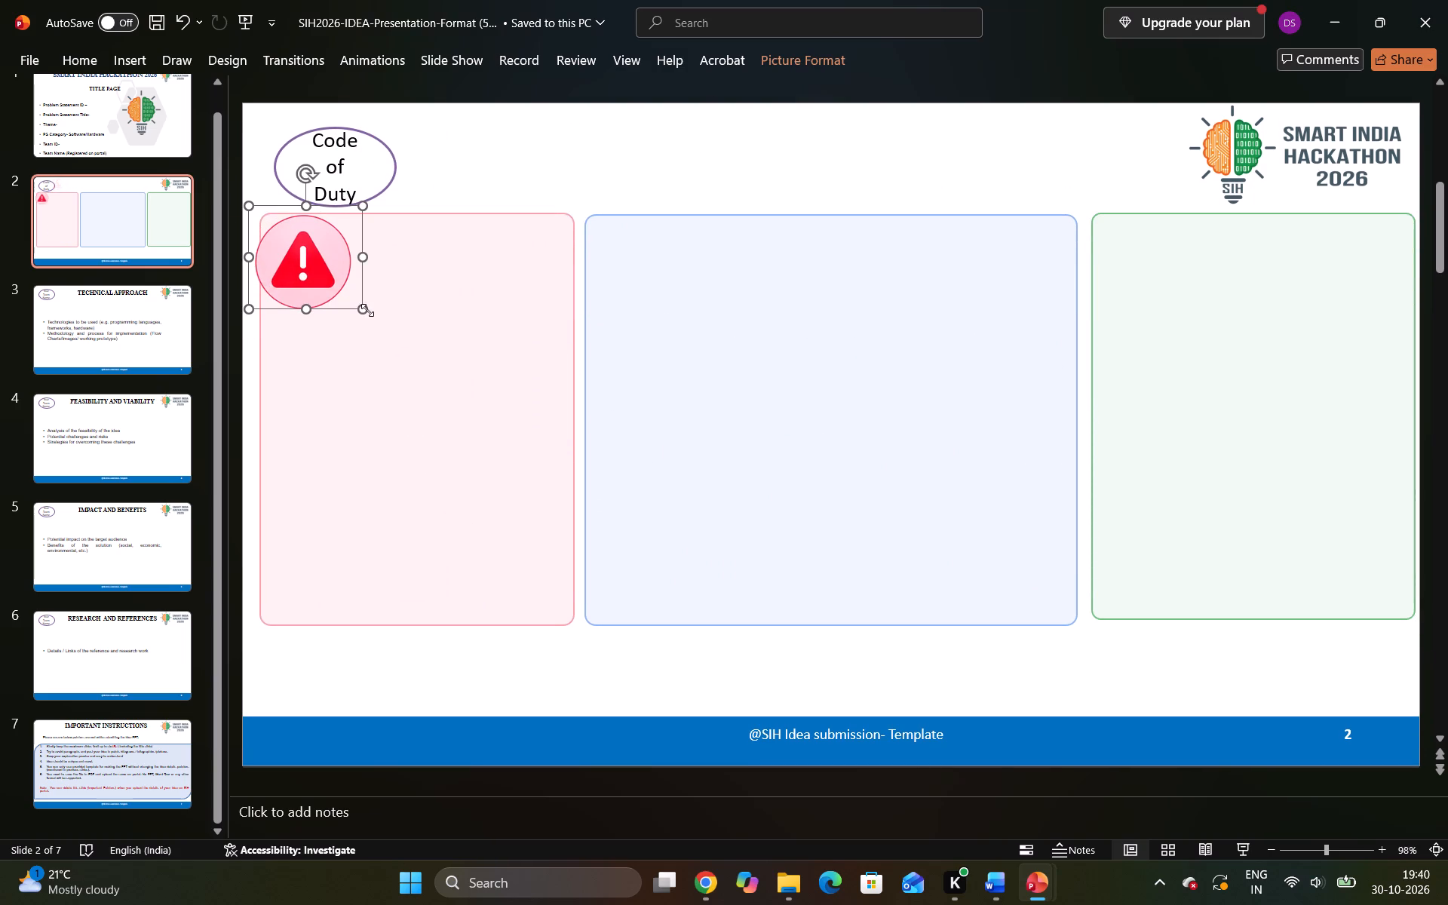
drag(367, 310, 318, 248)
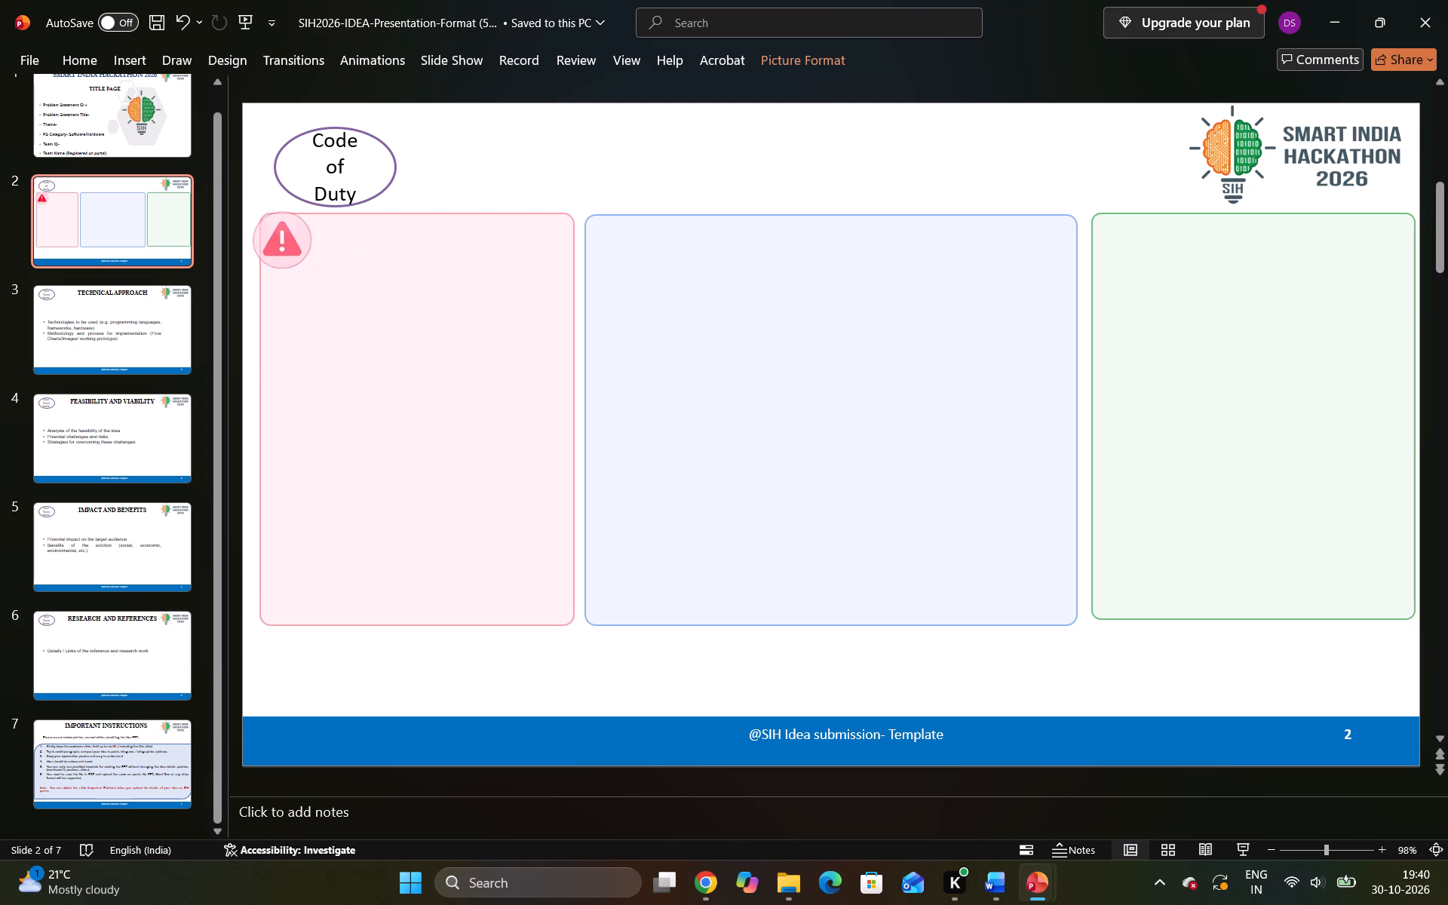
drag(318, 248, 311, 243)
drag(273, 239, 287, 241)
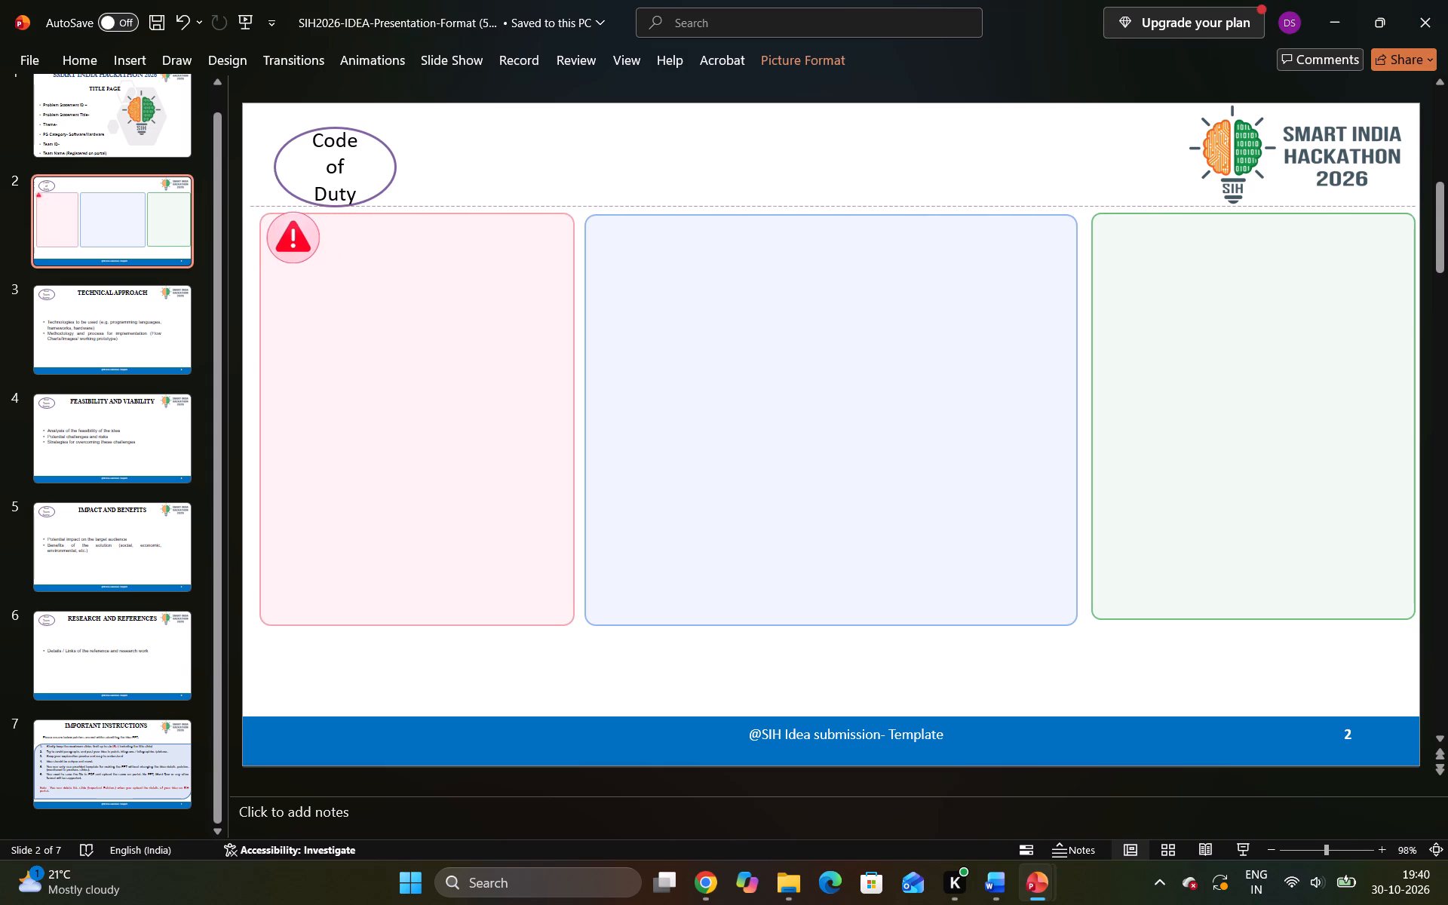
drag(287, 241, 287, 245)
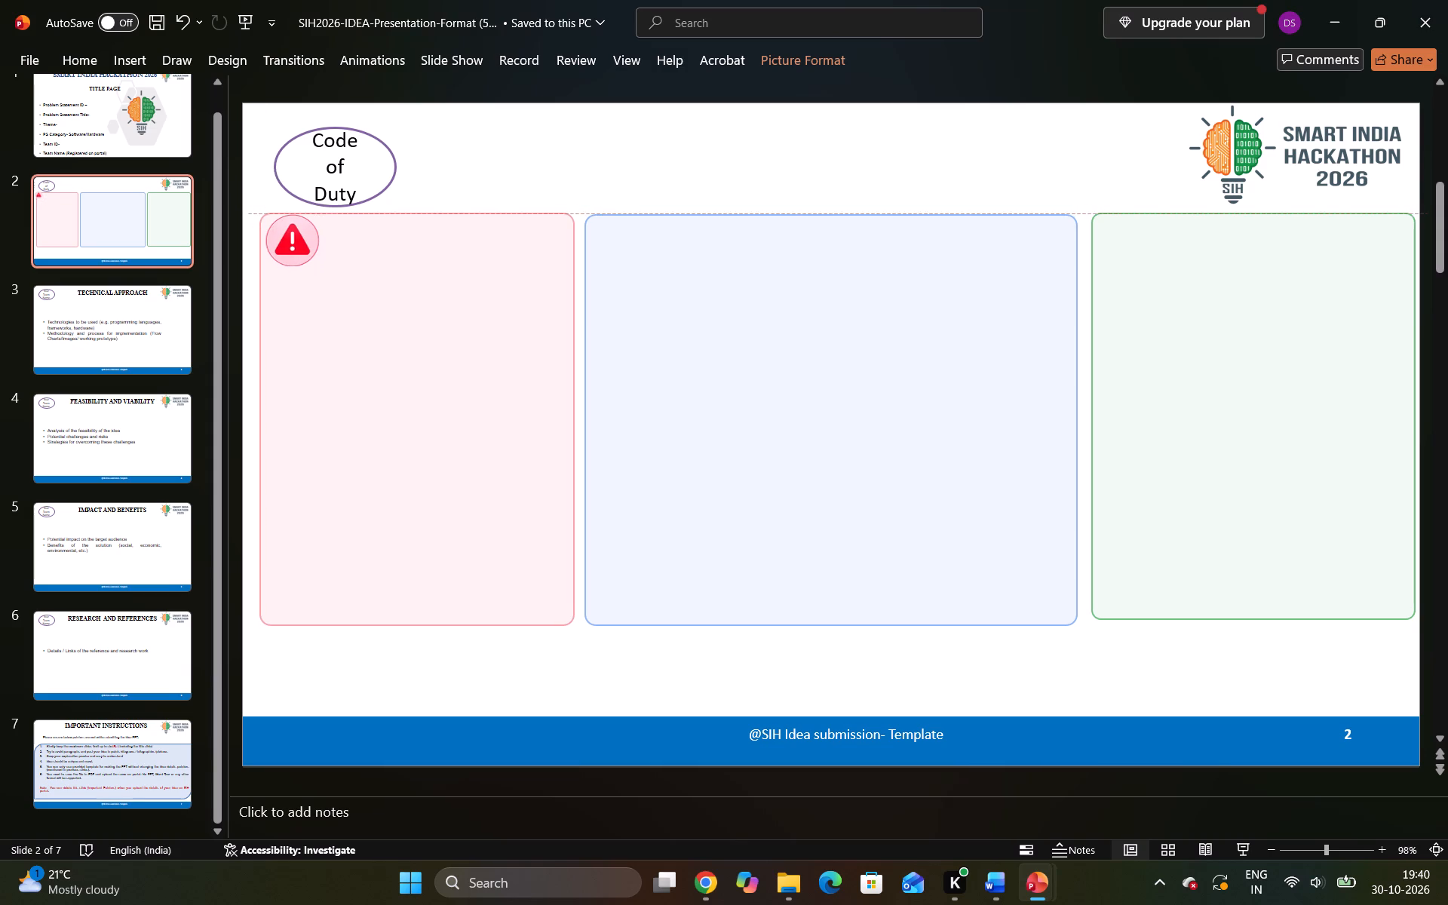
drag(287, 245, 287, 249)
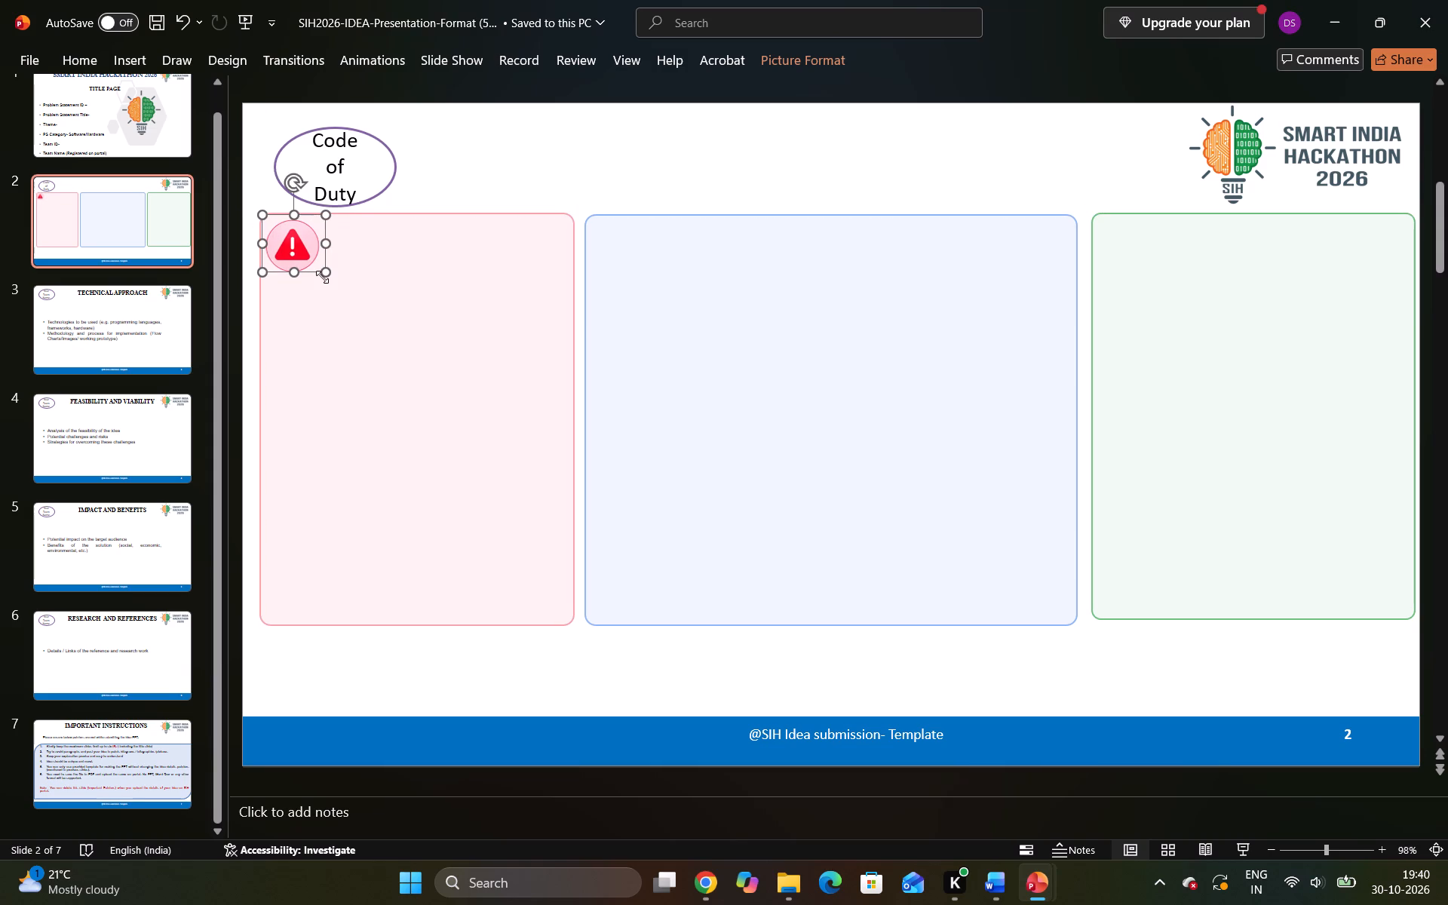
drag(326, 276, 323, 270)
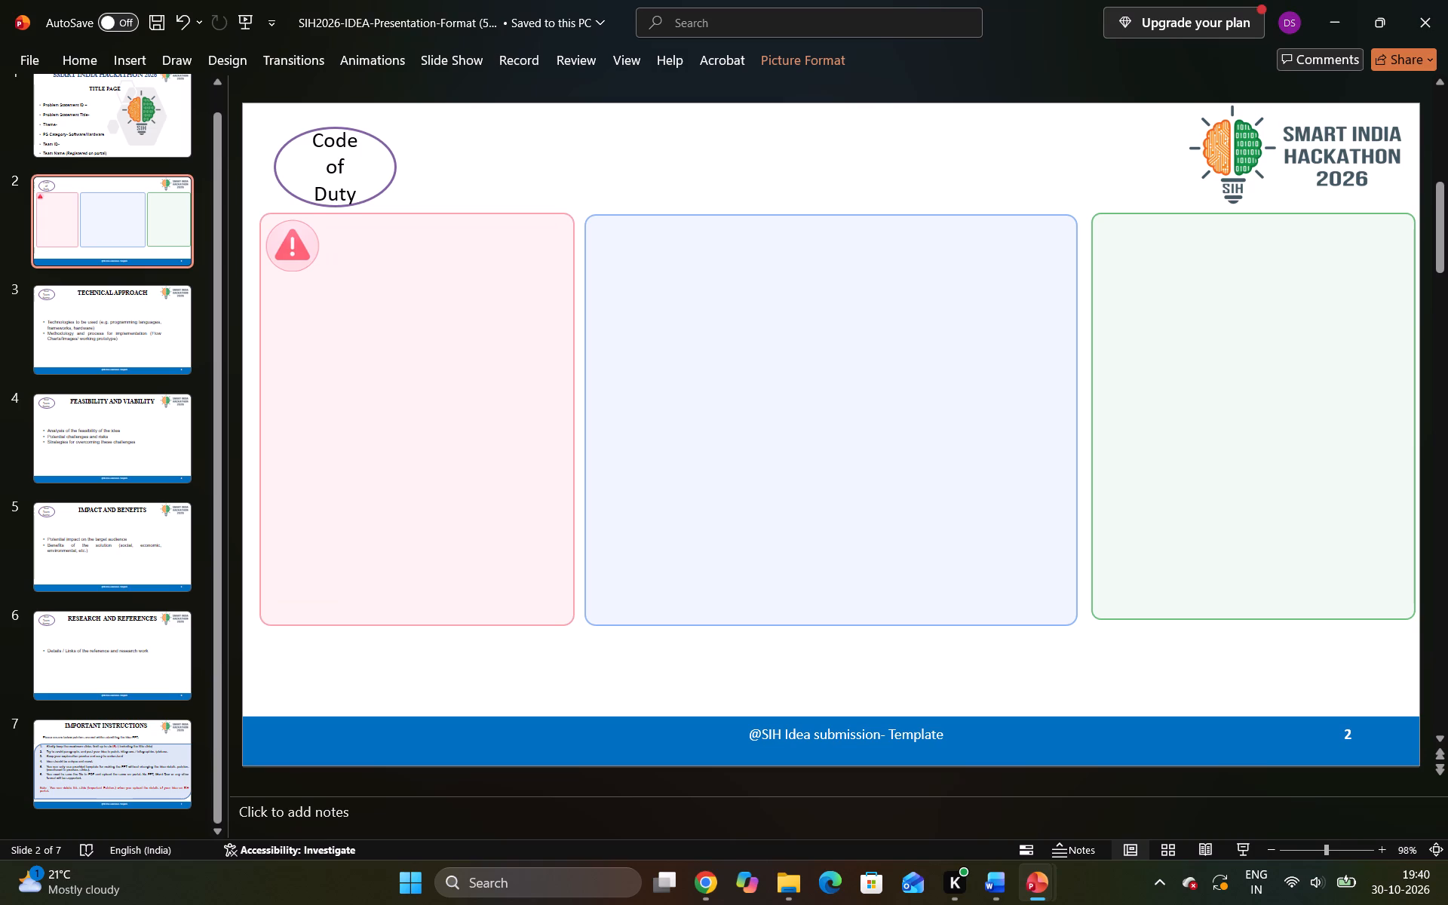
drag(323, 270, 318, 263)
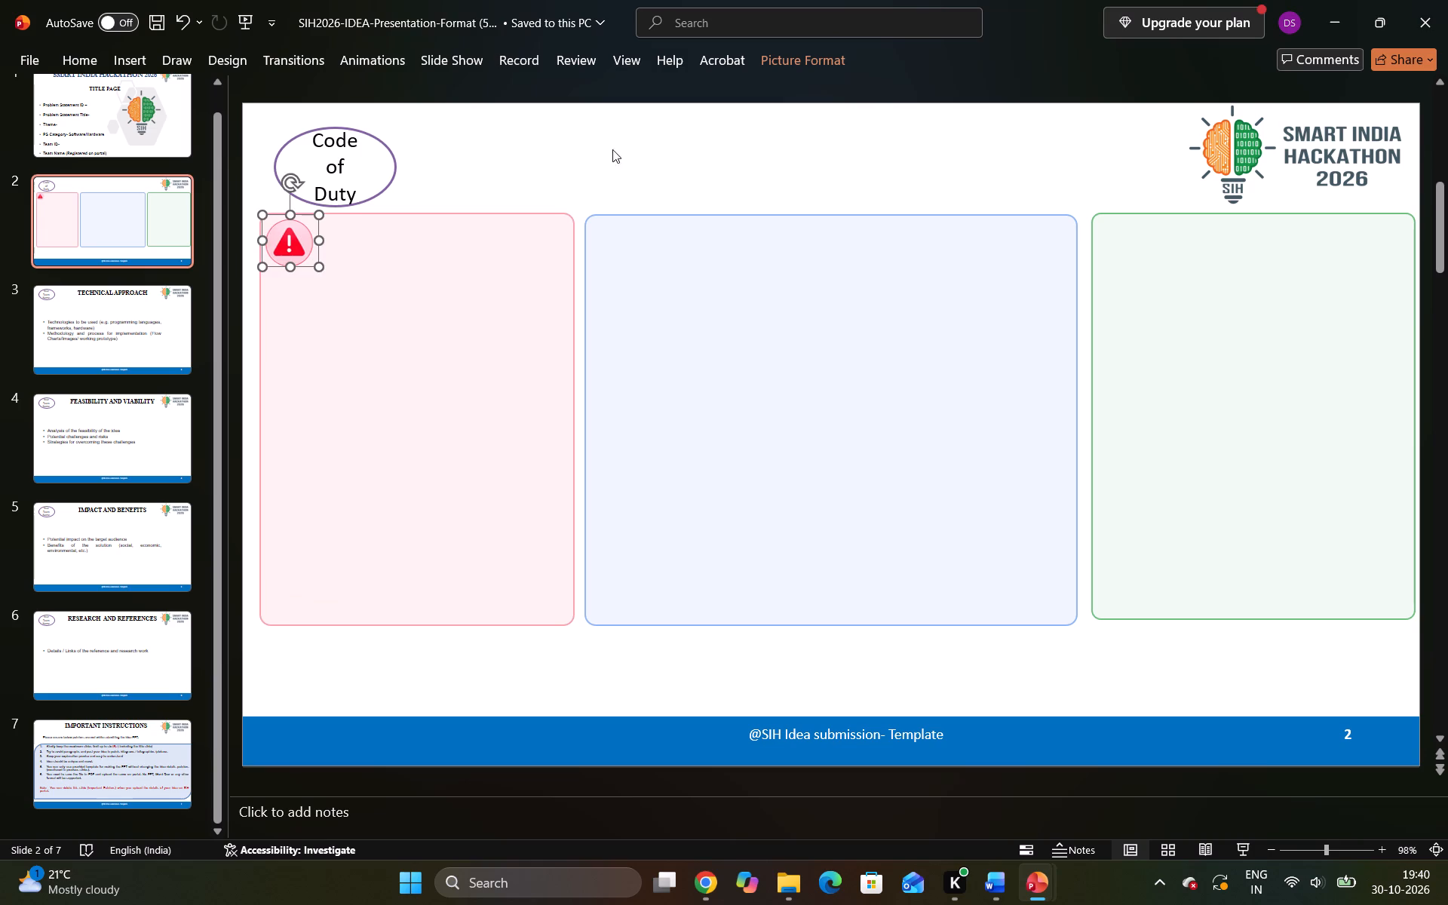
click(626, 148)
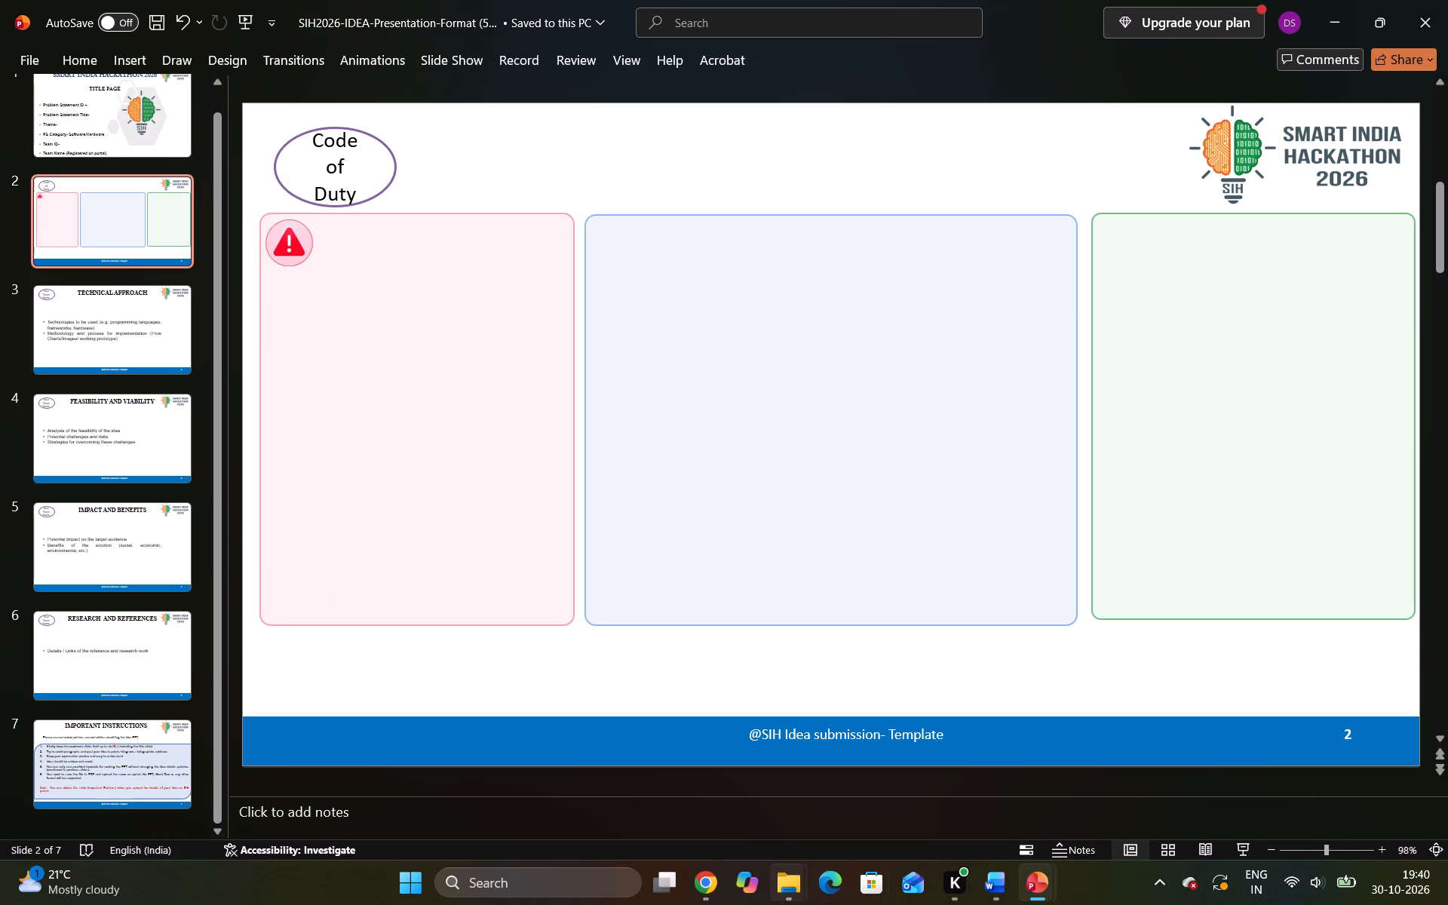
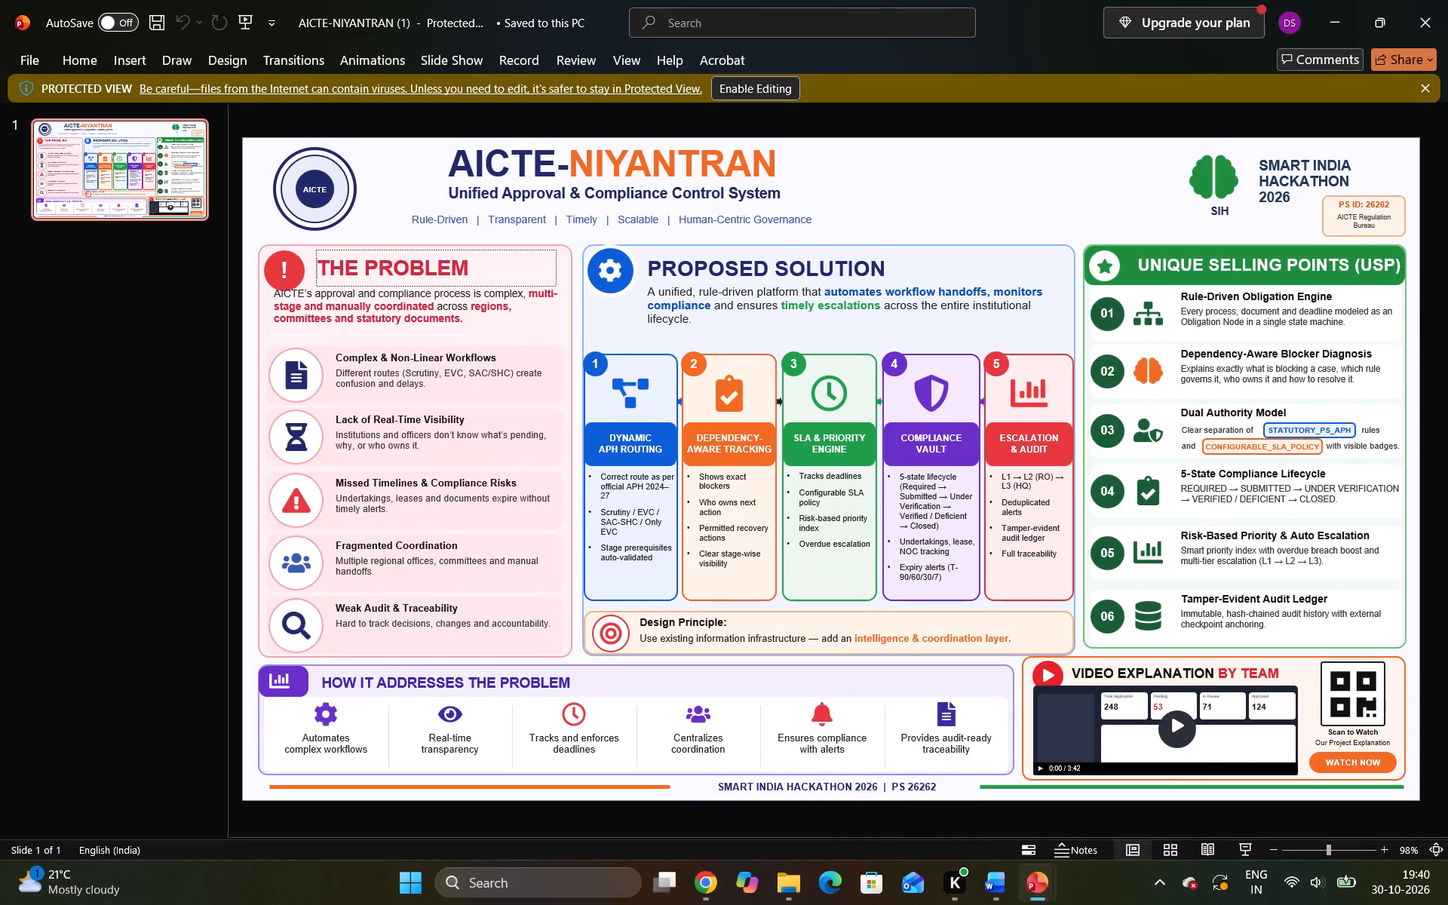
Copy the heading text THE PROBLEM from the AICTE-NIYANTRAN slide and switch to the SIH2026-IDEA-Presentation-Format file.
key(ctrl+a)
key(ctrl+c)
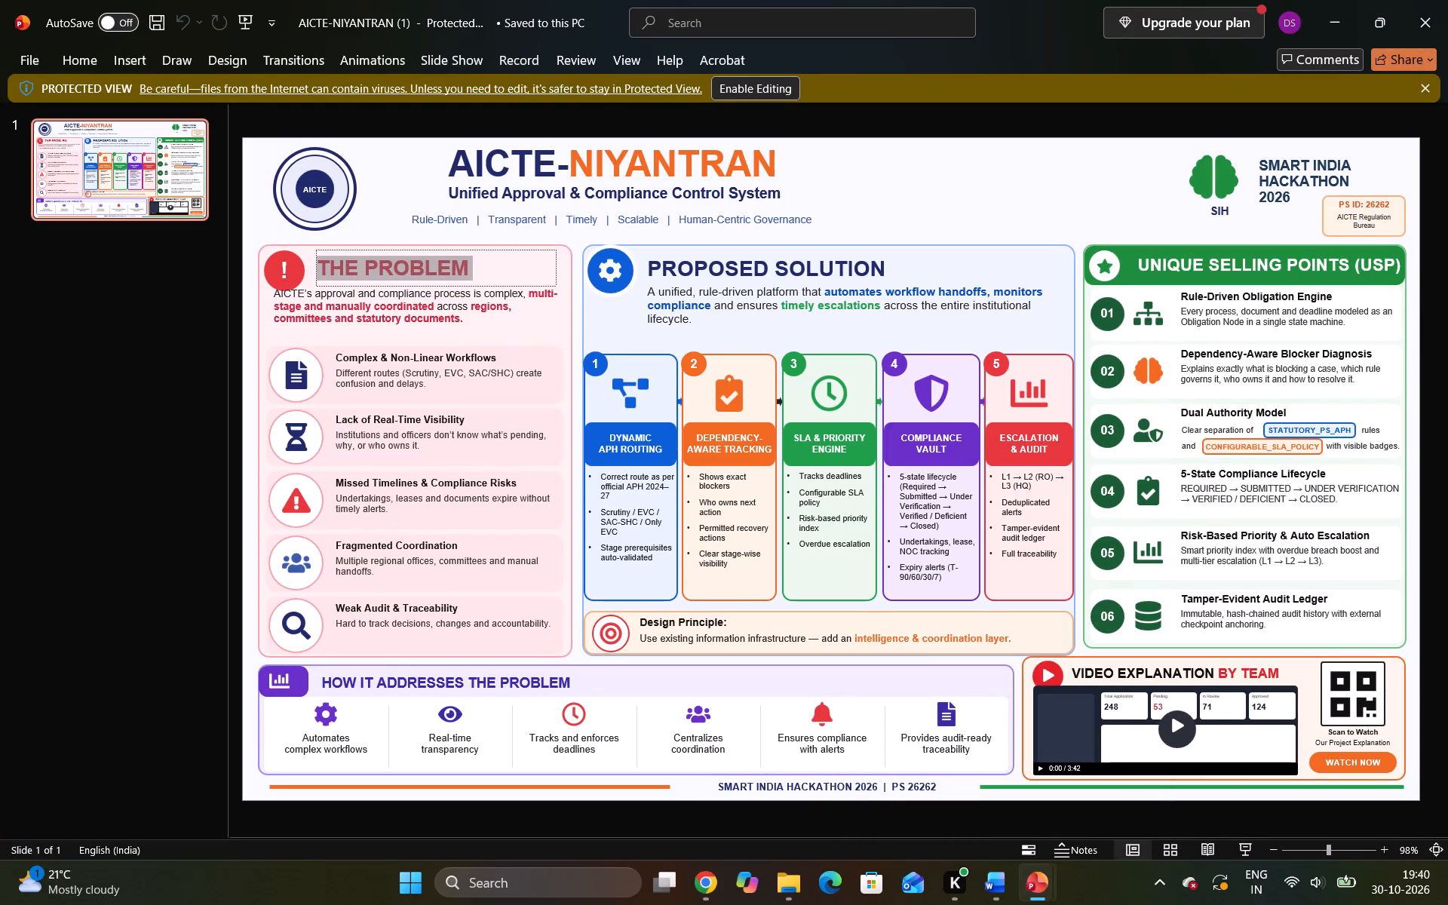
click(1097, 749)
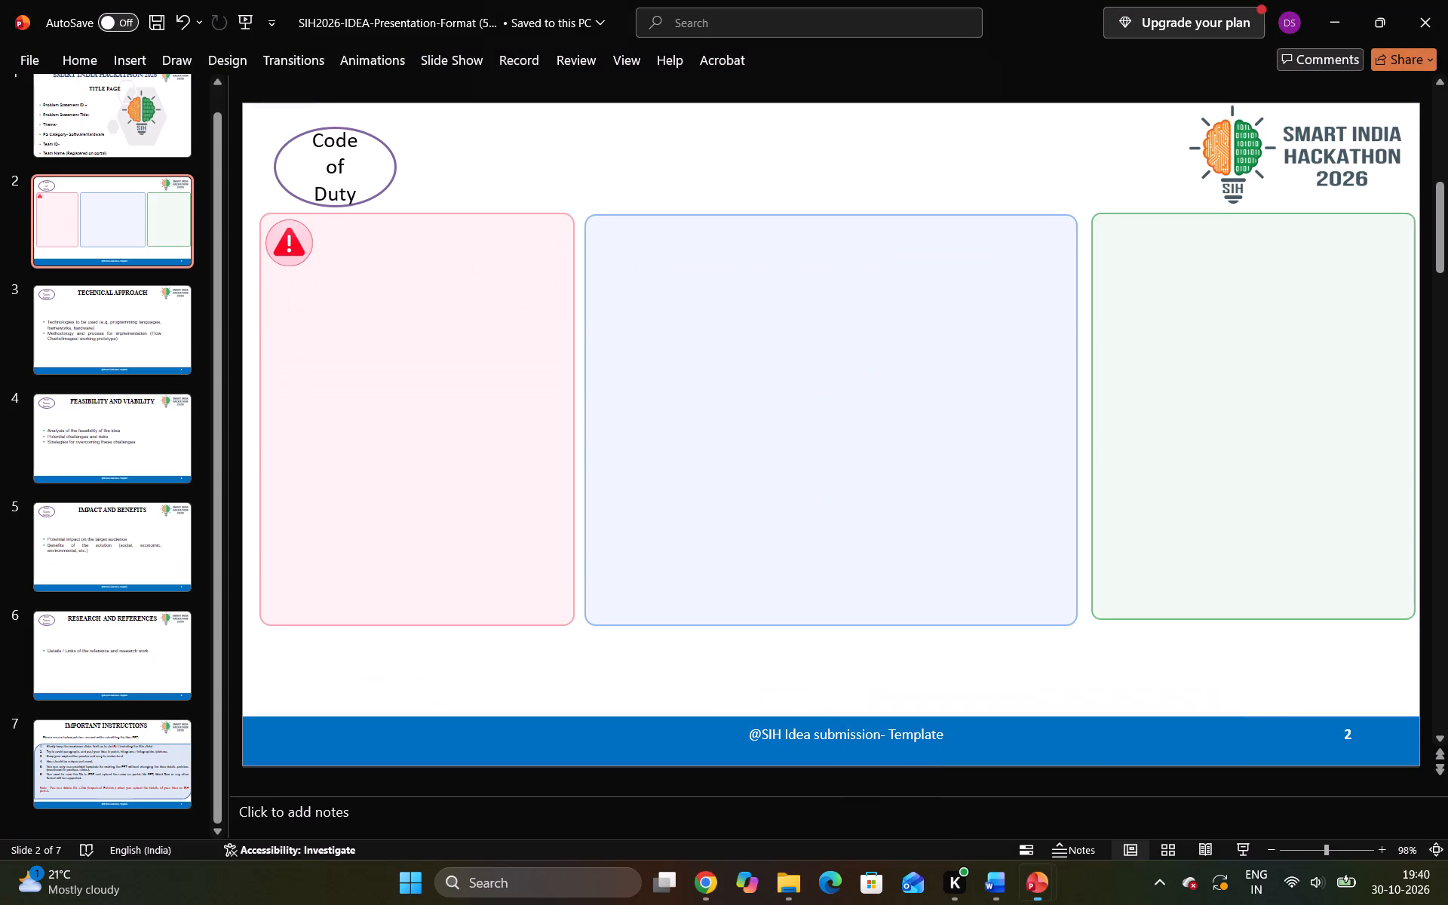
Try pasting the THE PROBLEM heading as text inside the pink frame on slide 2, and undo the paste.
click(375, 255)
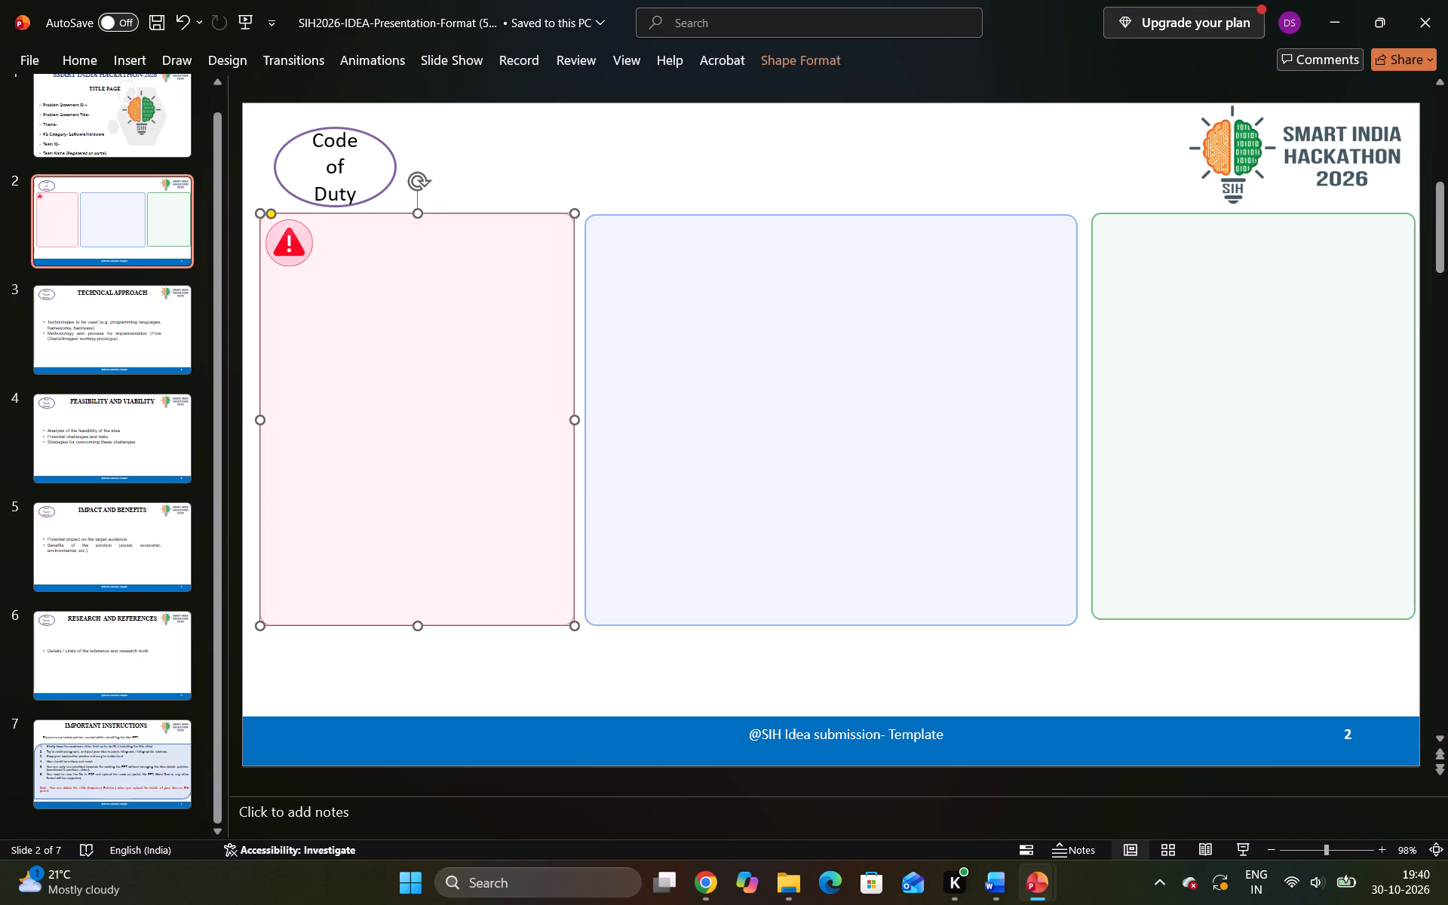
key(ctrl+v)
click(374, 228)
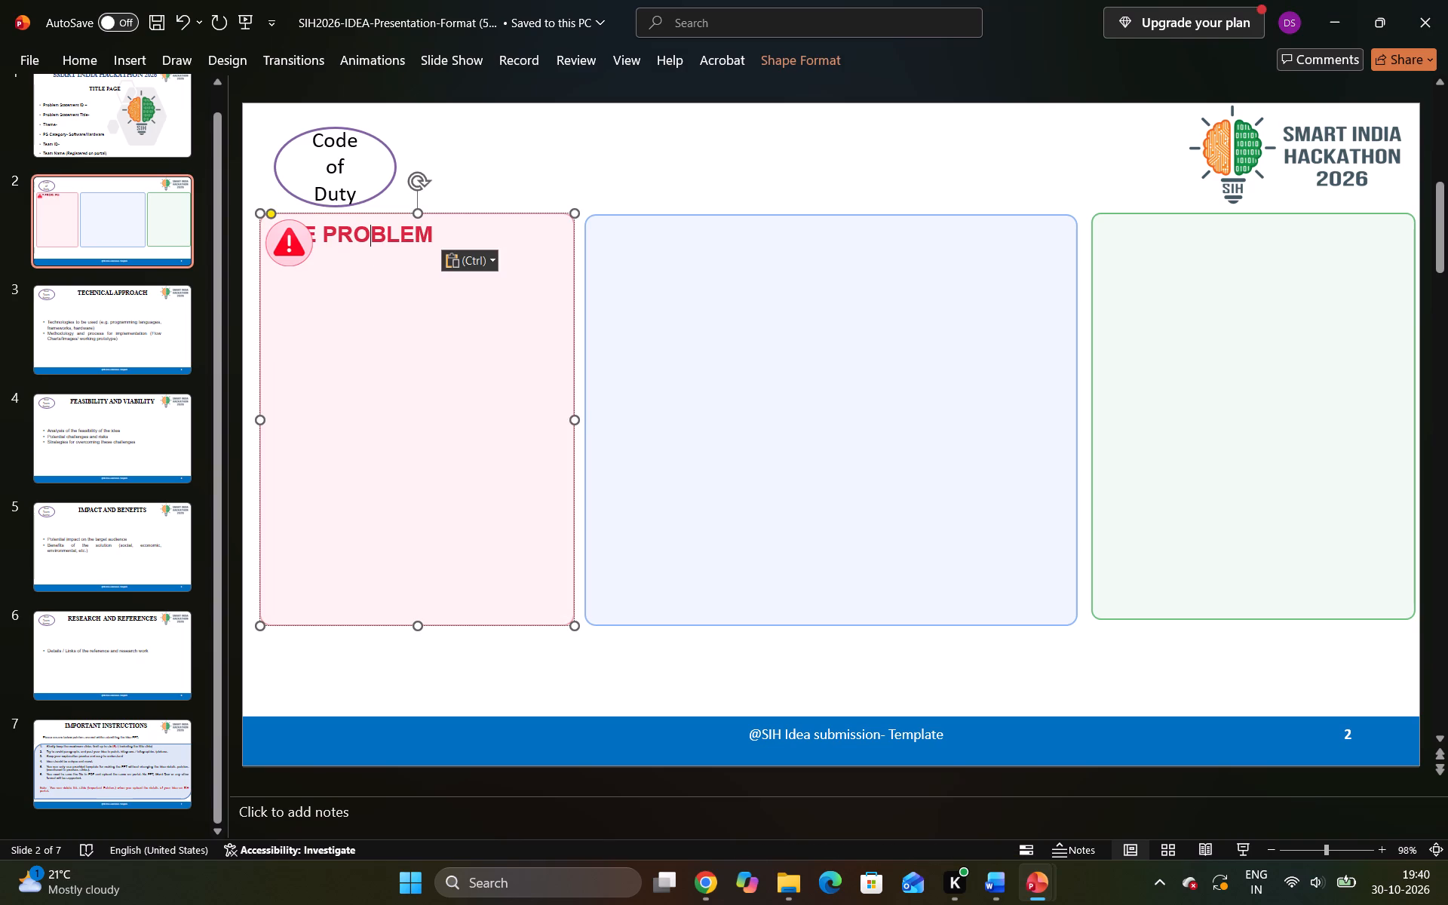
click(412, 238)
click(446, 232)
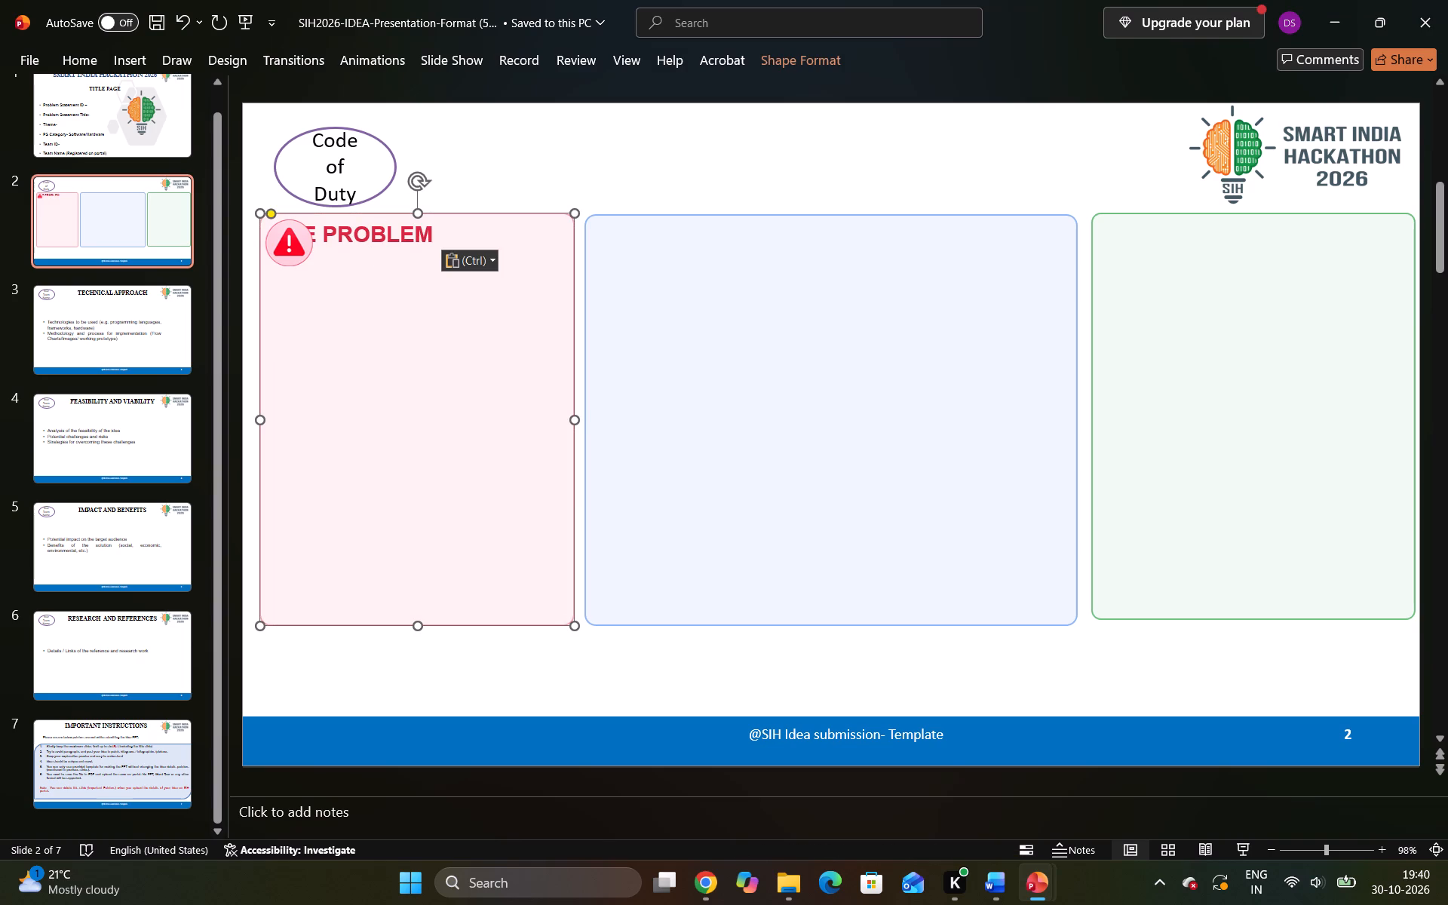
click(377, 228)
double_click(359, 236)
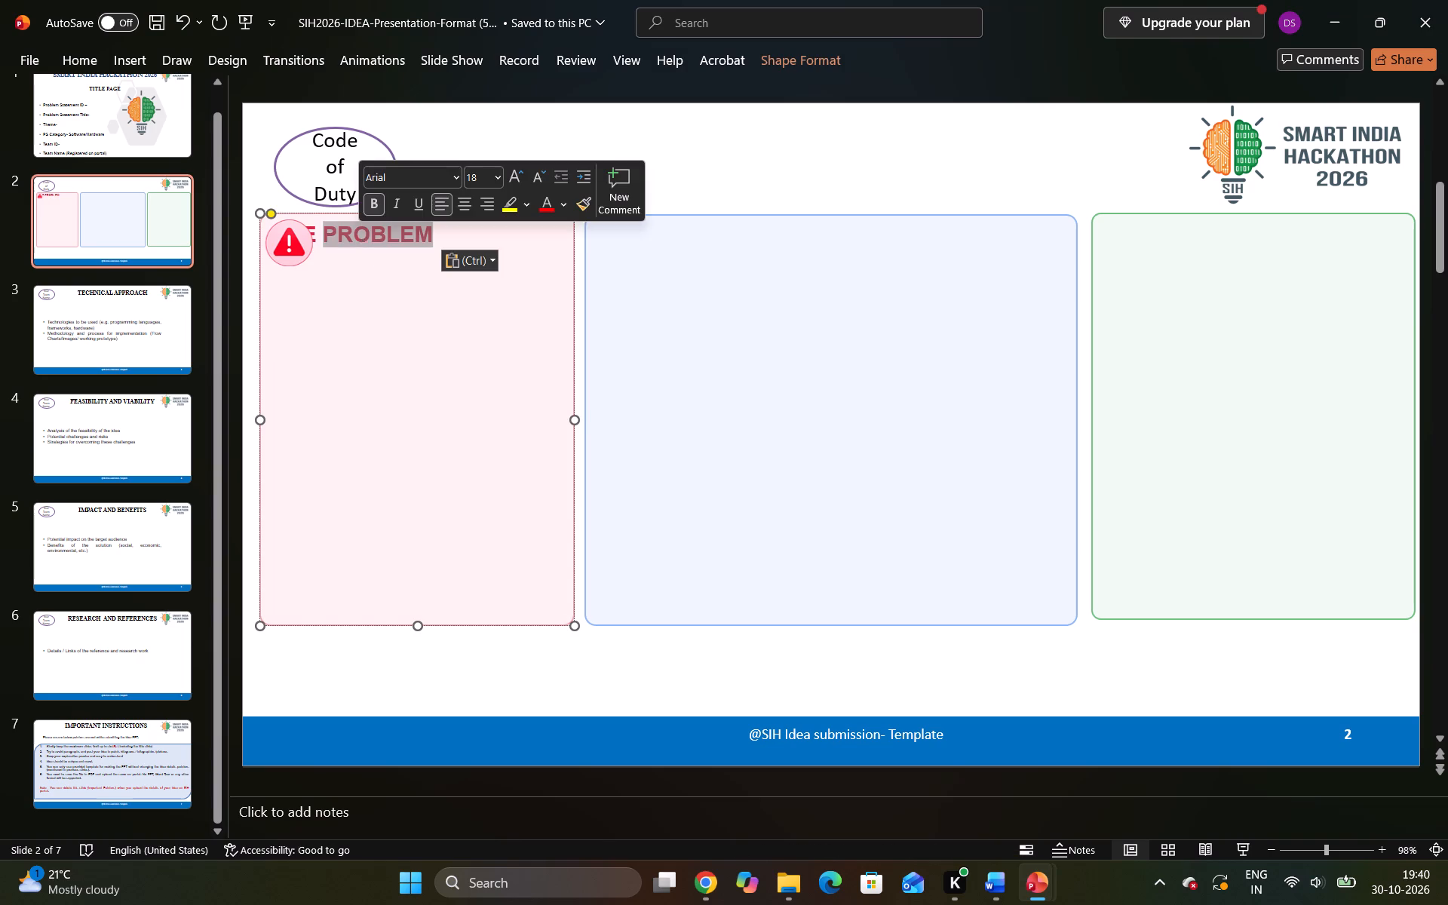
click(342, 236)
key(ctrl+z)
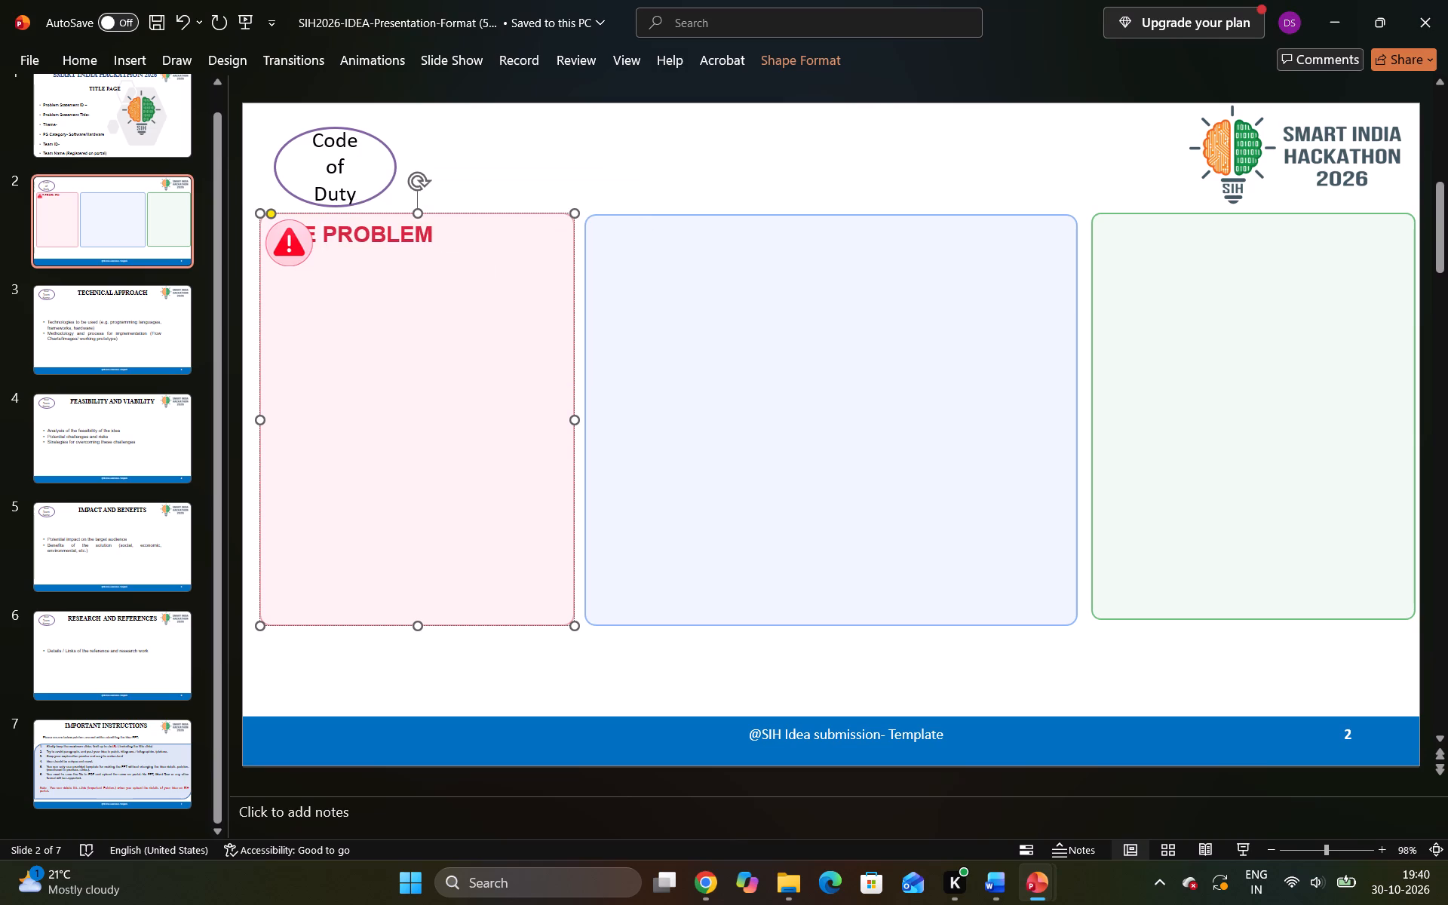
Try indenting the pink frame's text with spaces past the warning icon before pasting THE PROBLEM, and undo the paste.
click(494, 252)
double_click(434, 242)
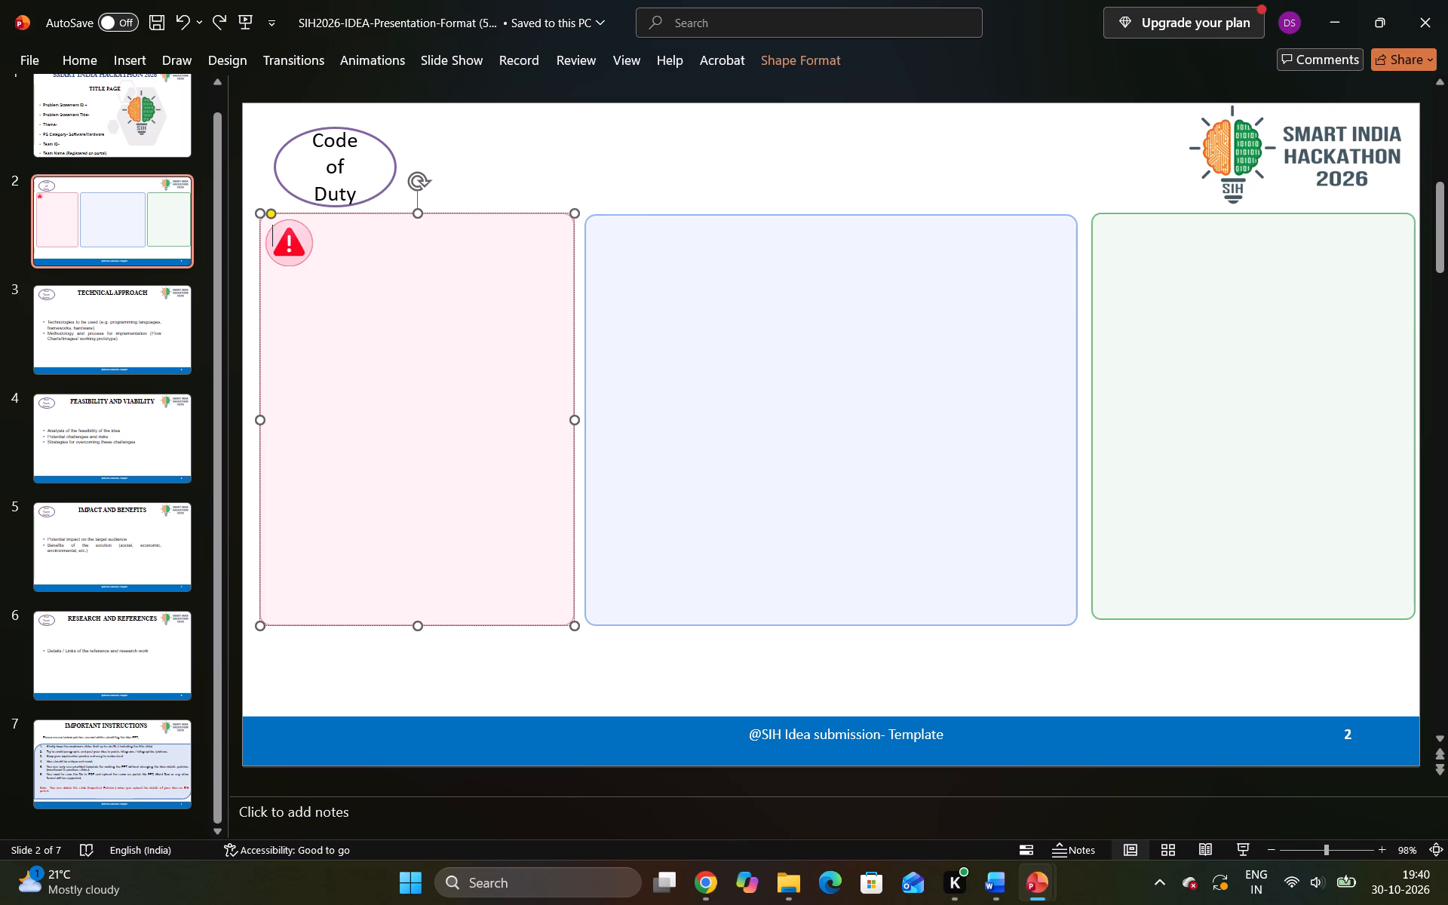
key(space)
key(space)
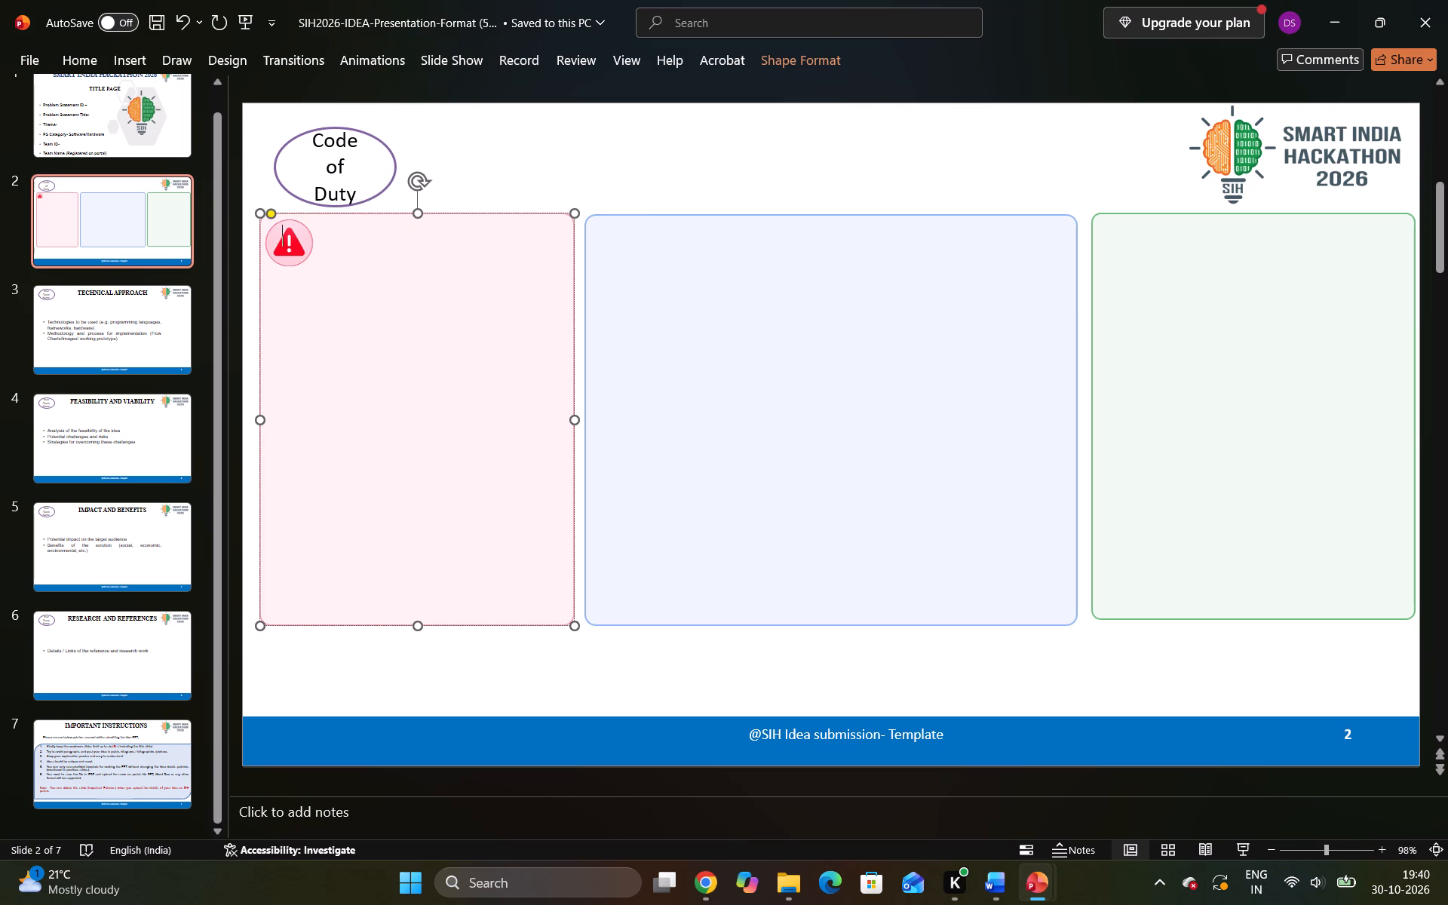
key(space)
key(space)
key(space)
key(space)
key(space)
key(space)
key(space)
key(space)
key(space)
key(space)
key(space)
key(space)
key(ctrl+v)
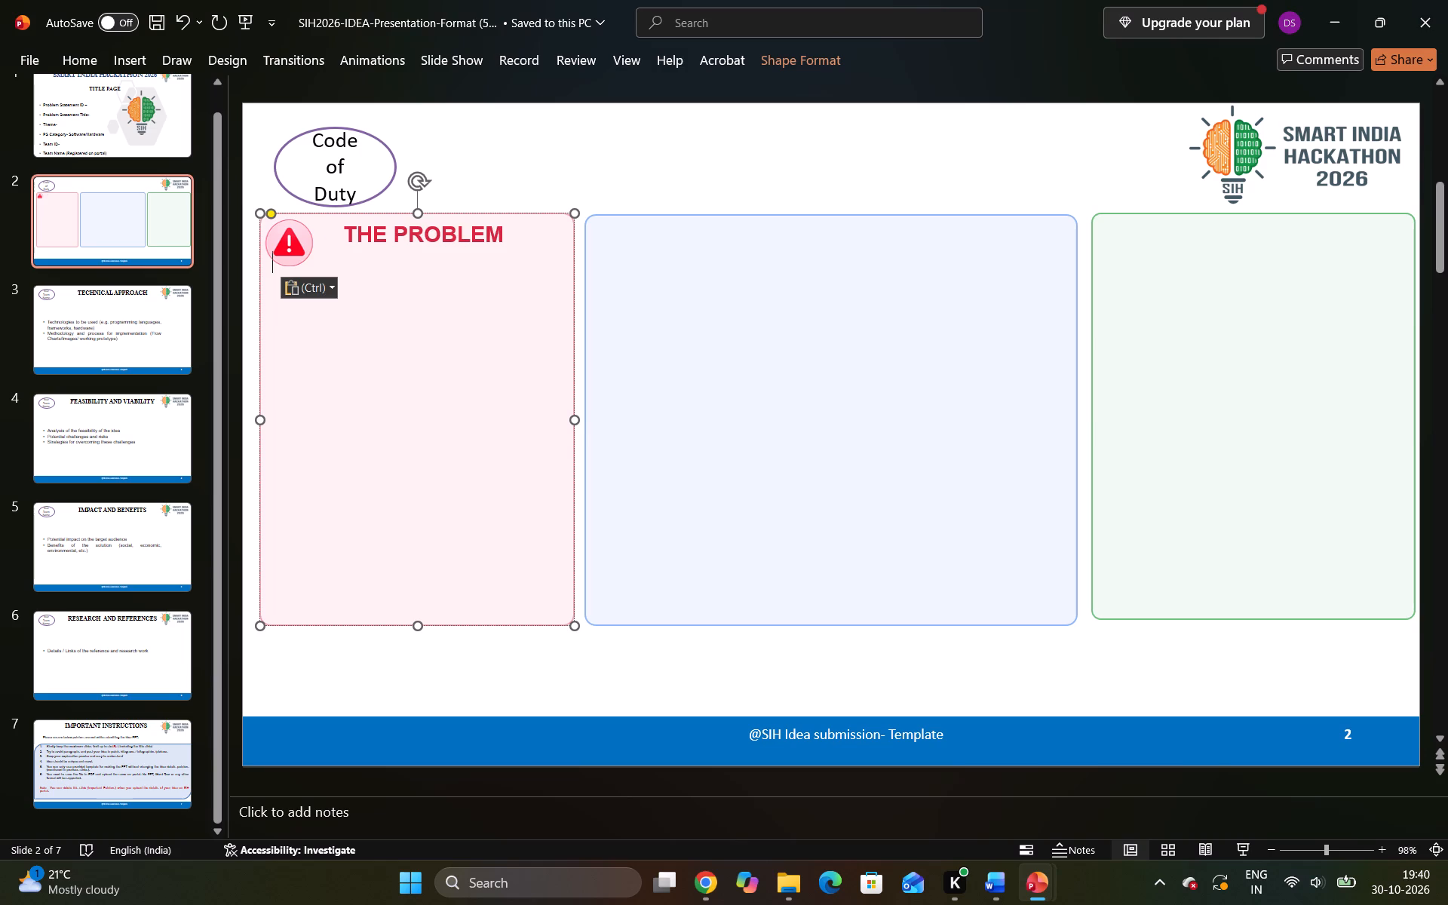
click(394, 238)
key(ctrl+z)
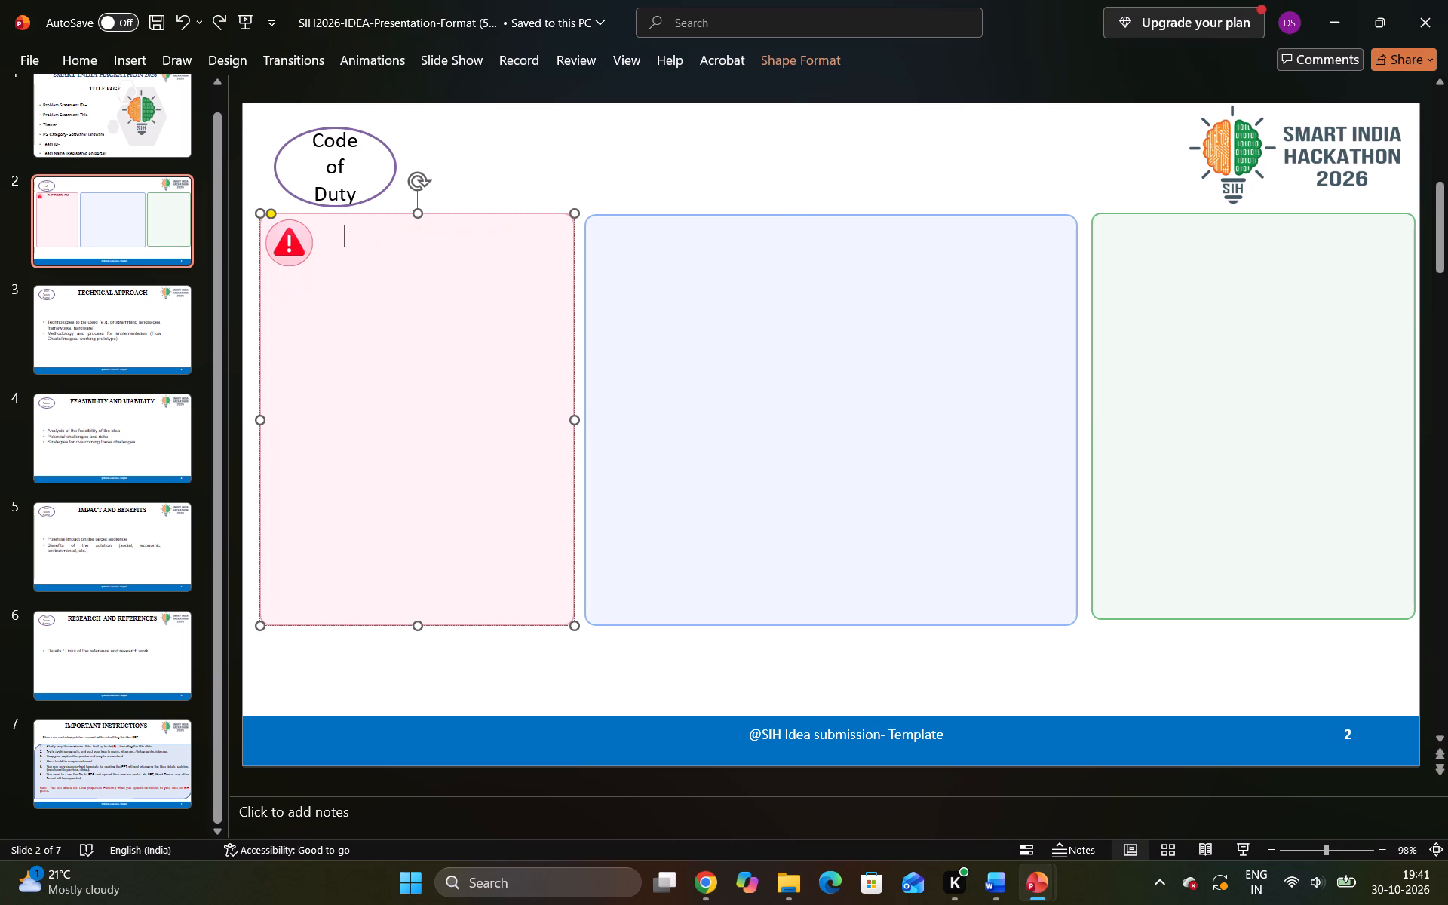
Paste THE PROBLEM as a separate text box on slide 2 and place it beside the warning icon in the pink frame.
click(529, 156)
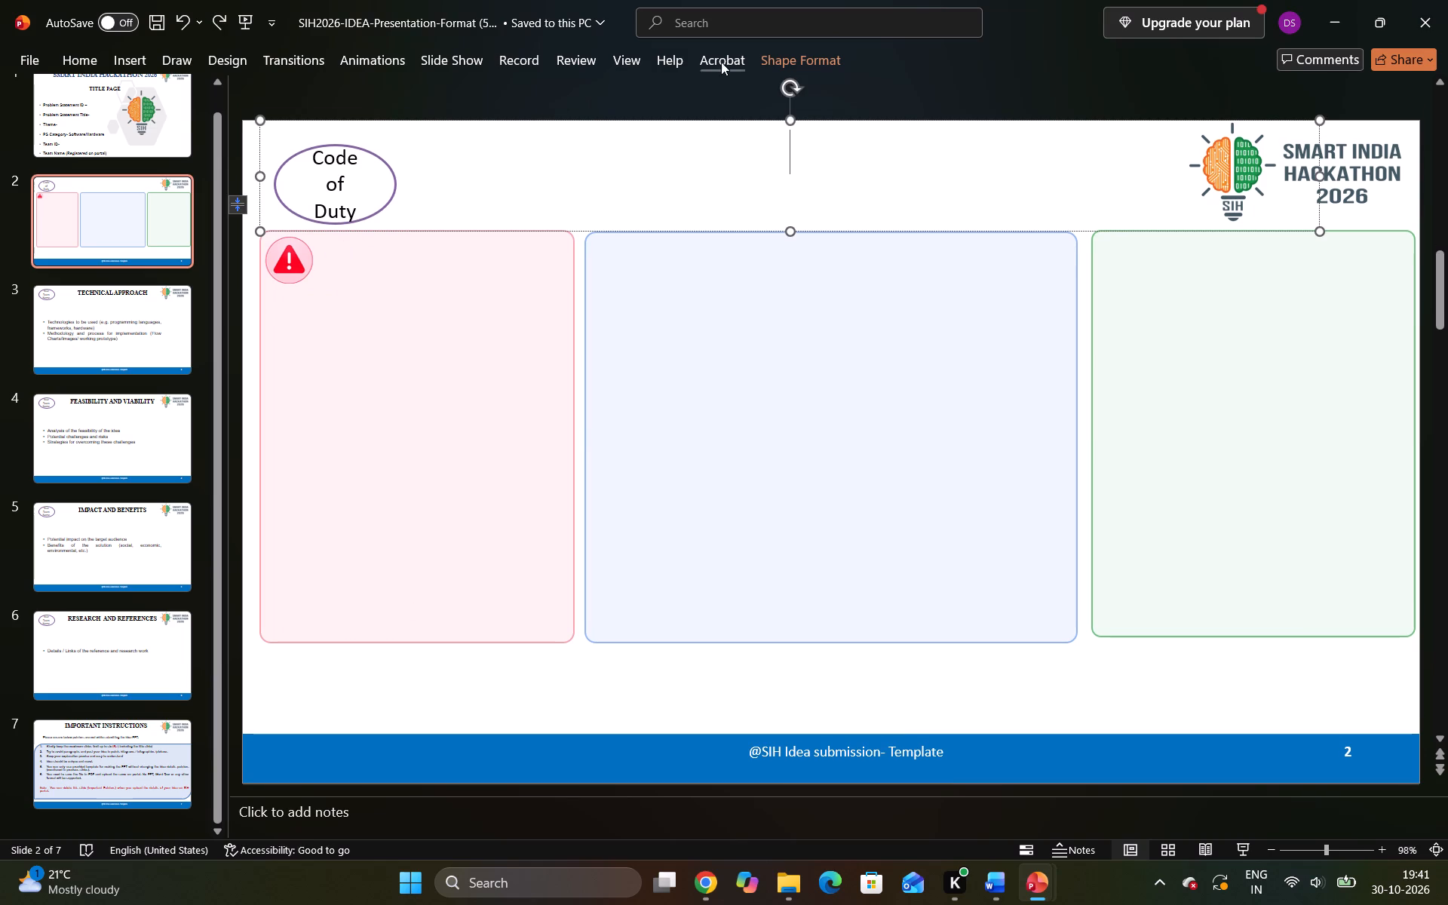
click(474, 404)
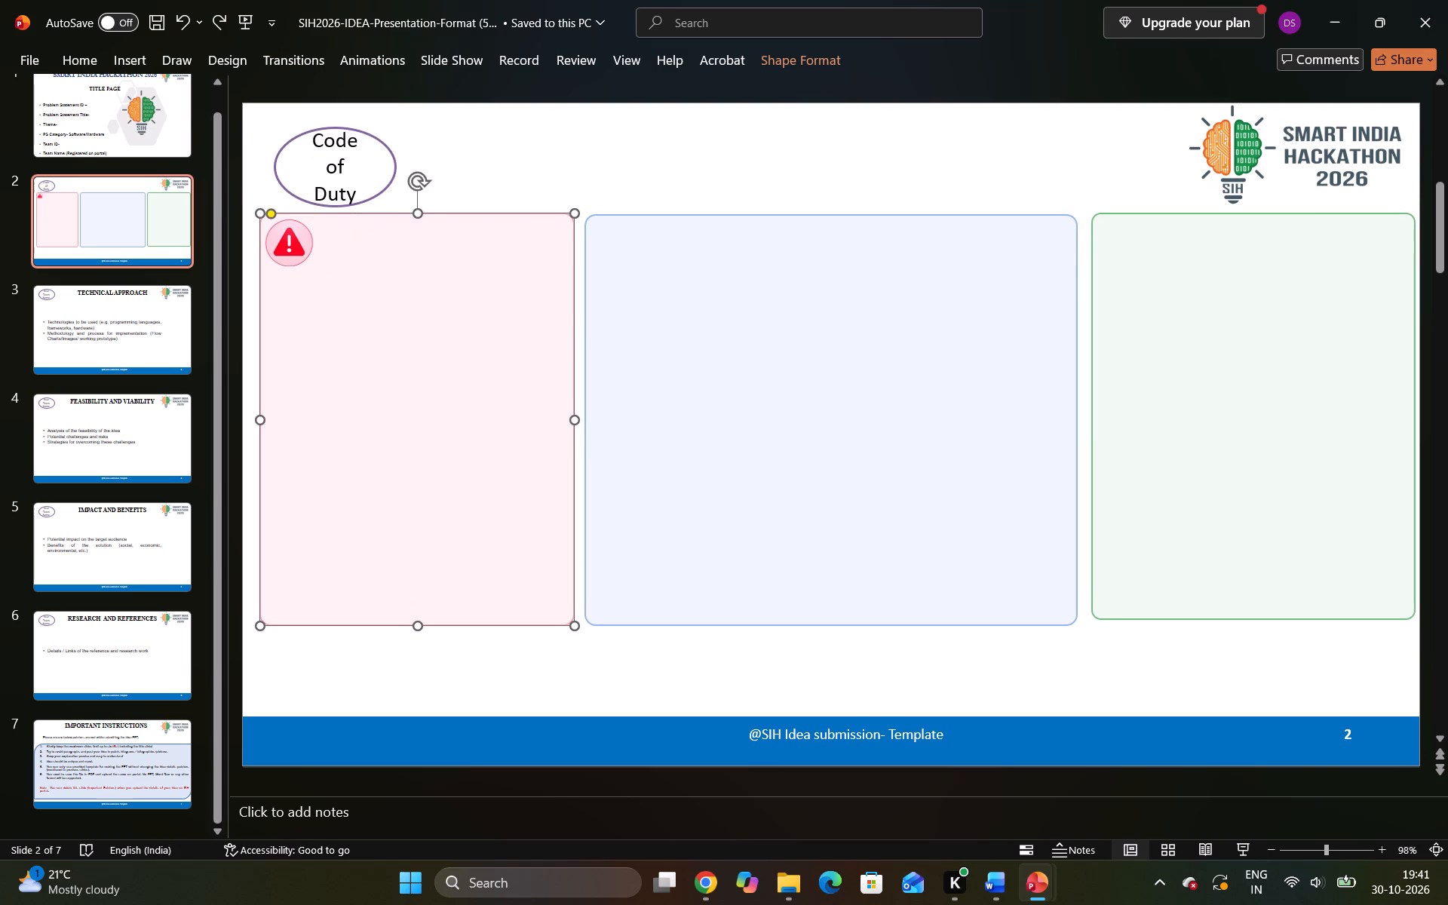
click(522, 165)
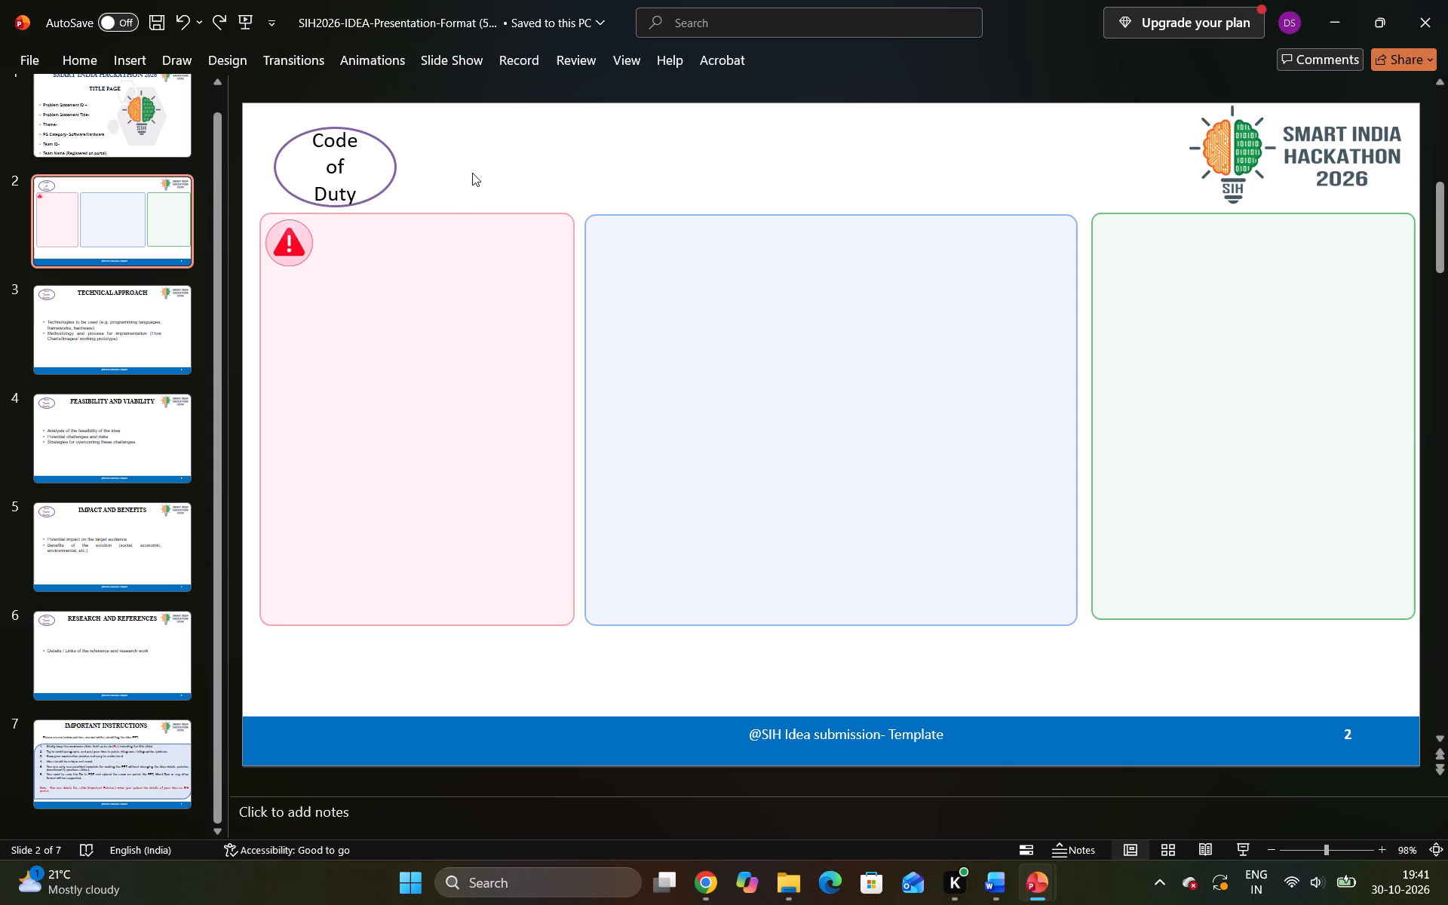
key(ctrl+v)
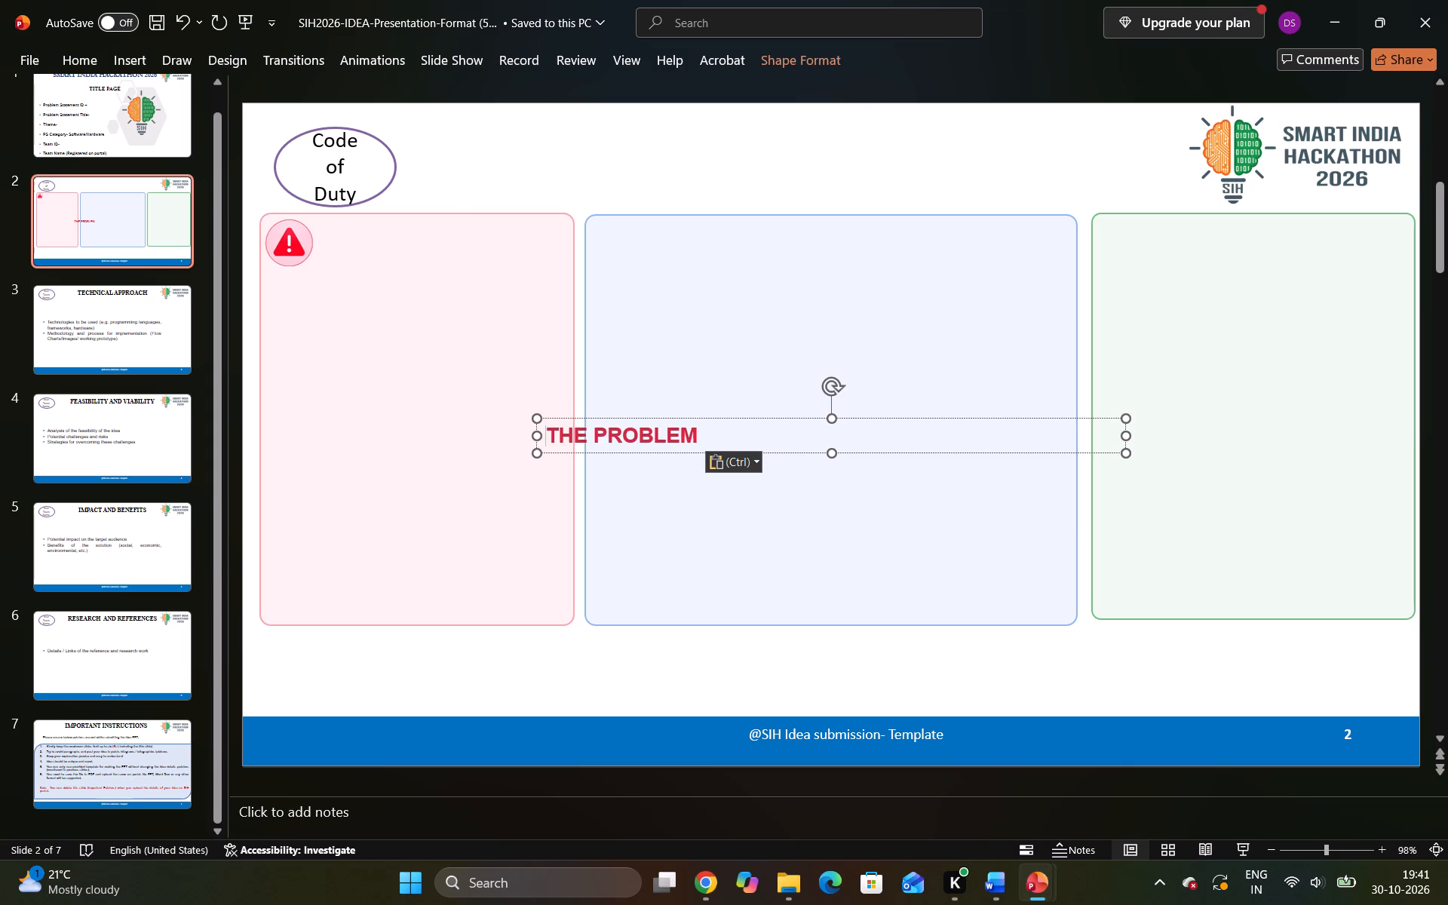
drag(683, 417, 480, 227)
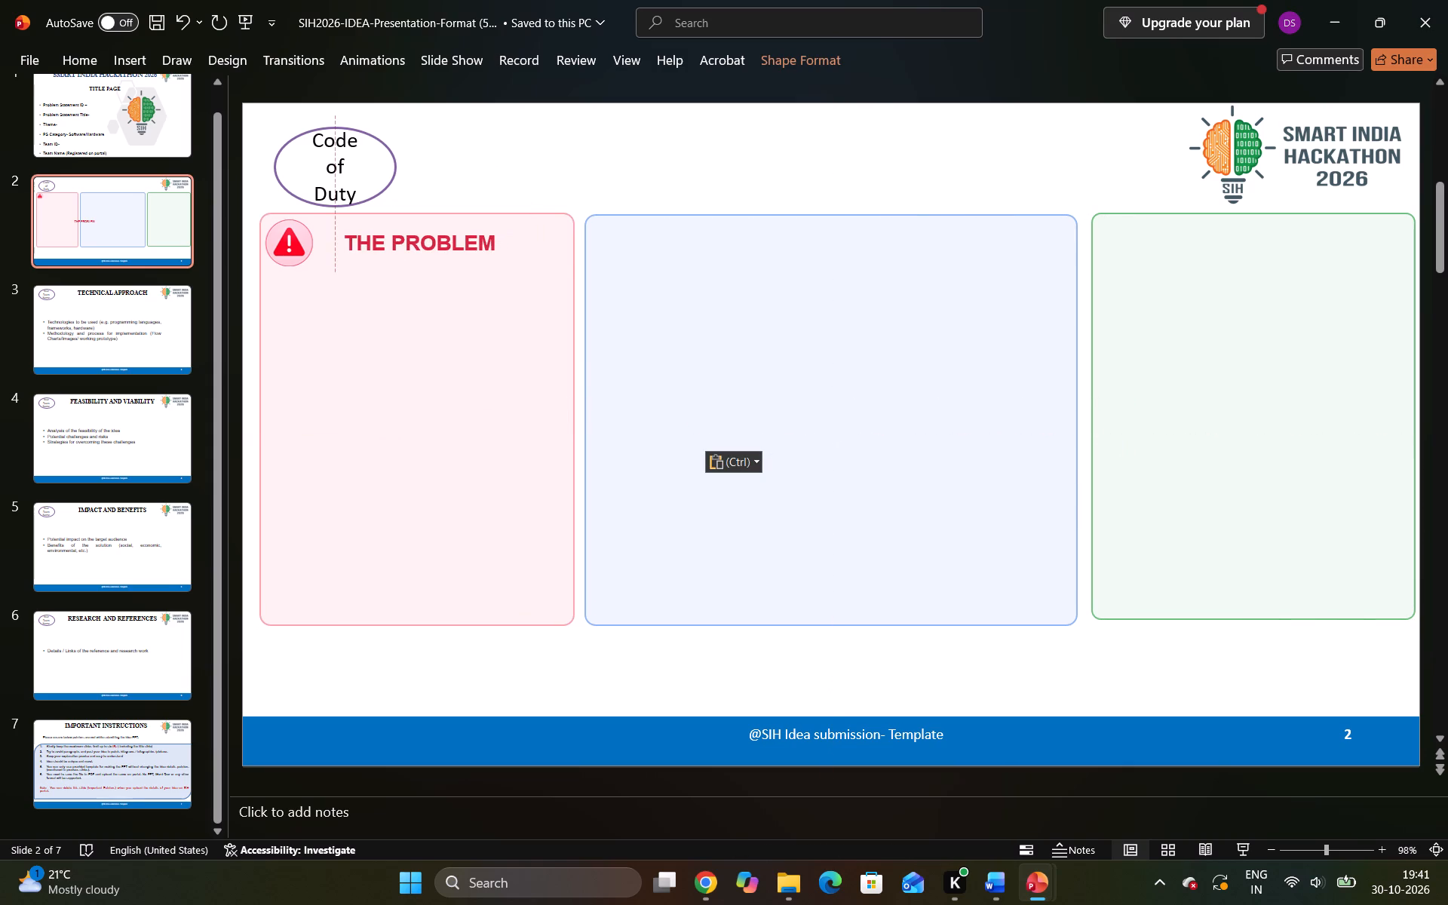
drag(480, 227, 465, 219)
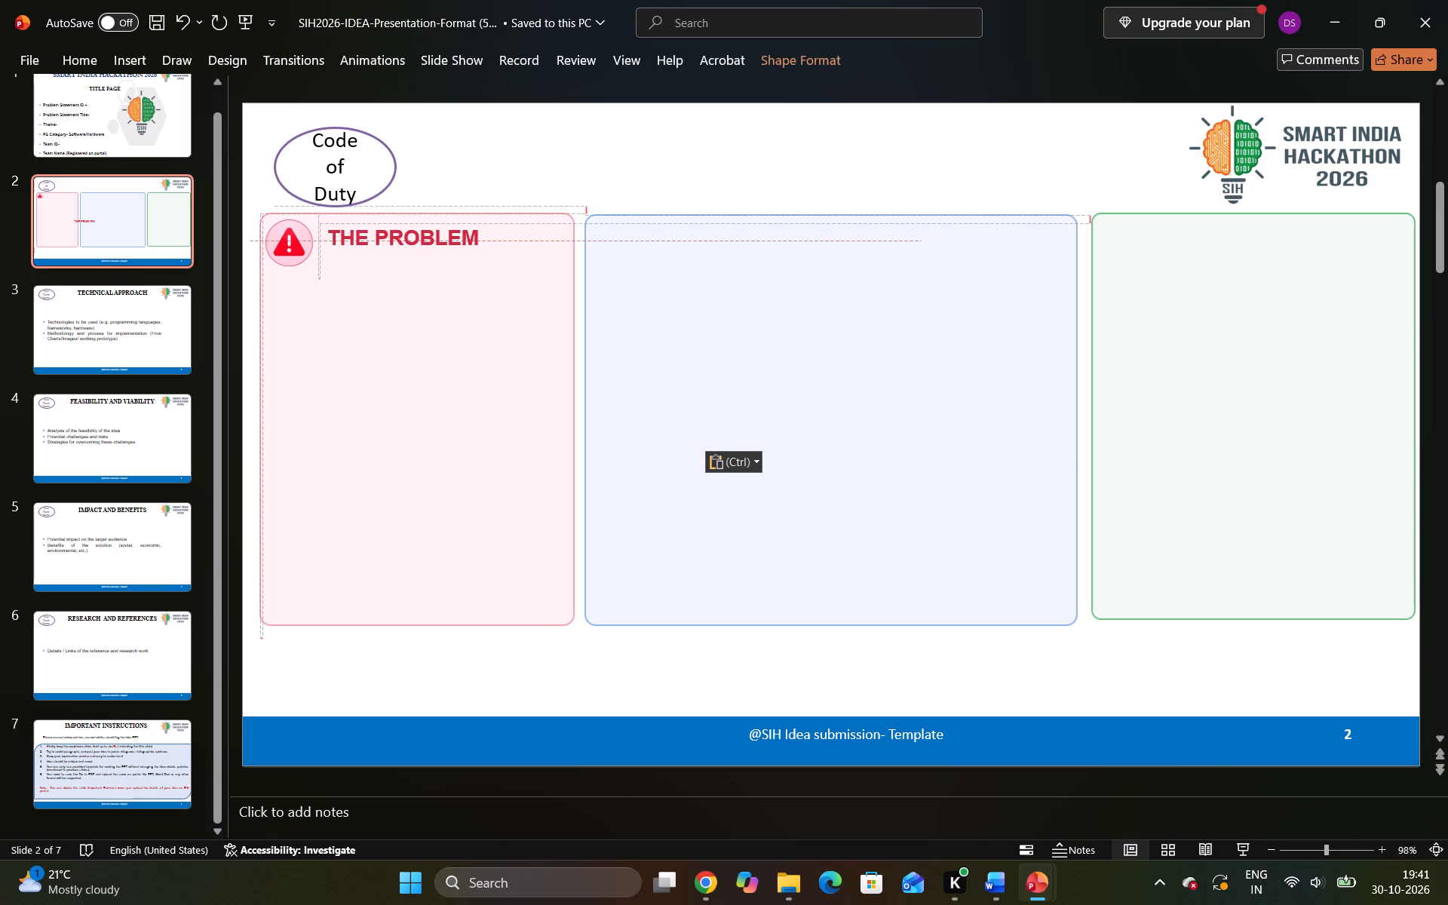
drag(465, 219, 465, 220)
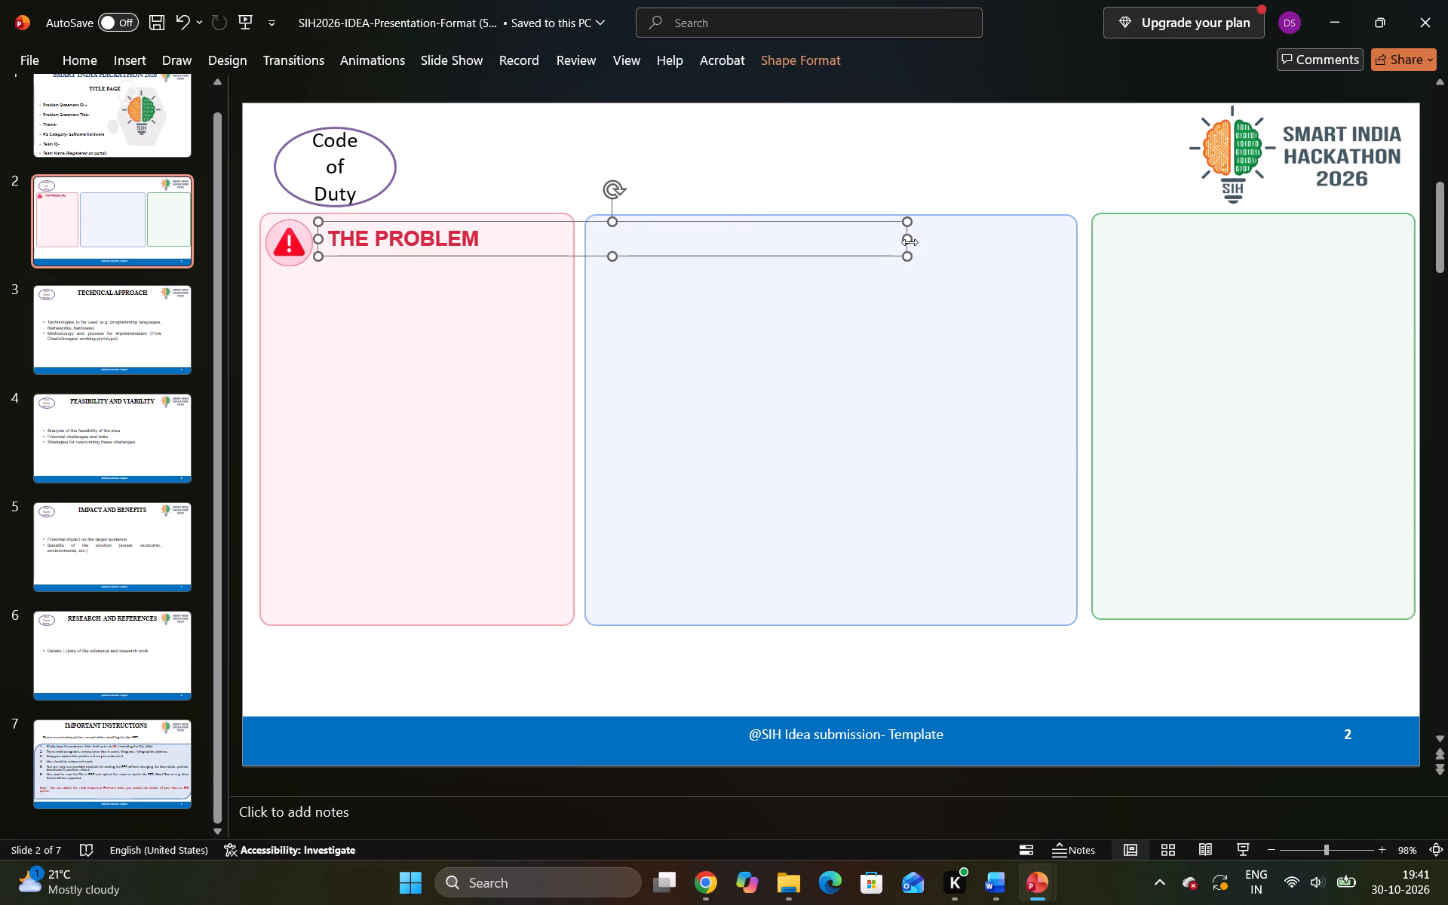
Narrow the THE PROBLEM text box so it ends within the pink frame, slightly wider than its heading.
drag(910, 242, 498, 259)
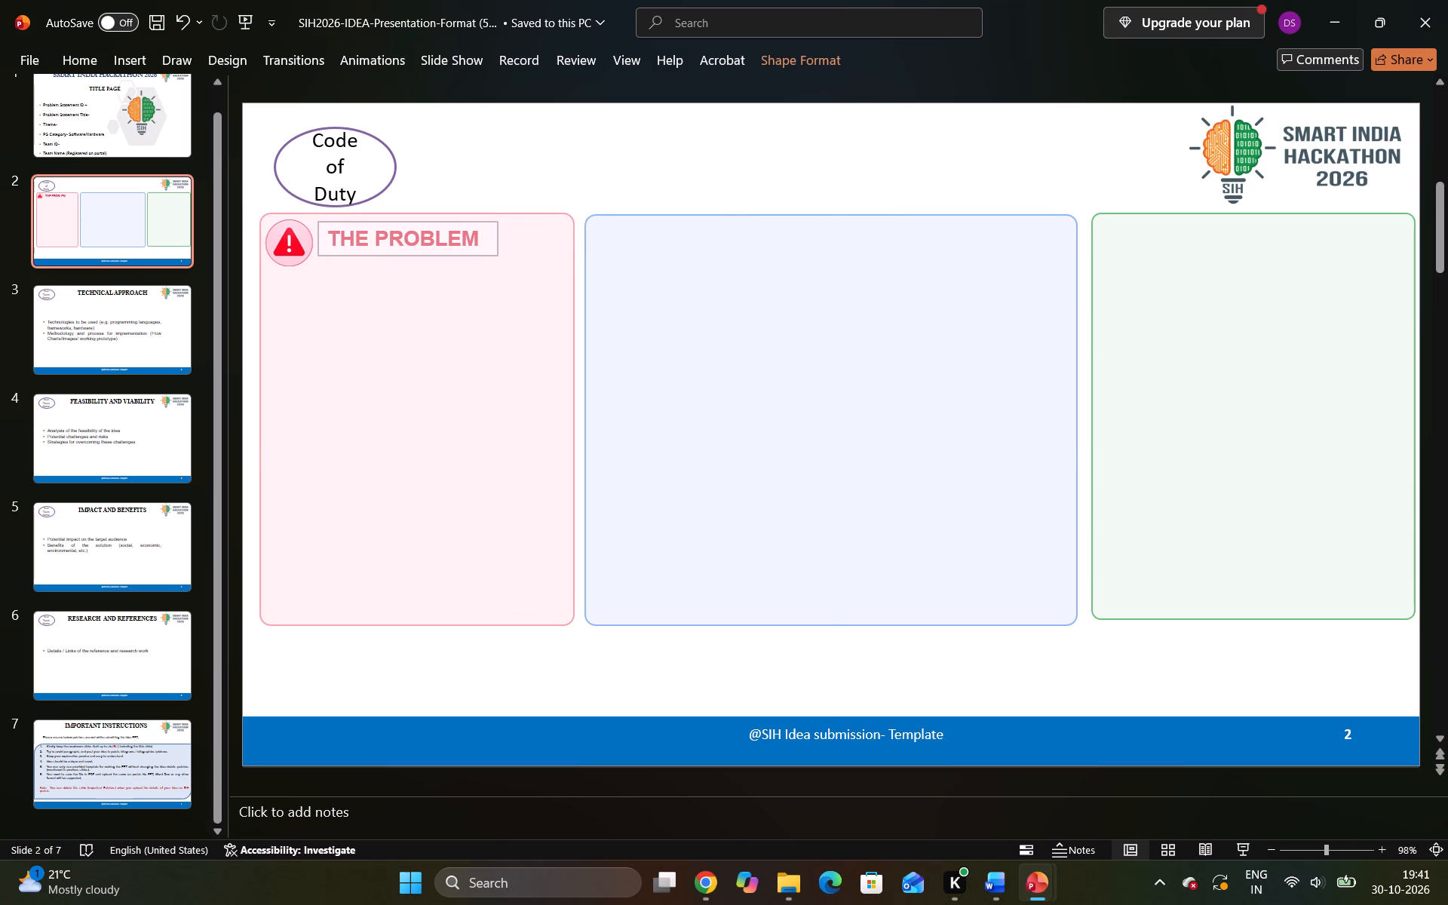
drag(498, 259, 497, 259)
drag(495, 256, 505, 266)
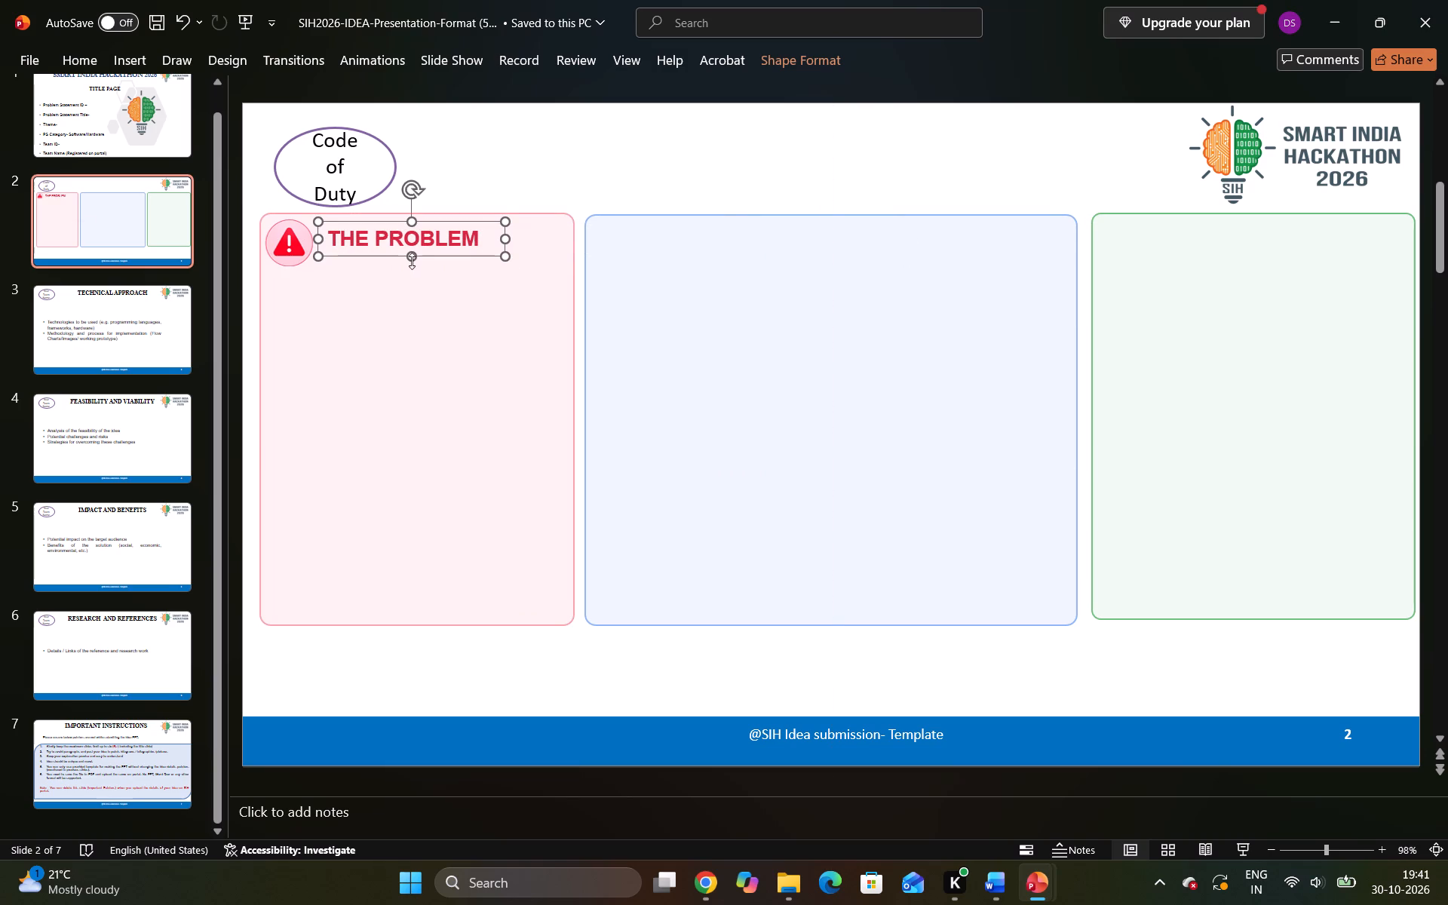
drag(499, 258, 517, 291)
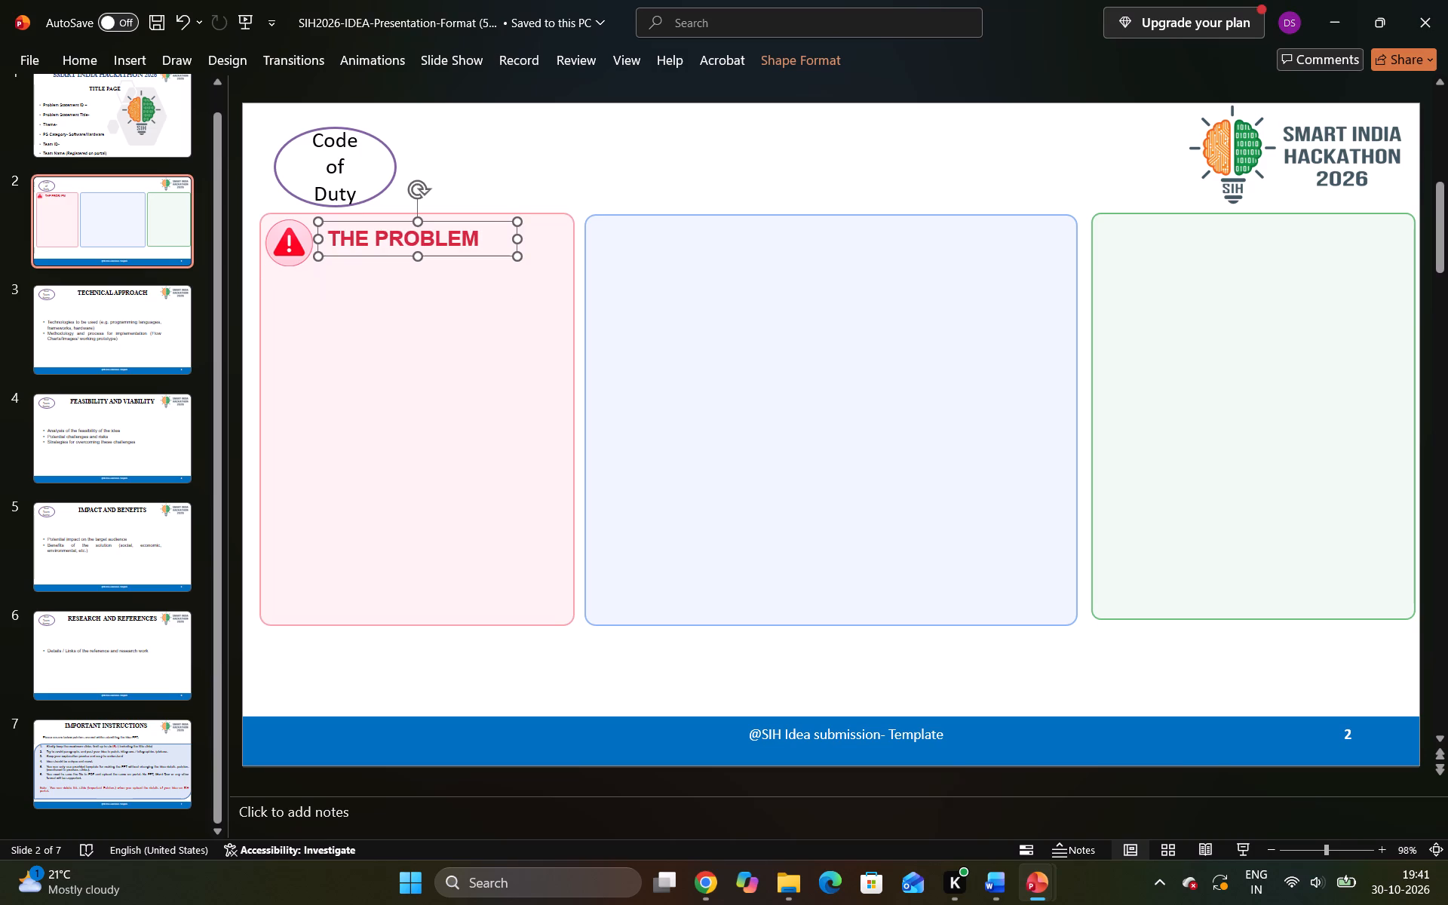
Enlarge the THE PROBLEM heading in the pink frame to font size 20.
click(485, 235)
click(477, 239)
key(ctrl+a)
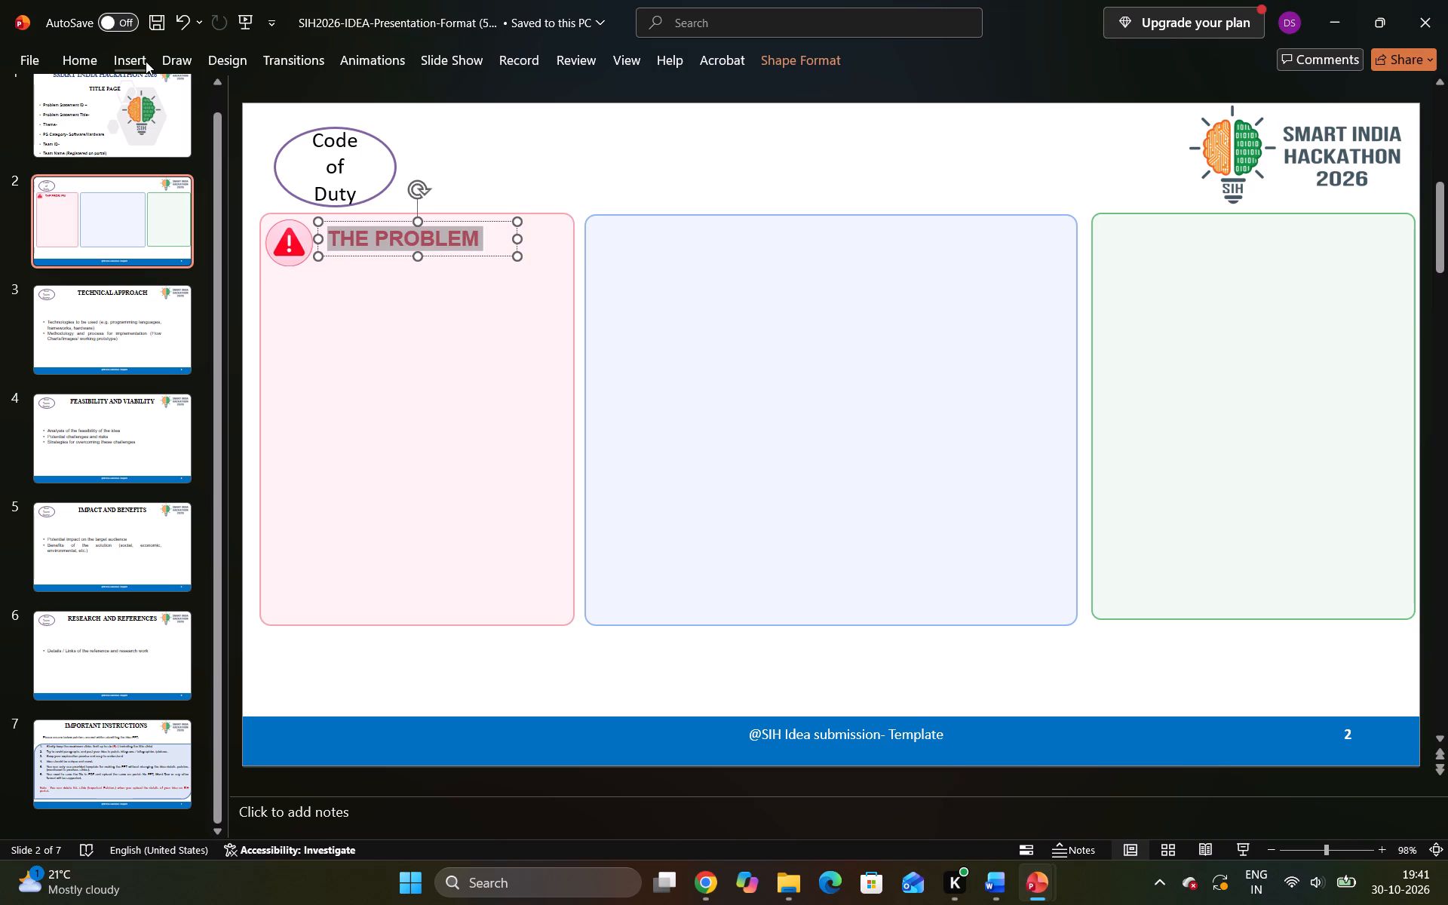
click(85, 58)
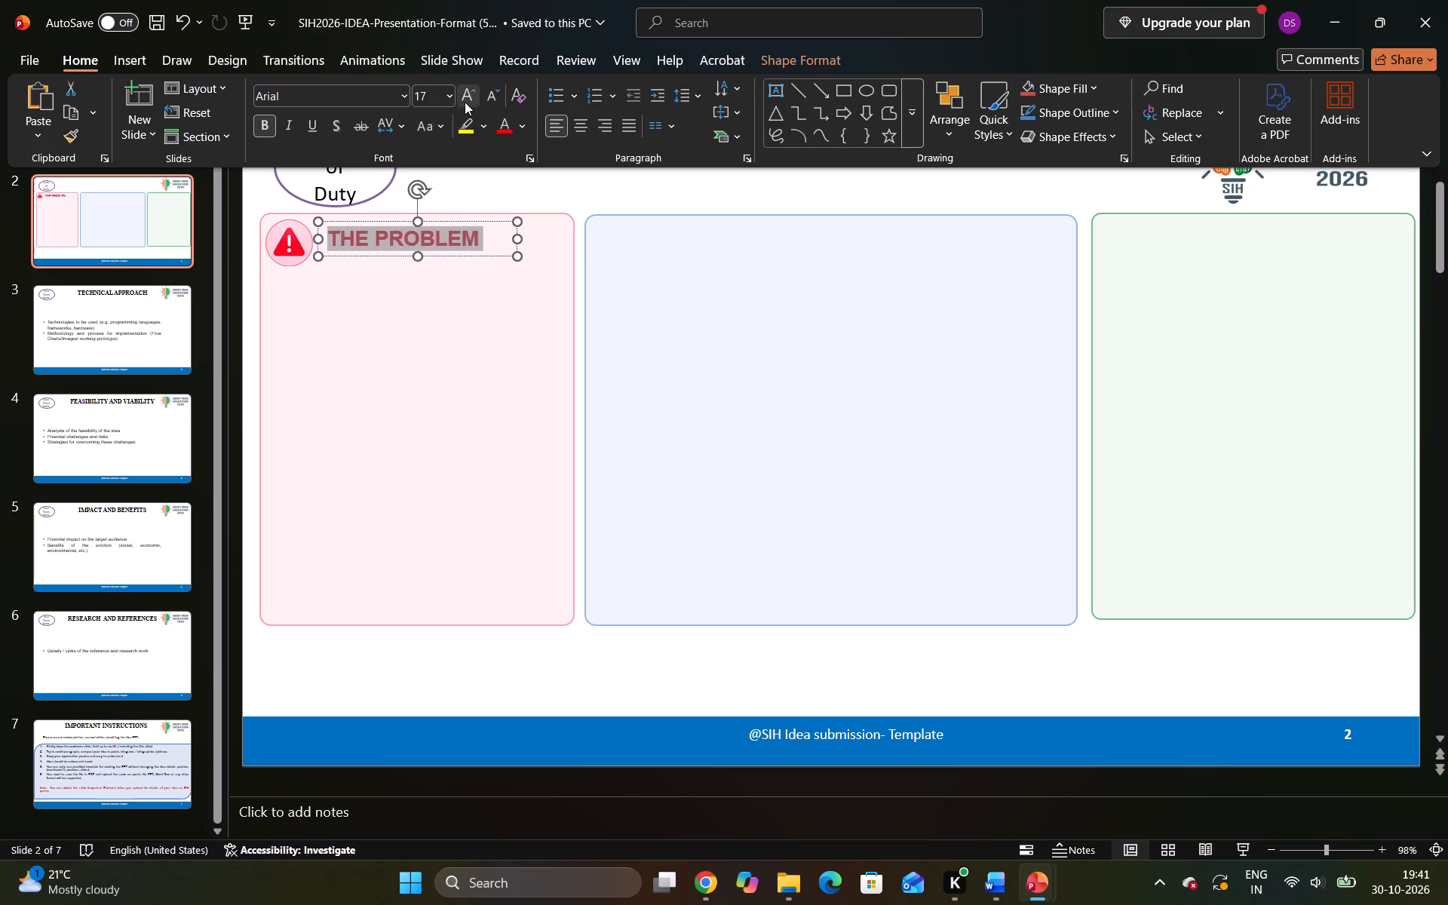
click(470, 102)
click(470, 102)
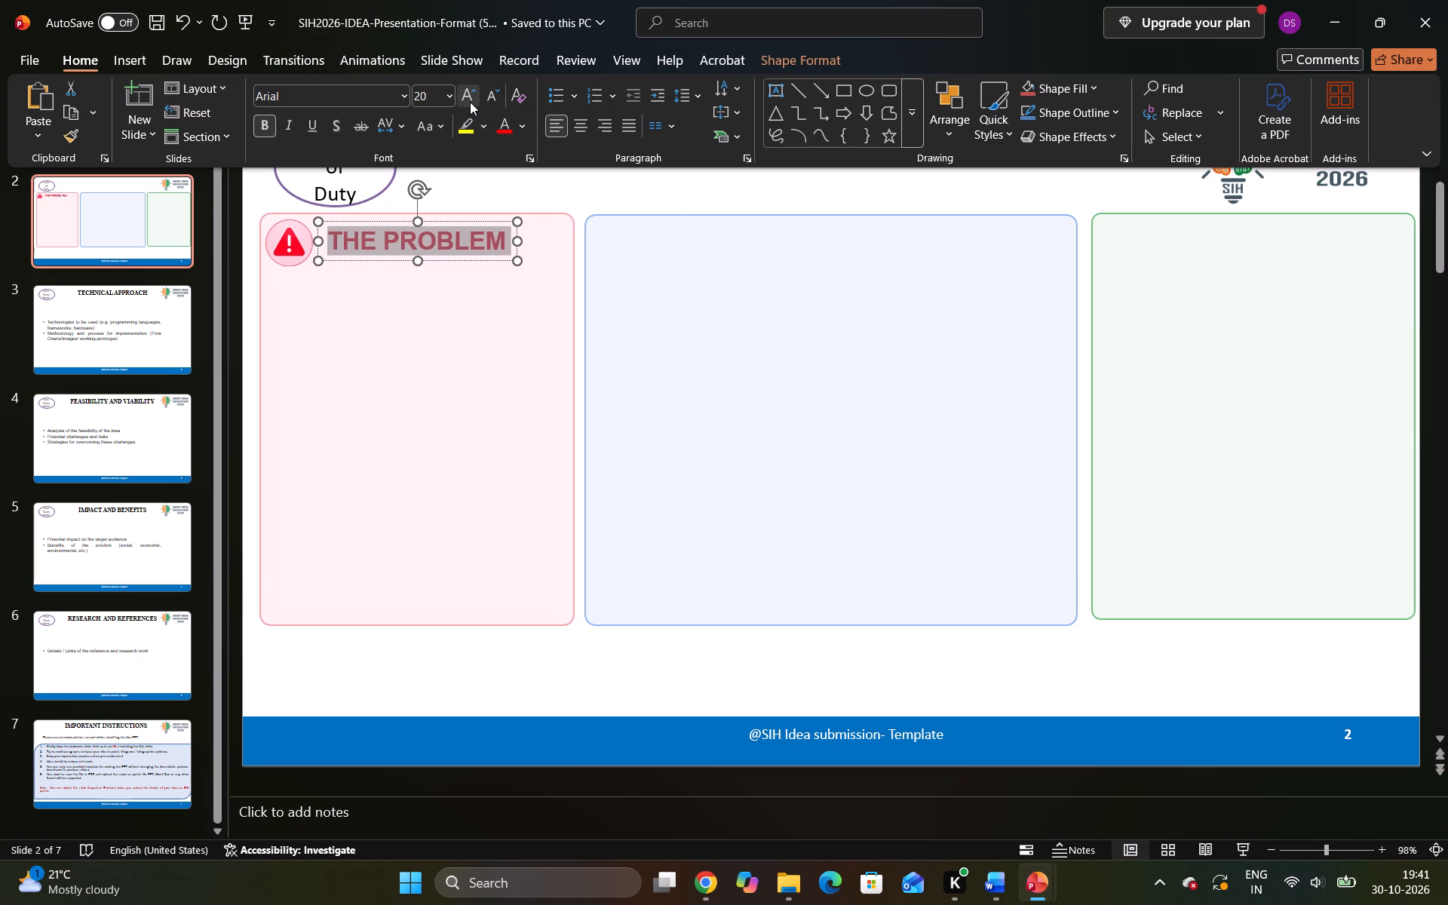
click(668, 204)
click(599, 185)
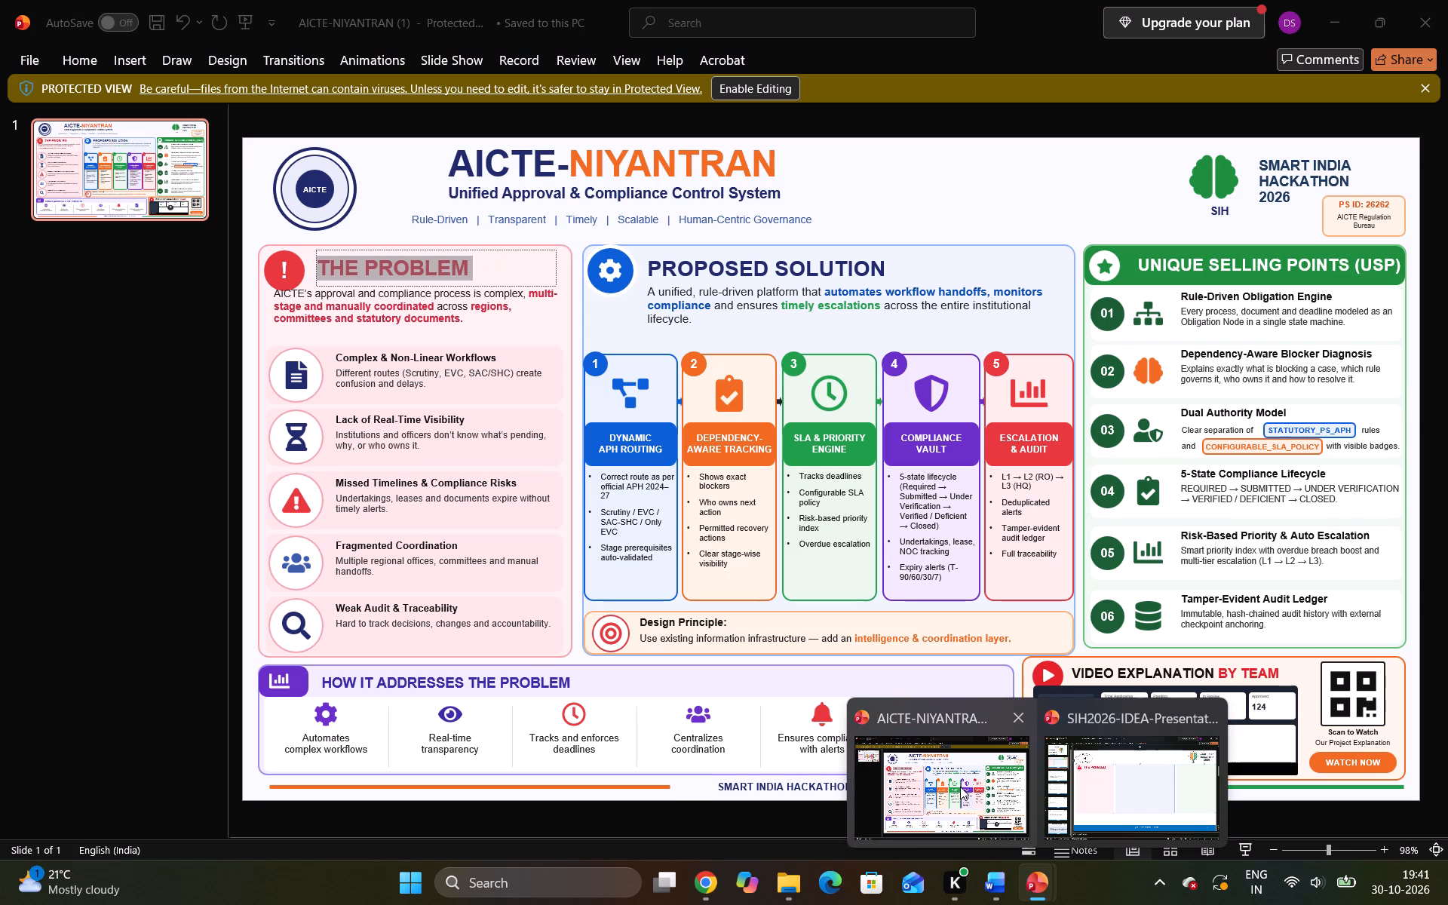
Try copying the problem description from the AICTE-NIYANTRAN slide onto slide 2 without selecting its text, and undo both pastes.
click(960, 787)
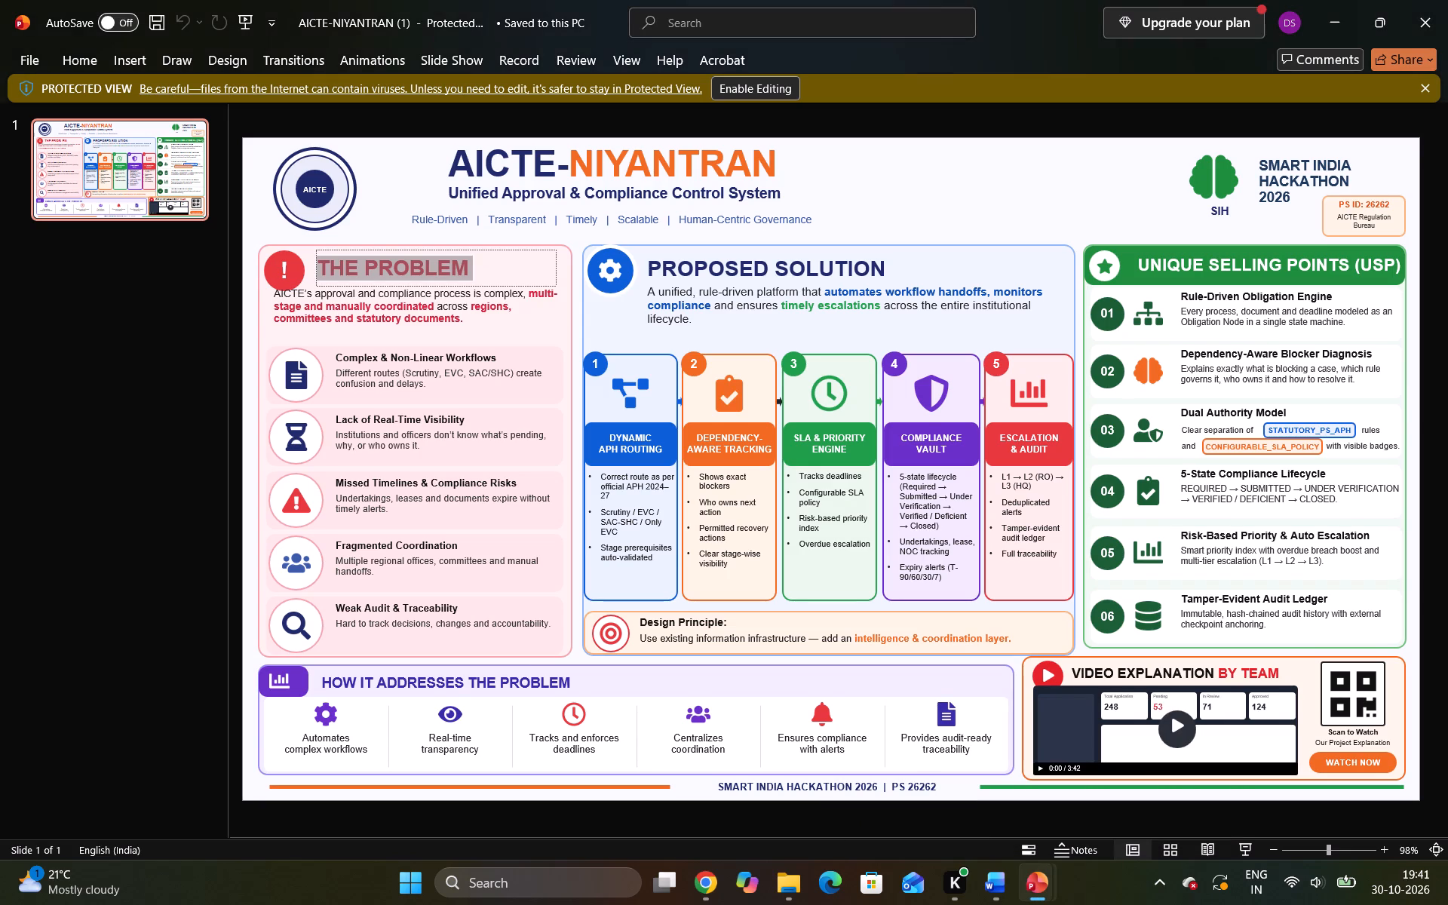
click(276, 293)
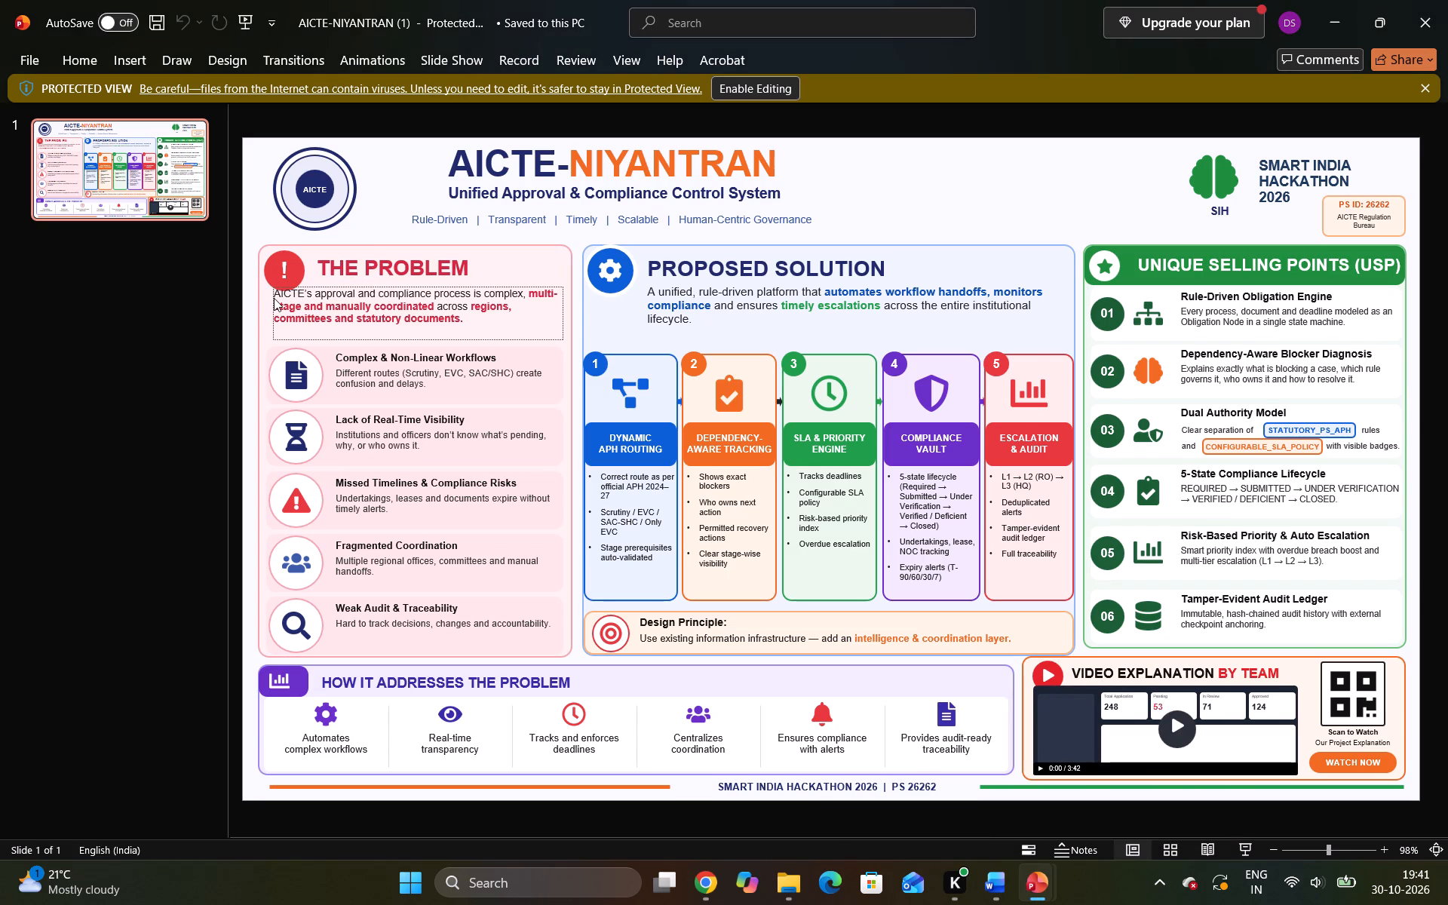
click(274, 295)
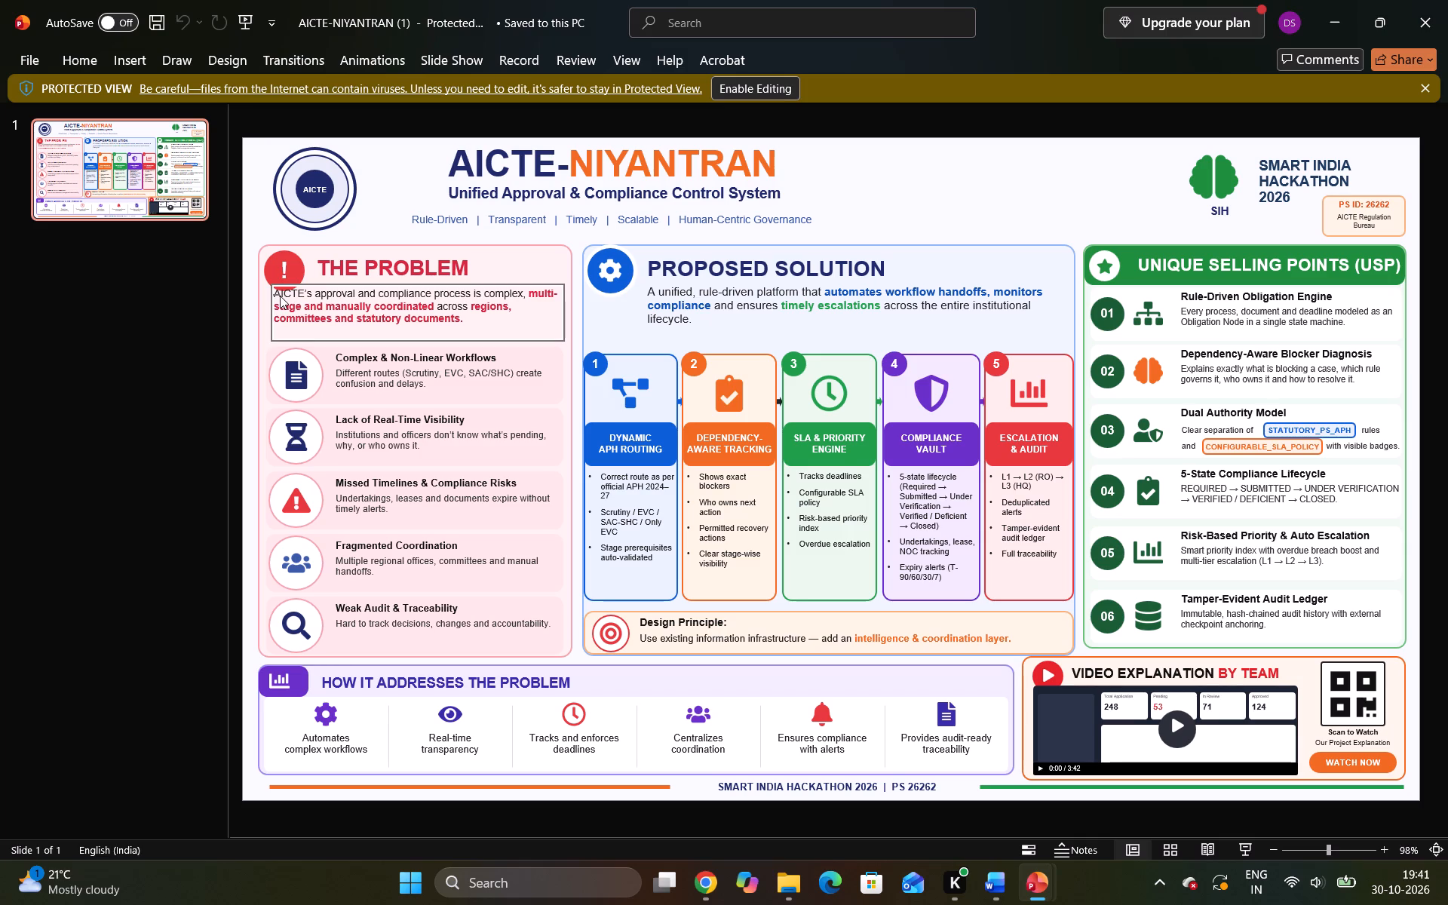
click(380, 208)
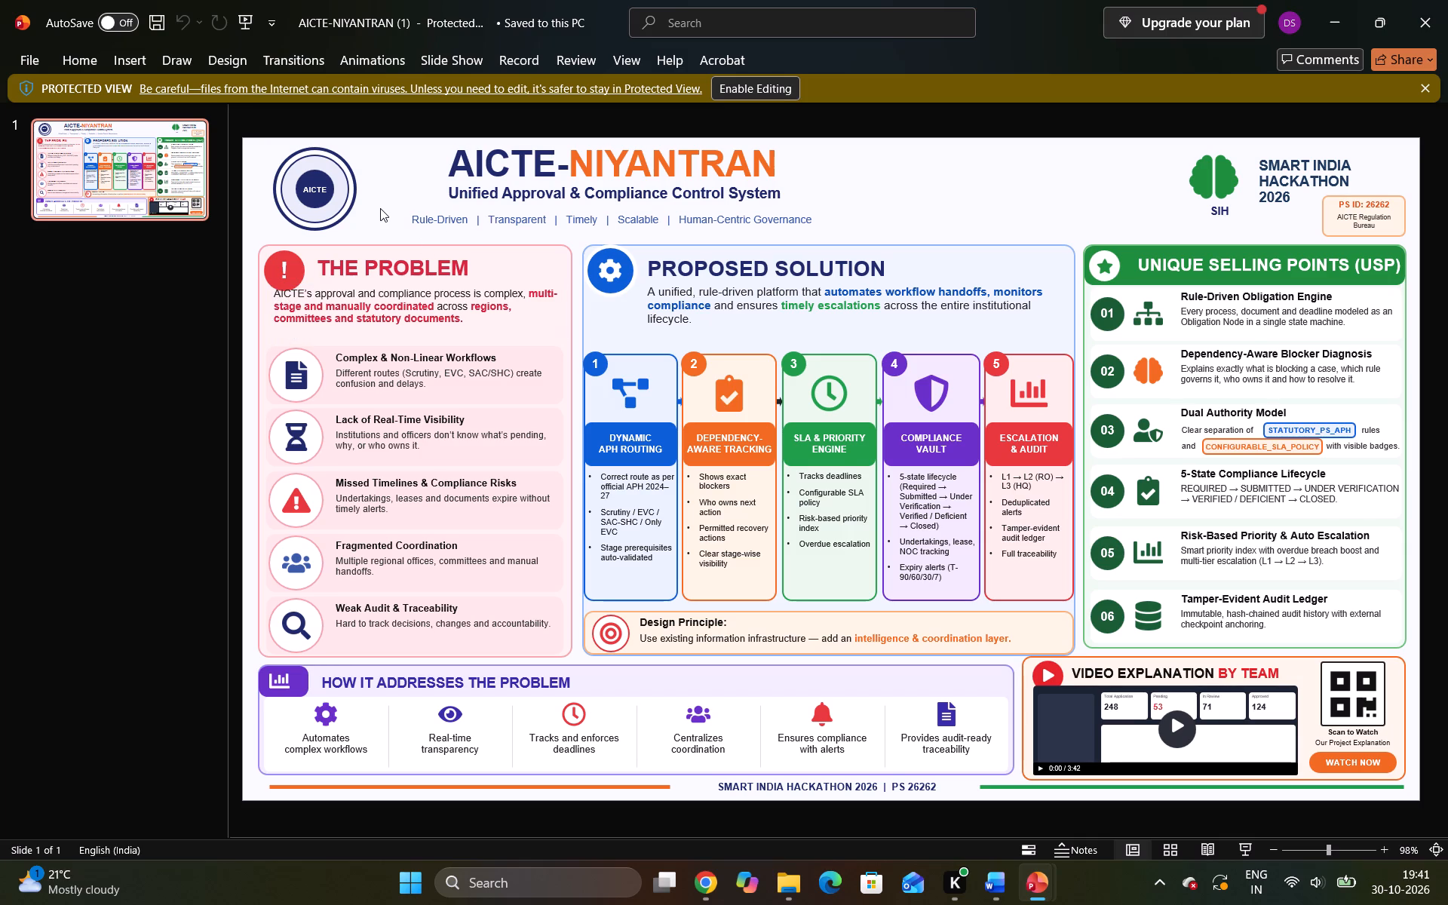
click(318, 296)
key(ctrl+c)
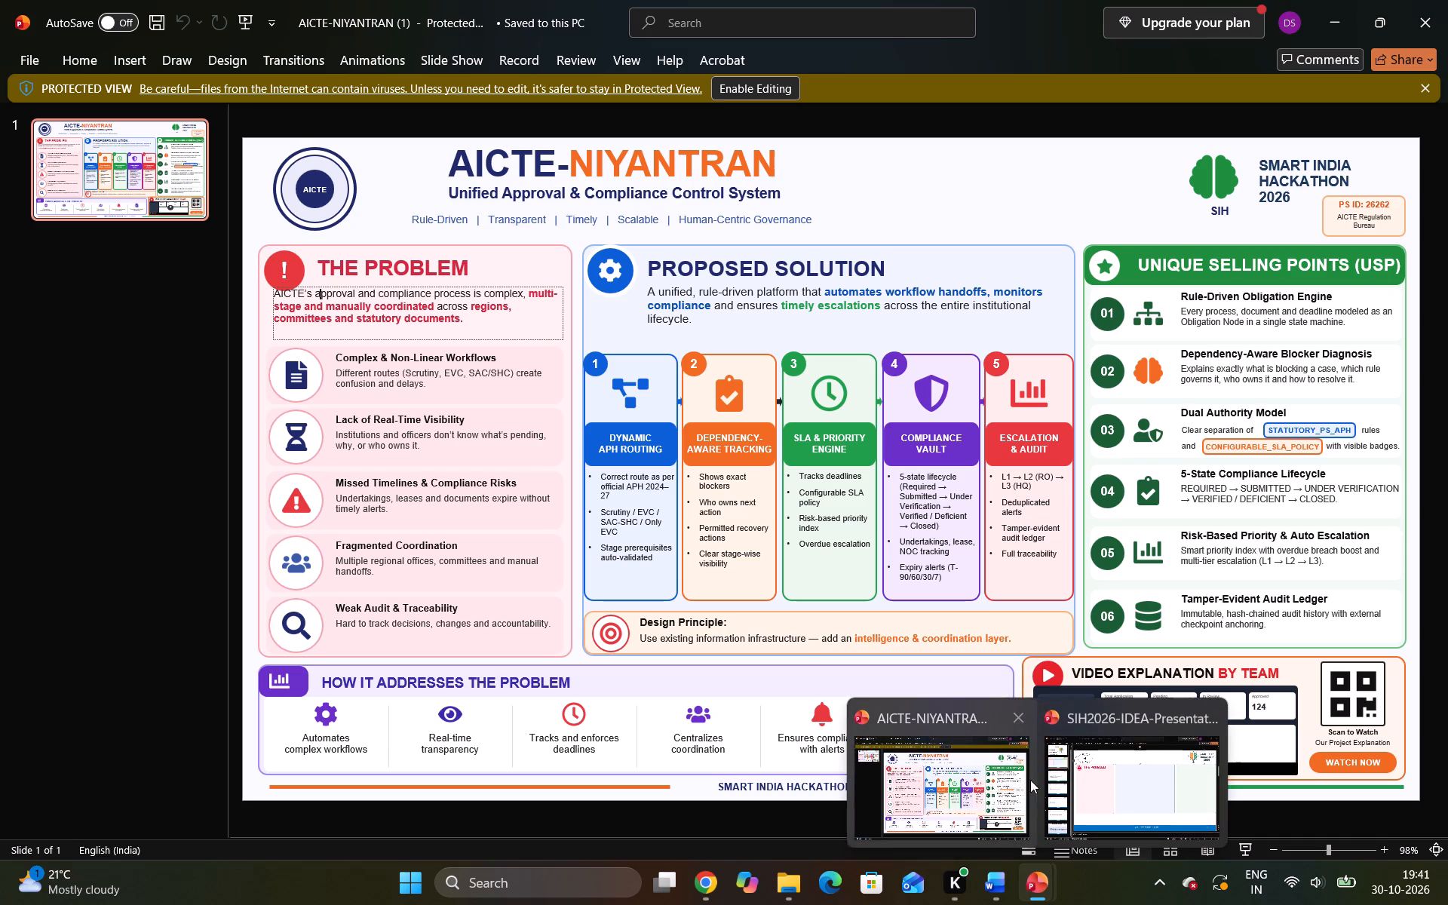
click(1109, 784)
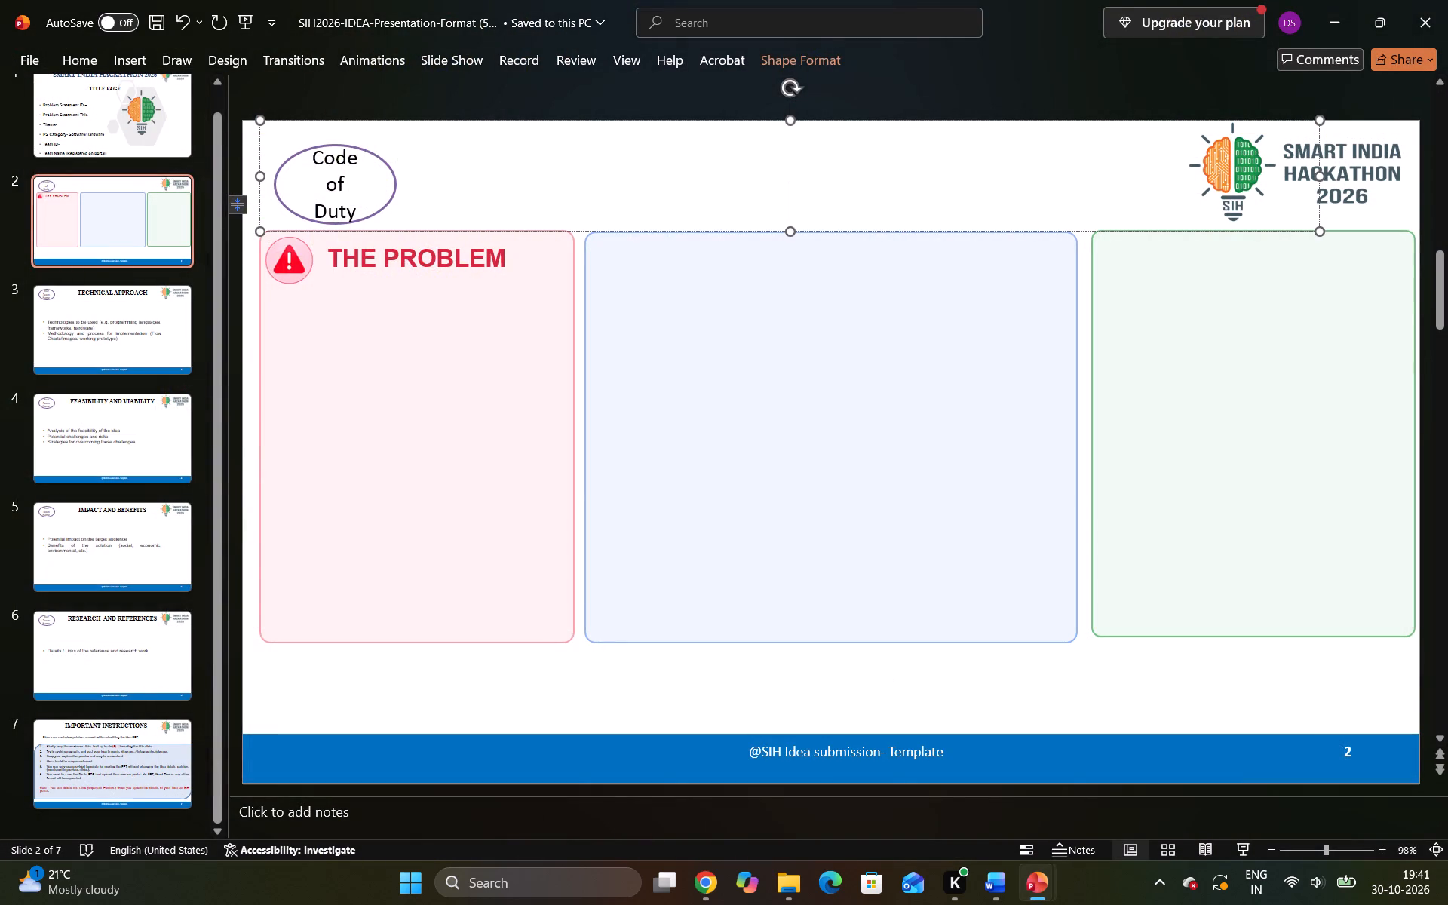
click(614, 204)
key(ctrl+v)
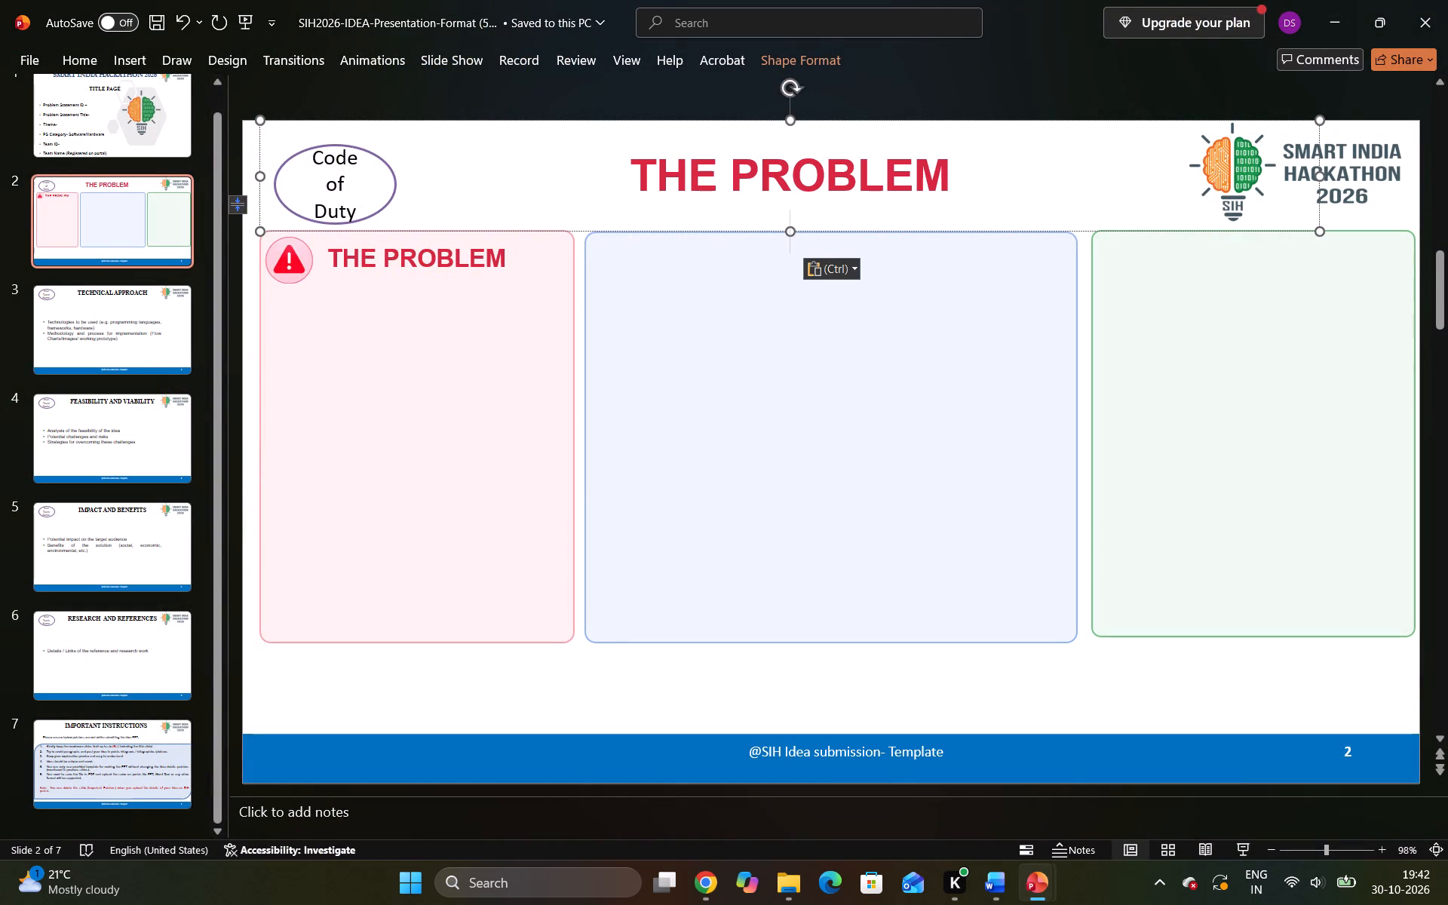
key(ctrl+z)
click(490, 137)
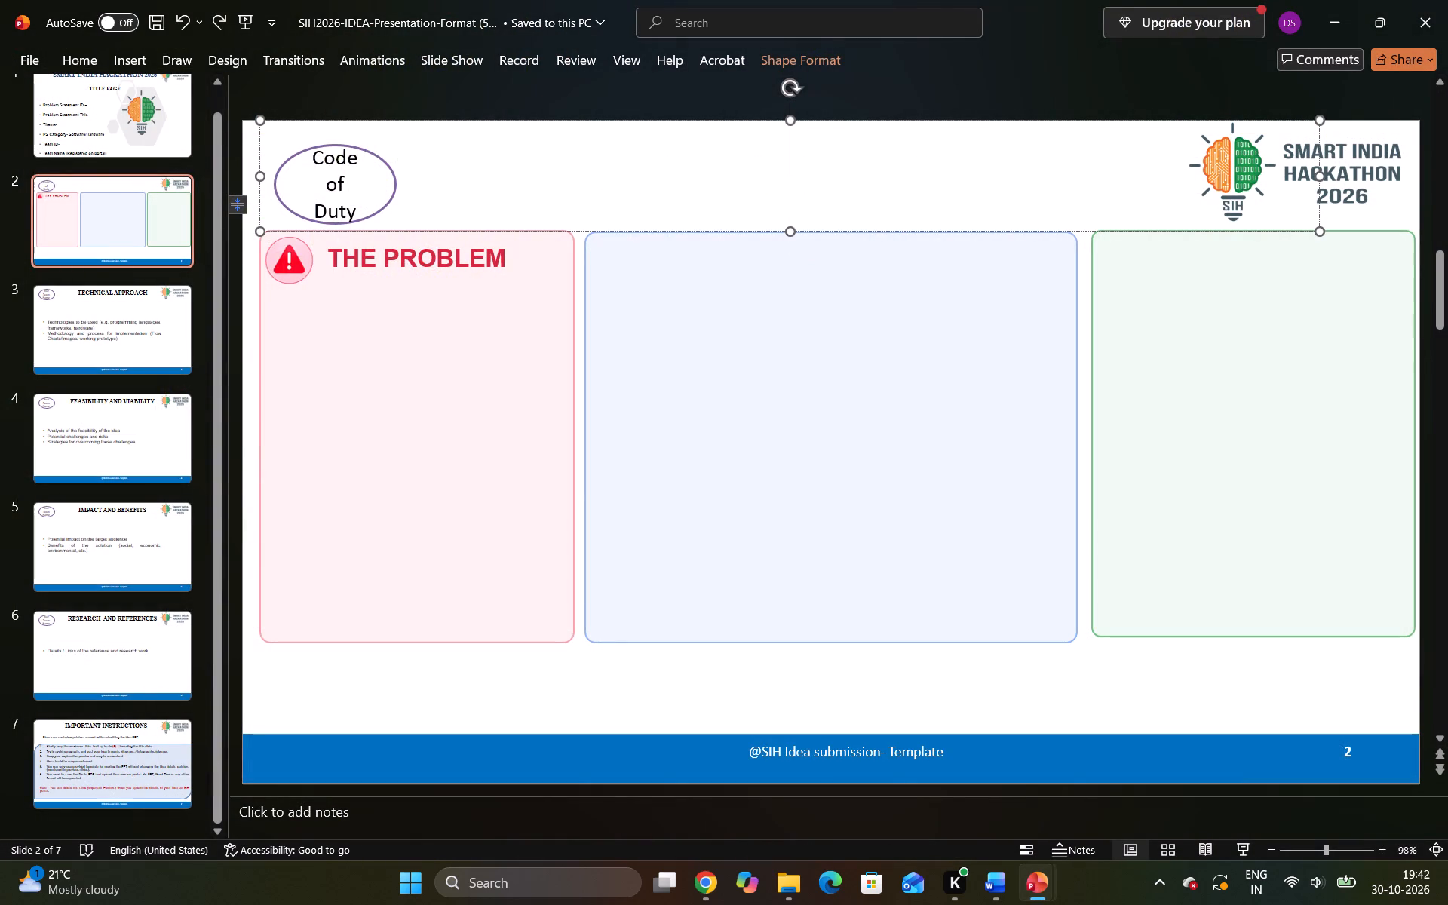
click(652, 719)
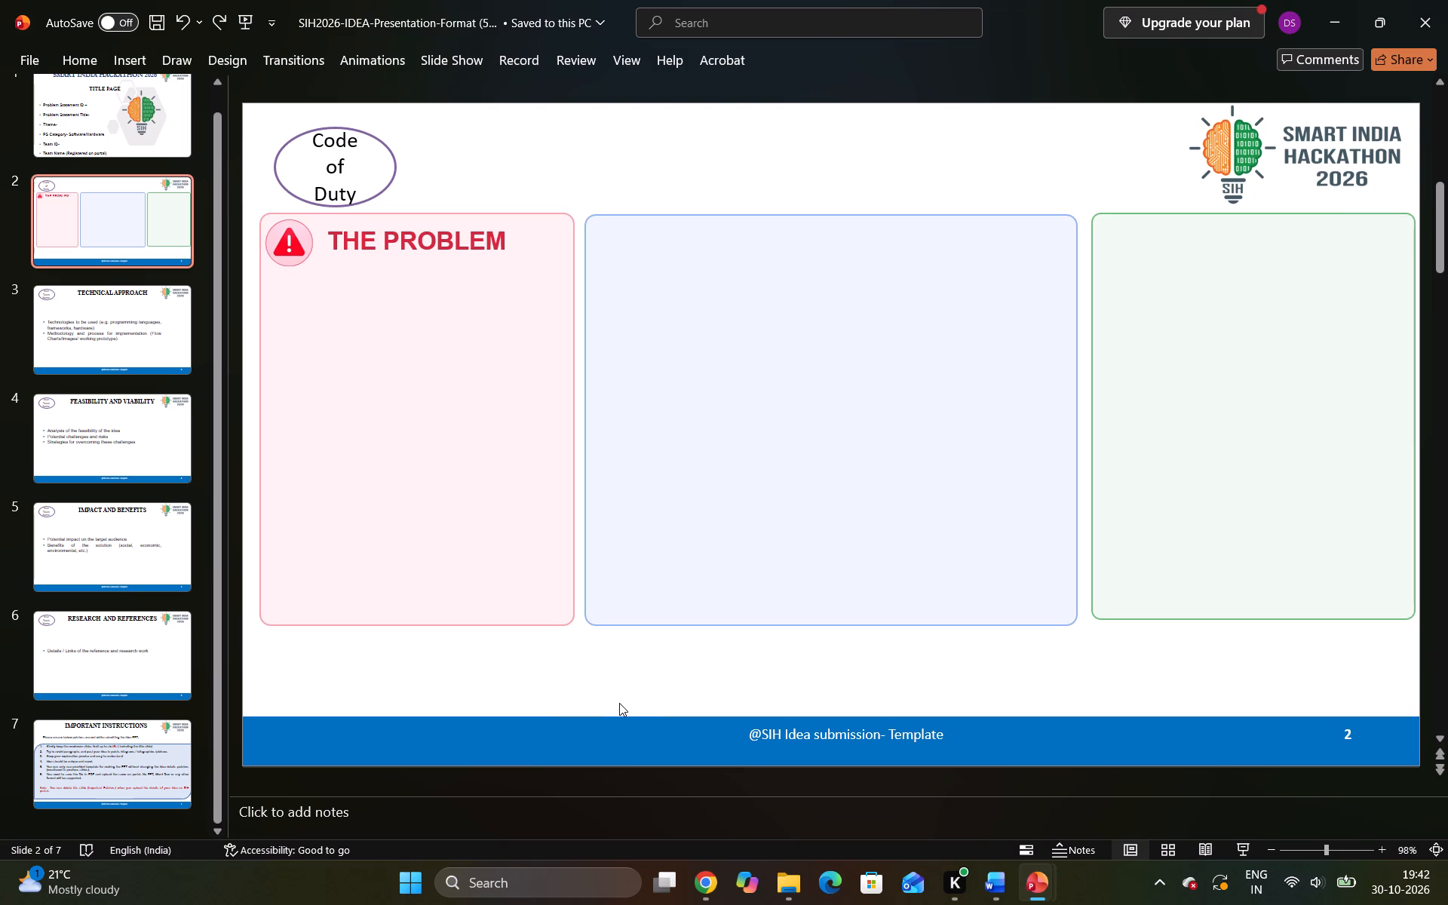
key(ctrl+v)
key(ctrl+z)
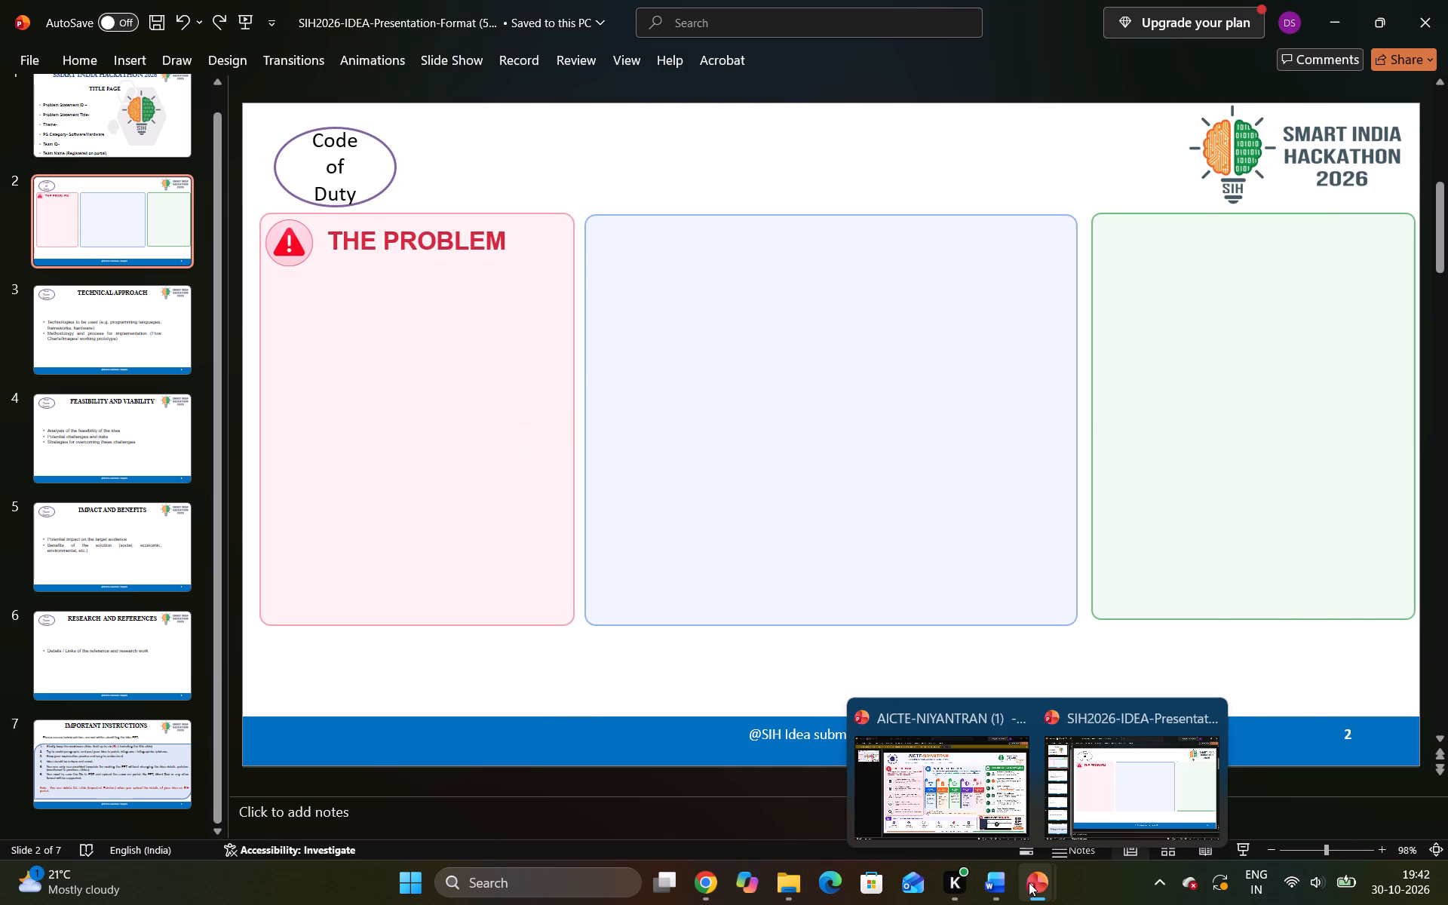
Copy the full AICTE approval and compliance sentence from the AICTE-NIYANTRAN slide and paste it on slide 2 under THE PROBLEM heading.
click(1000, 793)
click(382, 315)
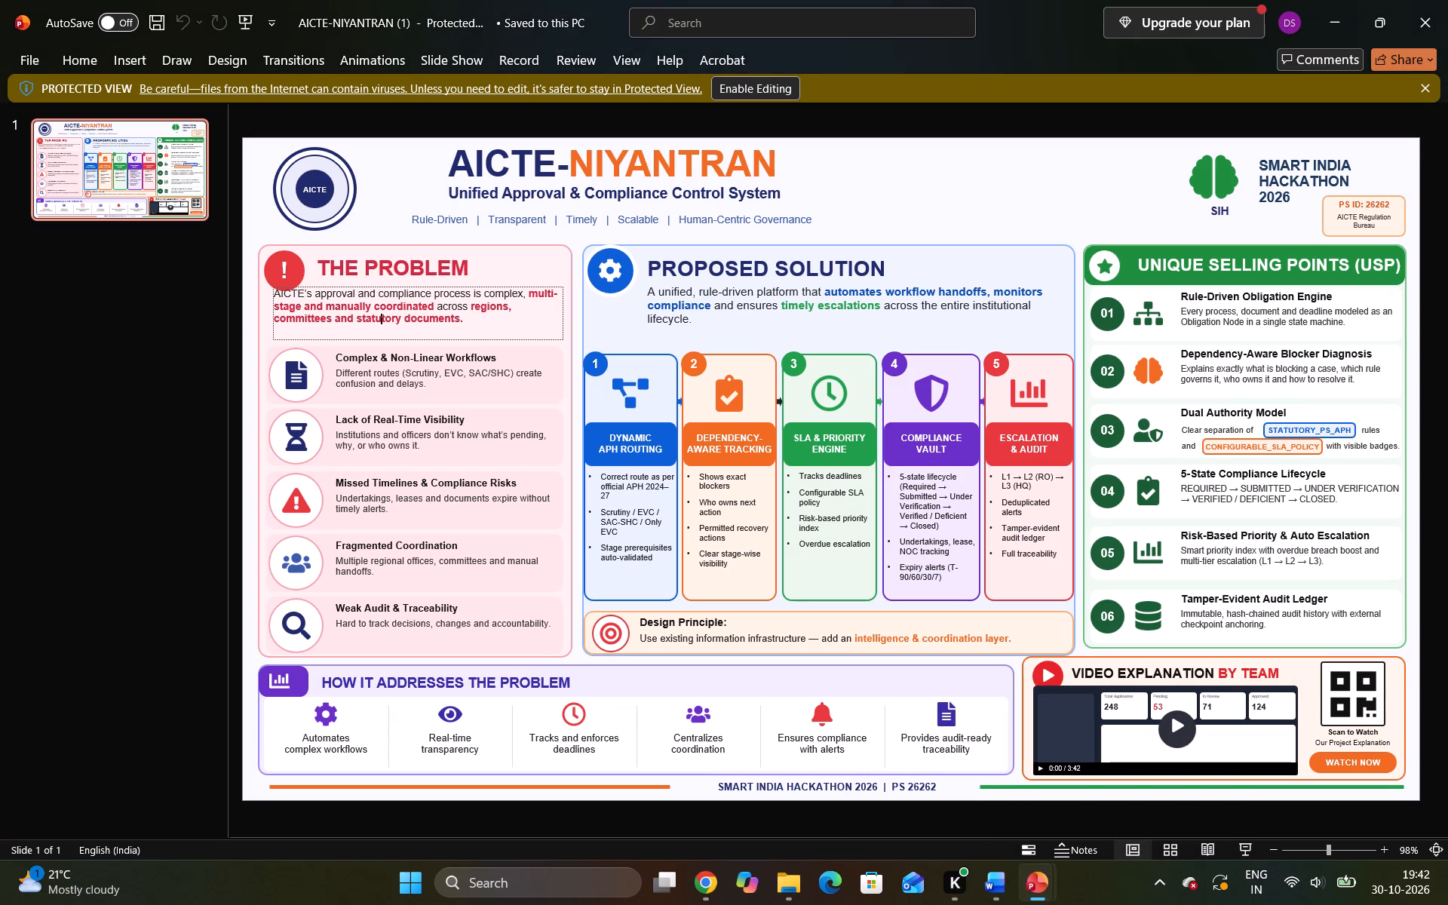
key(ctrl+a)
key(ctrl+c)
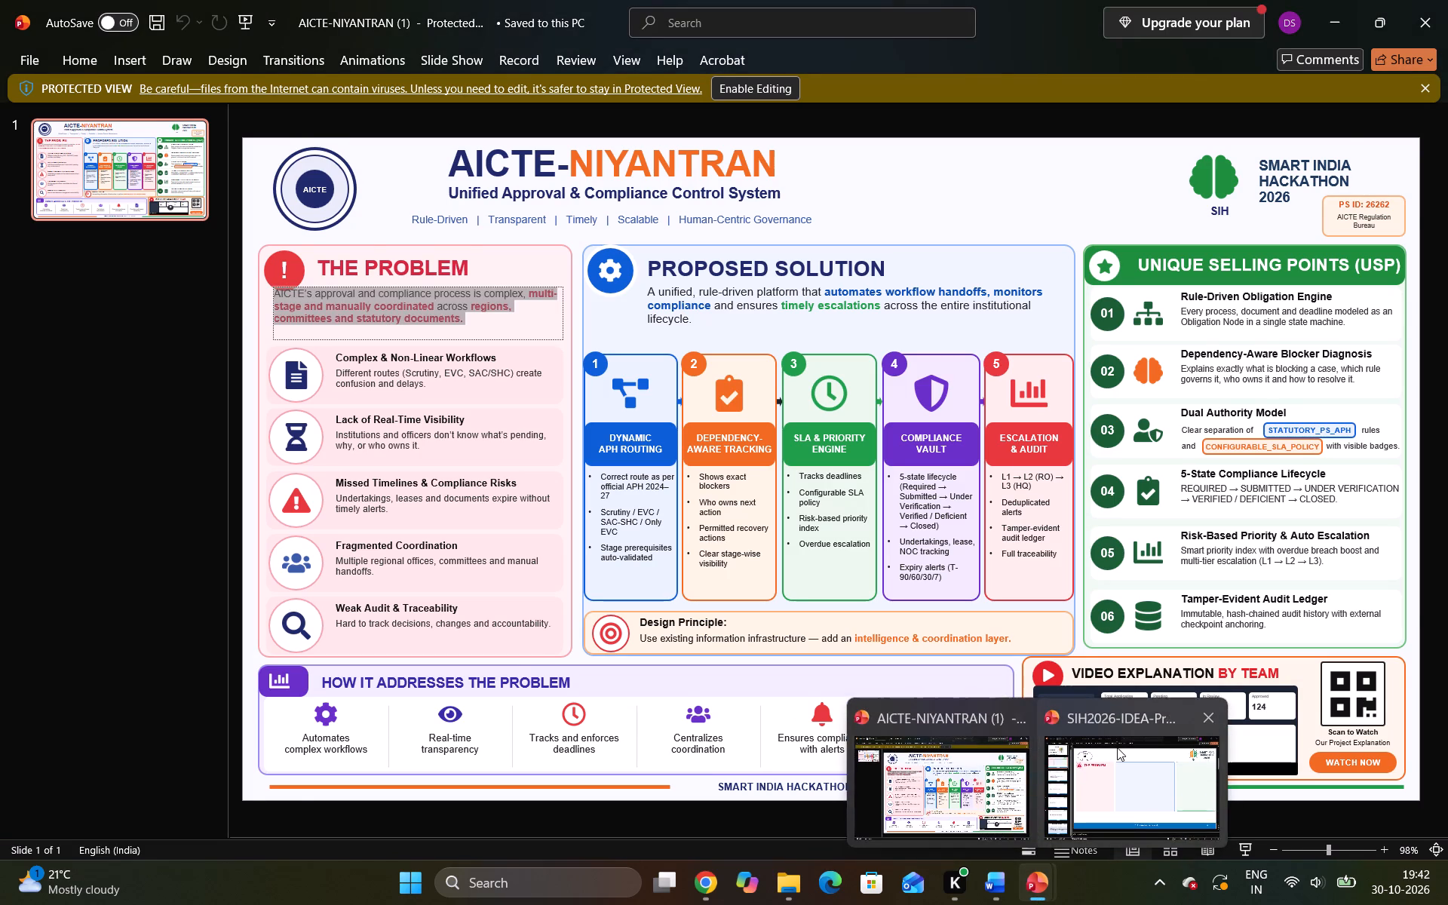
click(1117, 747)
key(ctrl+v)
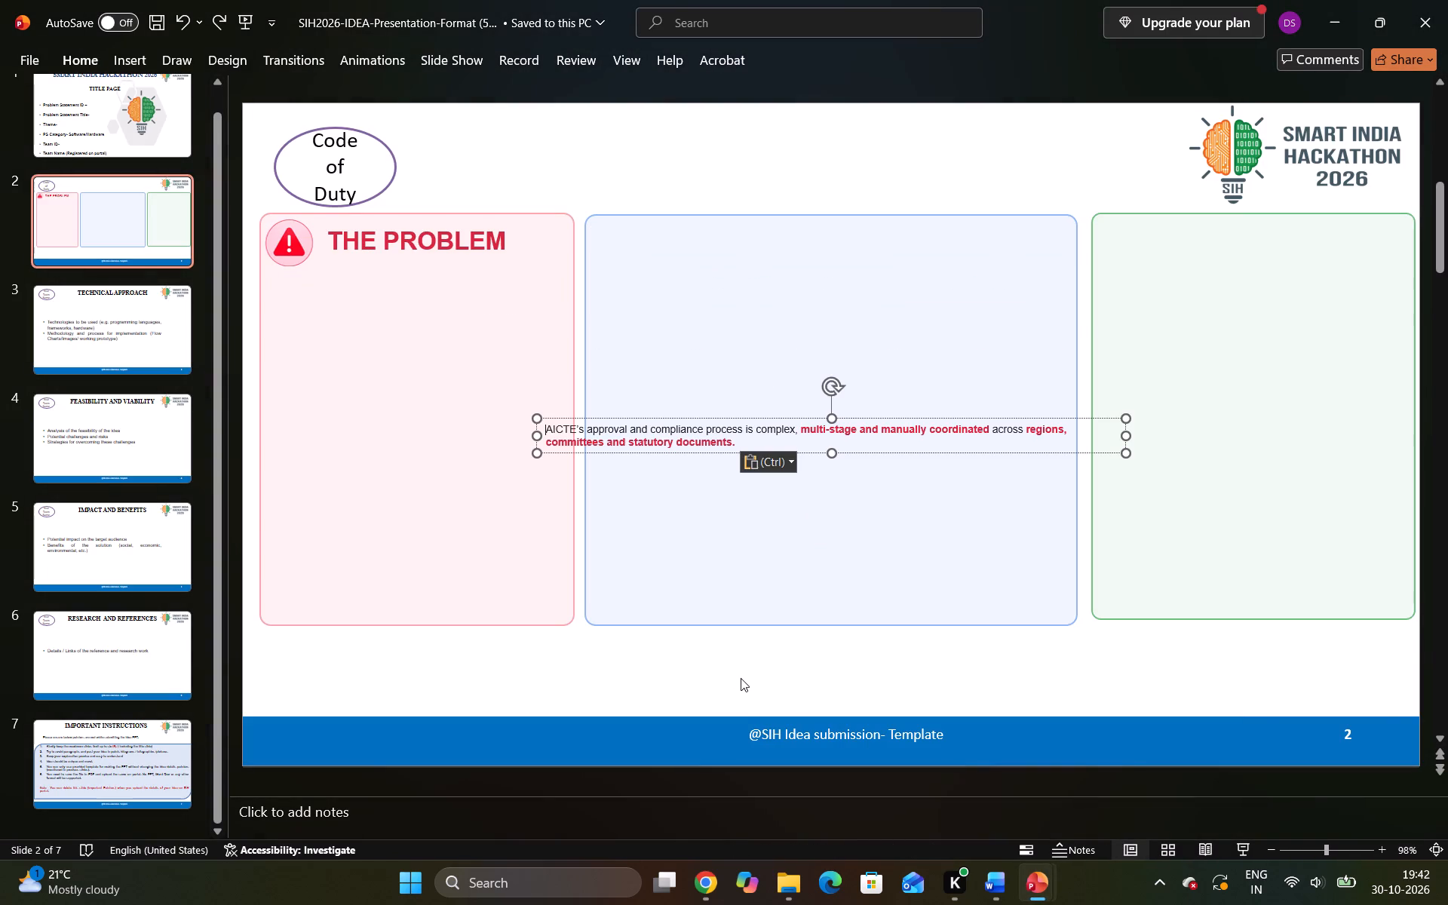
drag(723, 422, 516, 321)
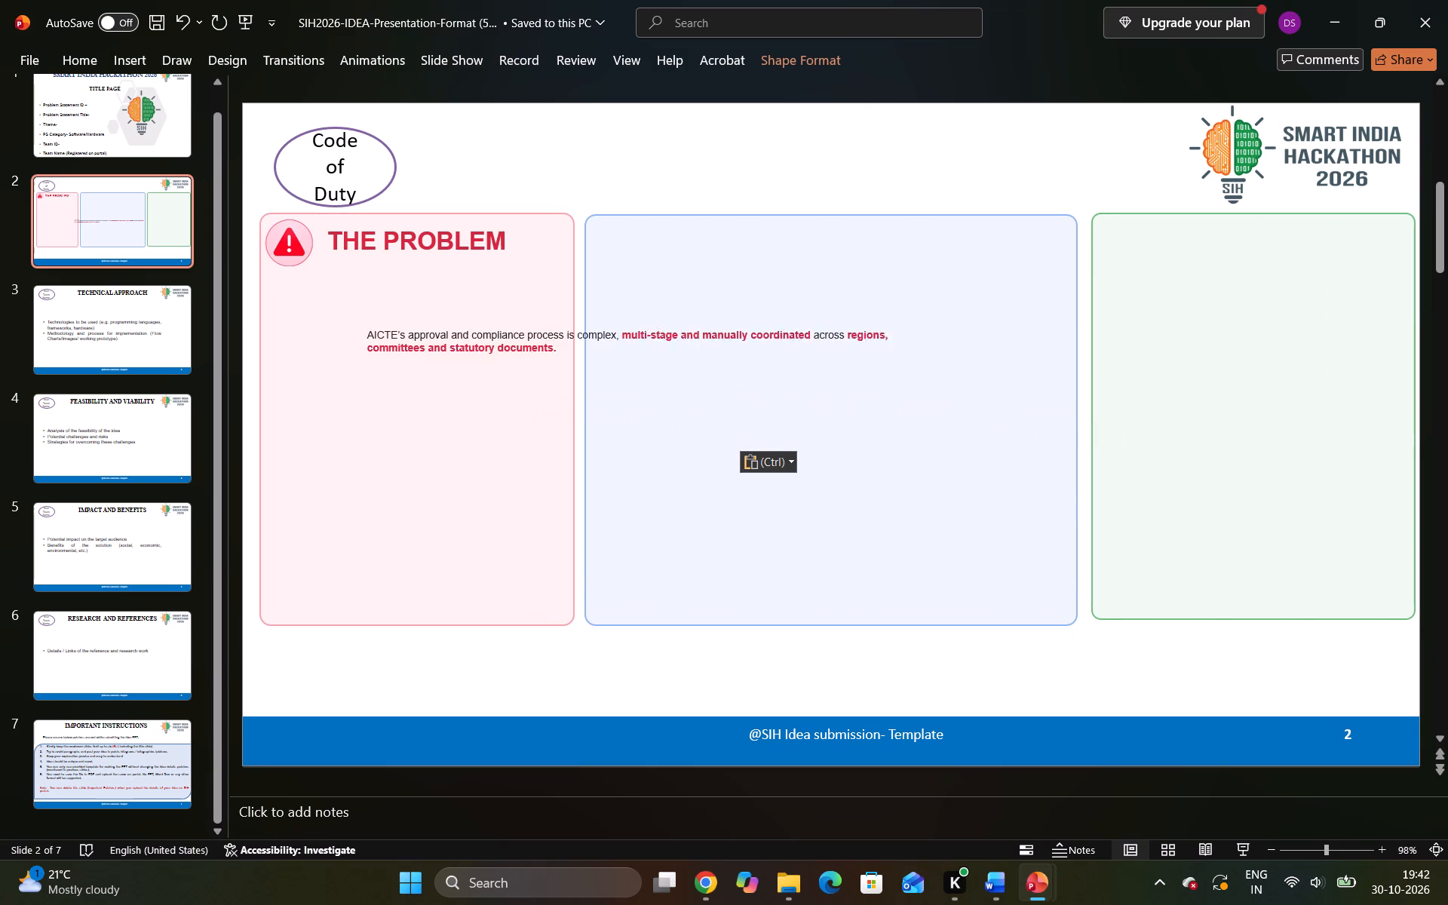
drag(516, 321, 443, 274)
Narrow the problem description text box to the width of the pink frame.
drag(846, 310, 834, 312)
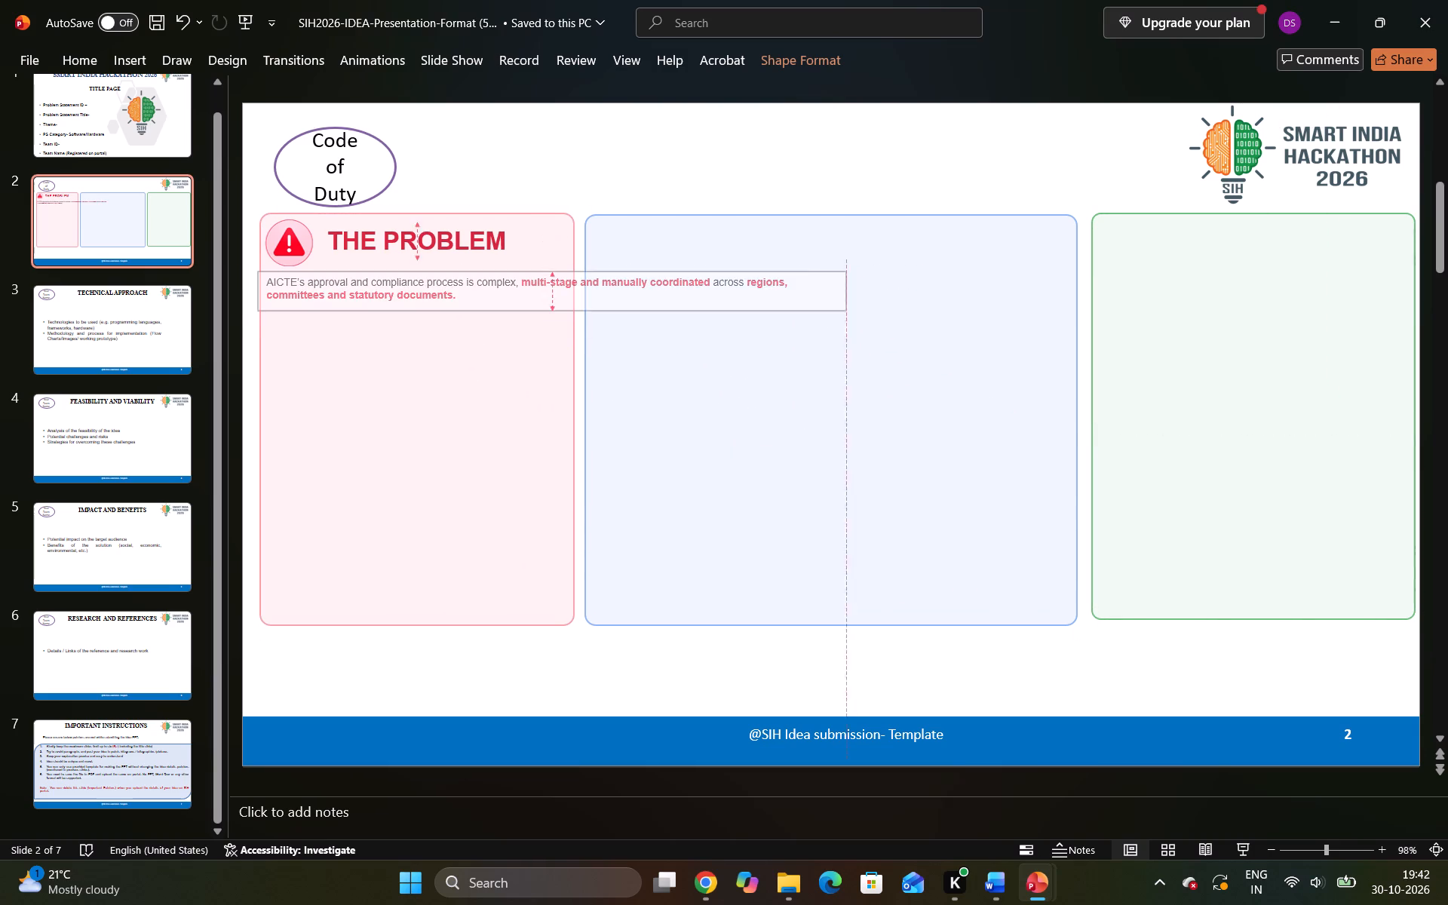
drag(834, 312, 575, 381)
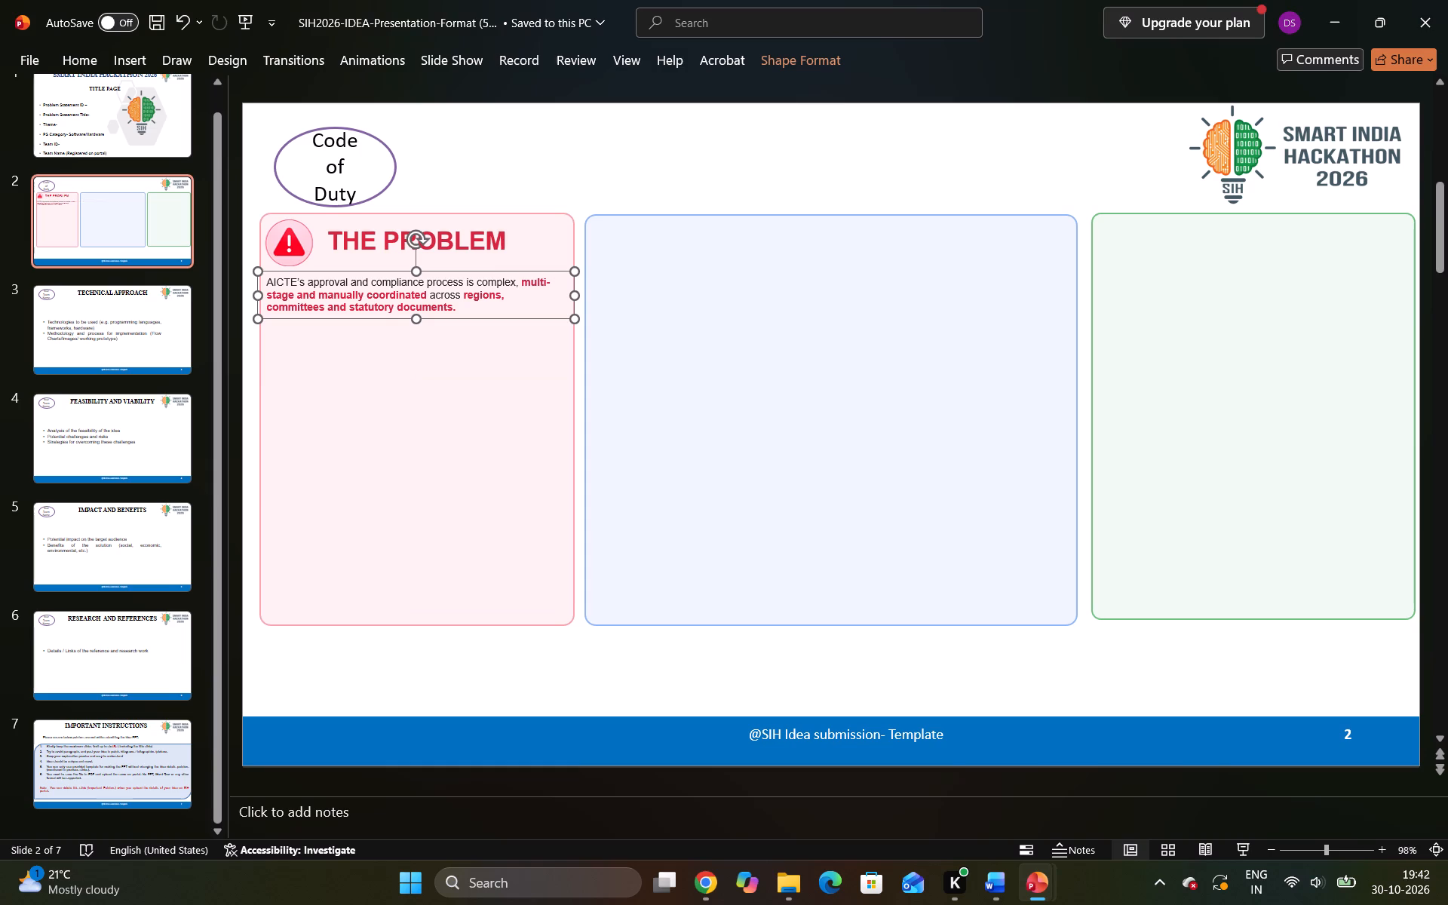
Set the whole problem description to font size 9 and bold.
click(471, 306)
key(ctrl+a)
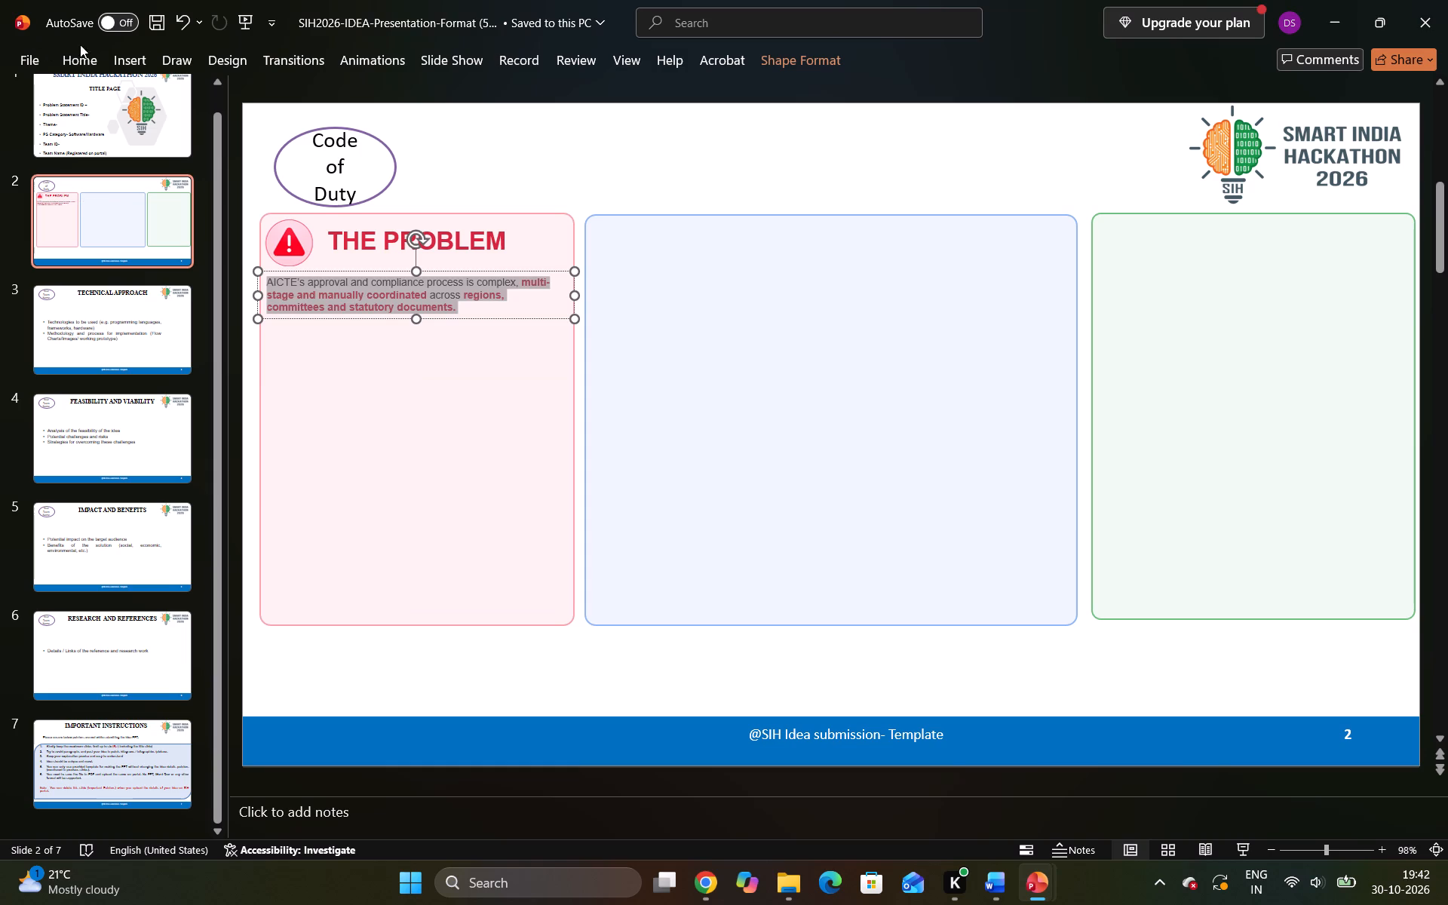
click(95, 63)
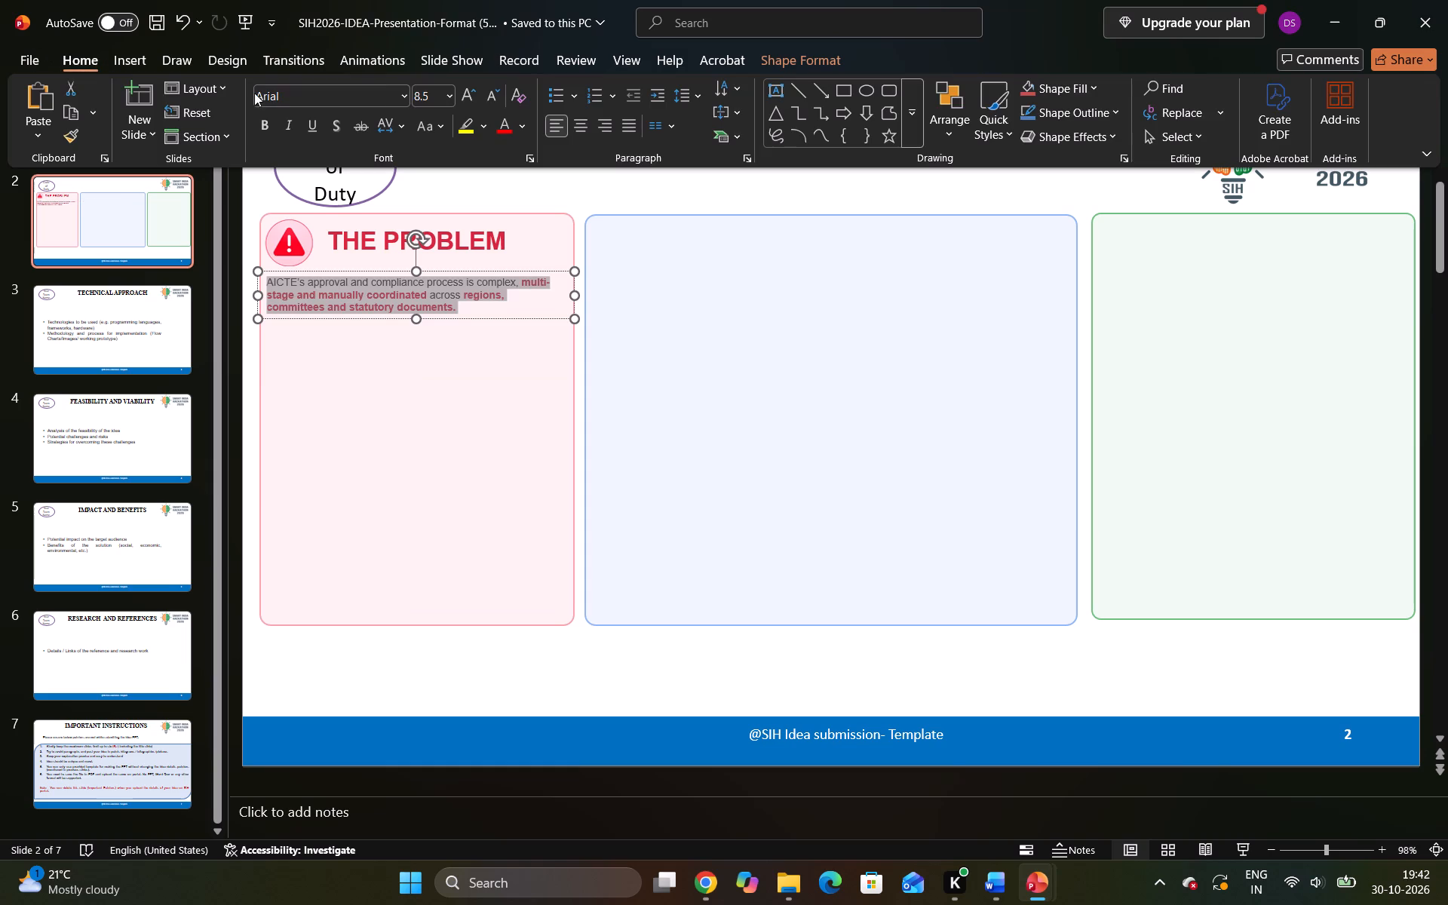
click(468, 98)
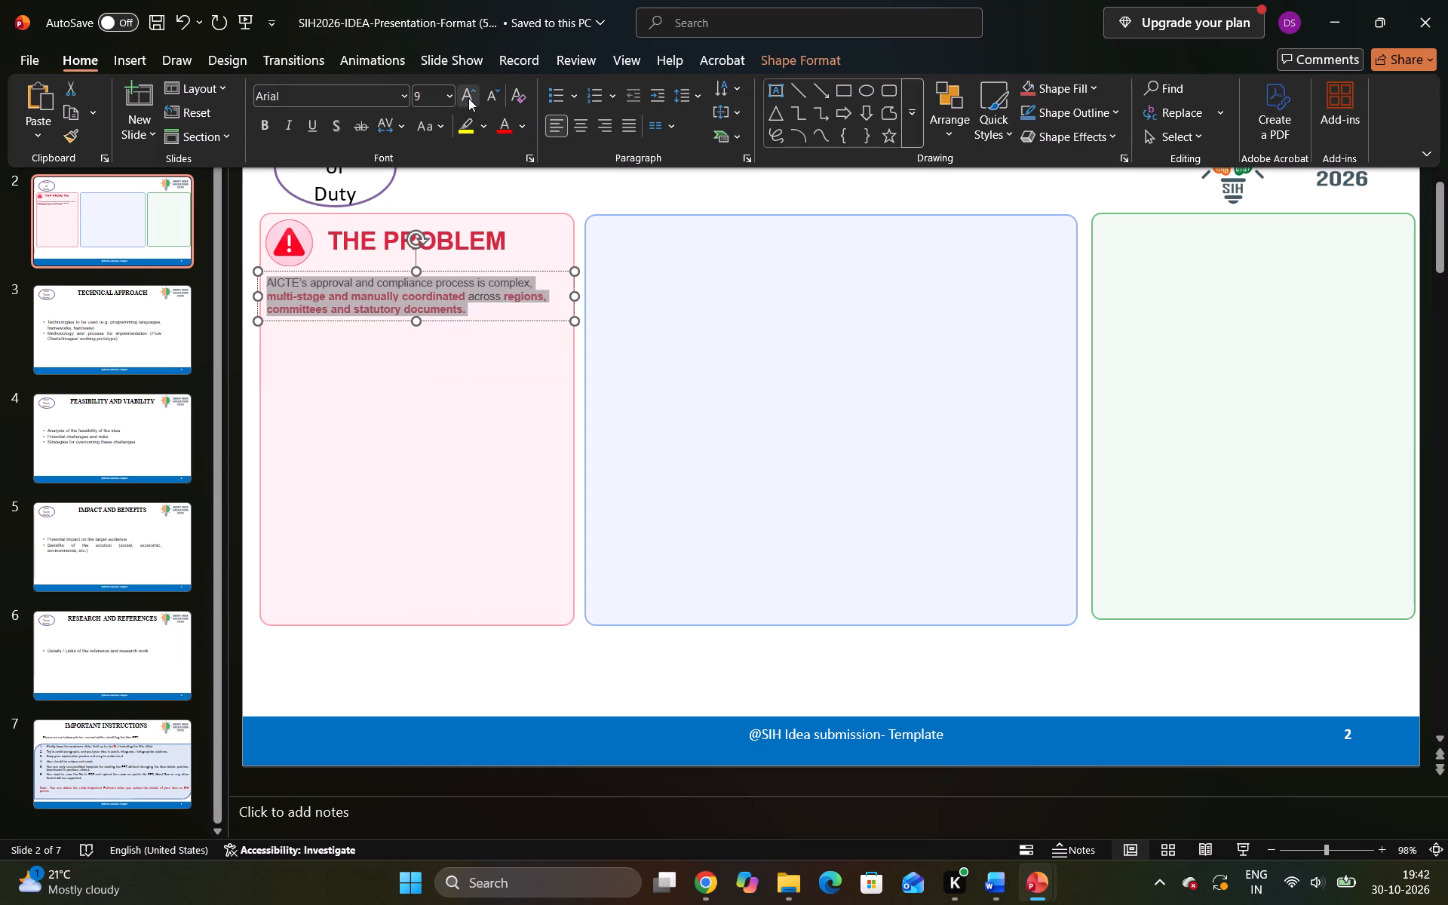
click(264, 121)
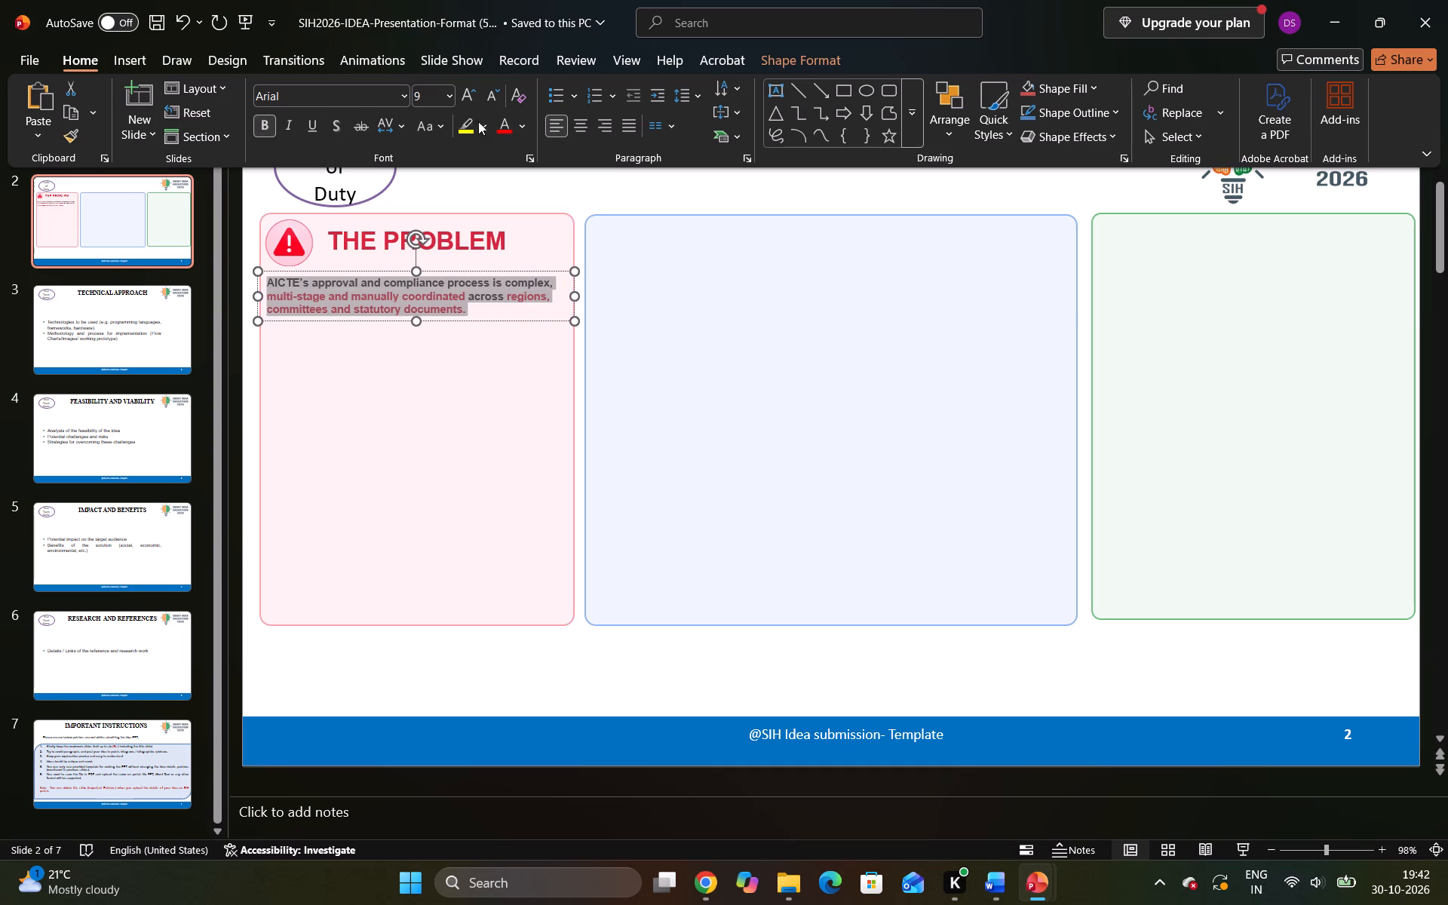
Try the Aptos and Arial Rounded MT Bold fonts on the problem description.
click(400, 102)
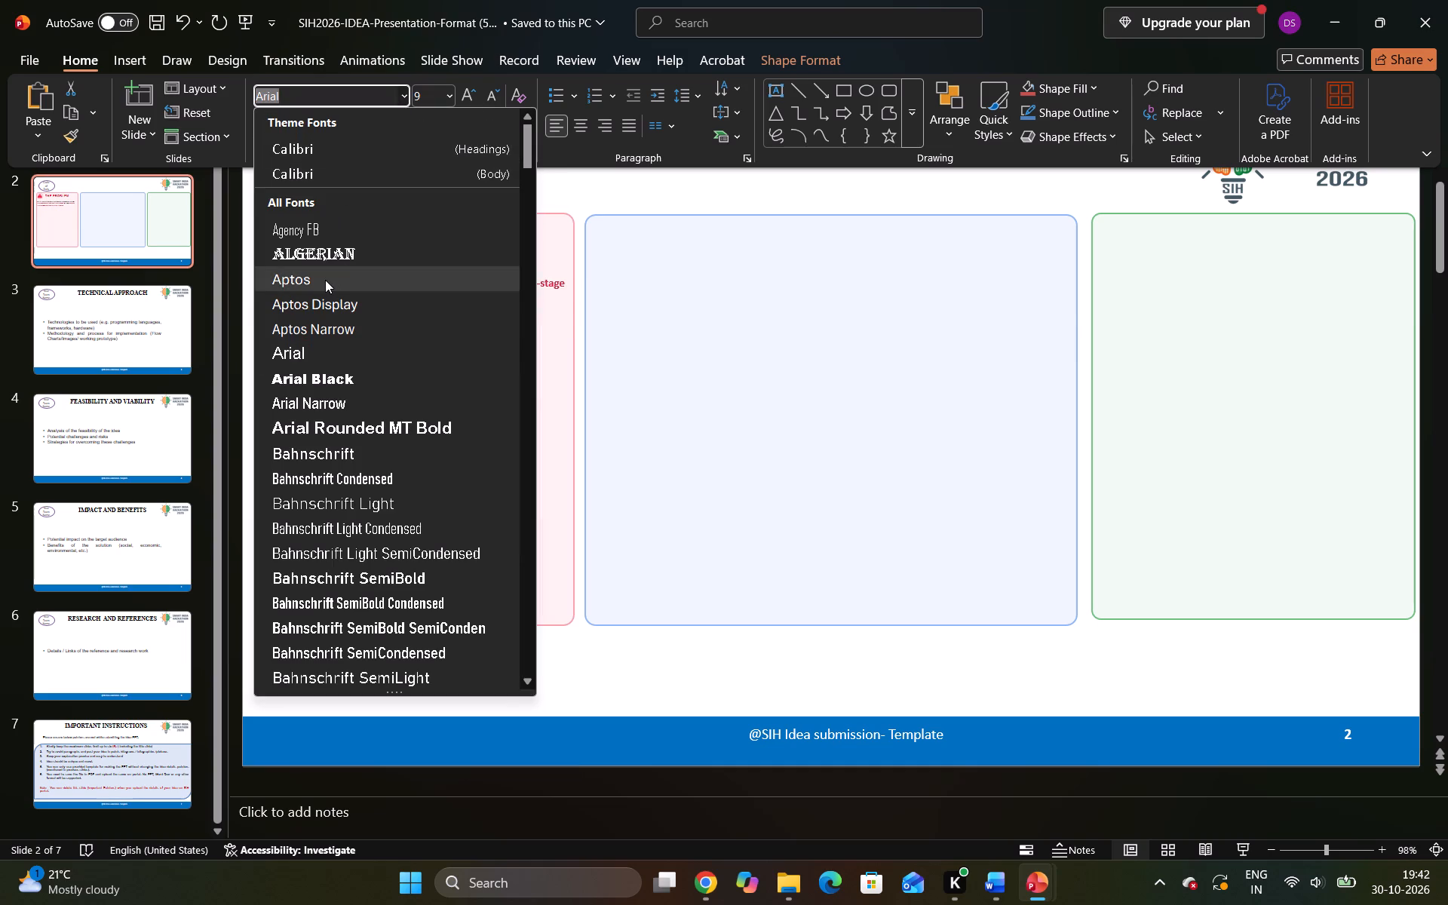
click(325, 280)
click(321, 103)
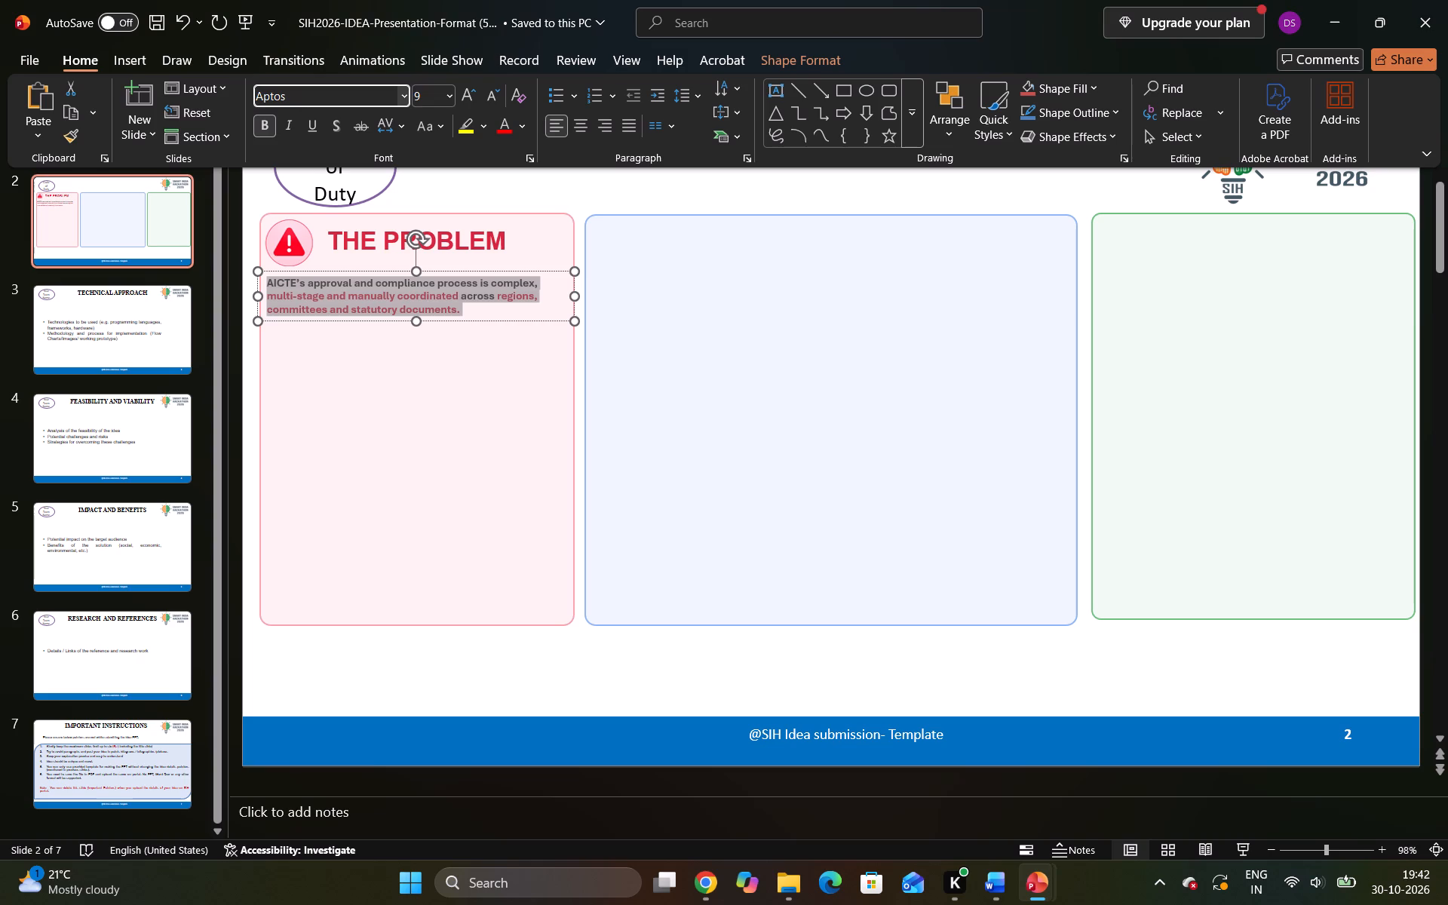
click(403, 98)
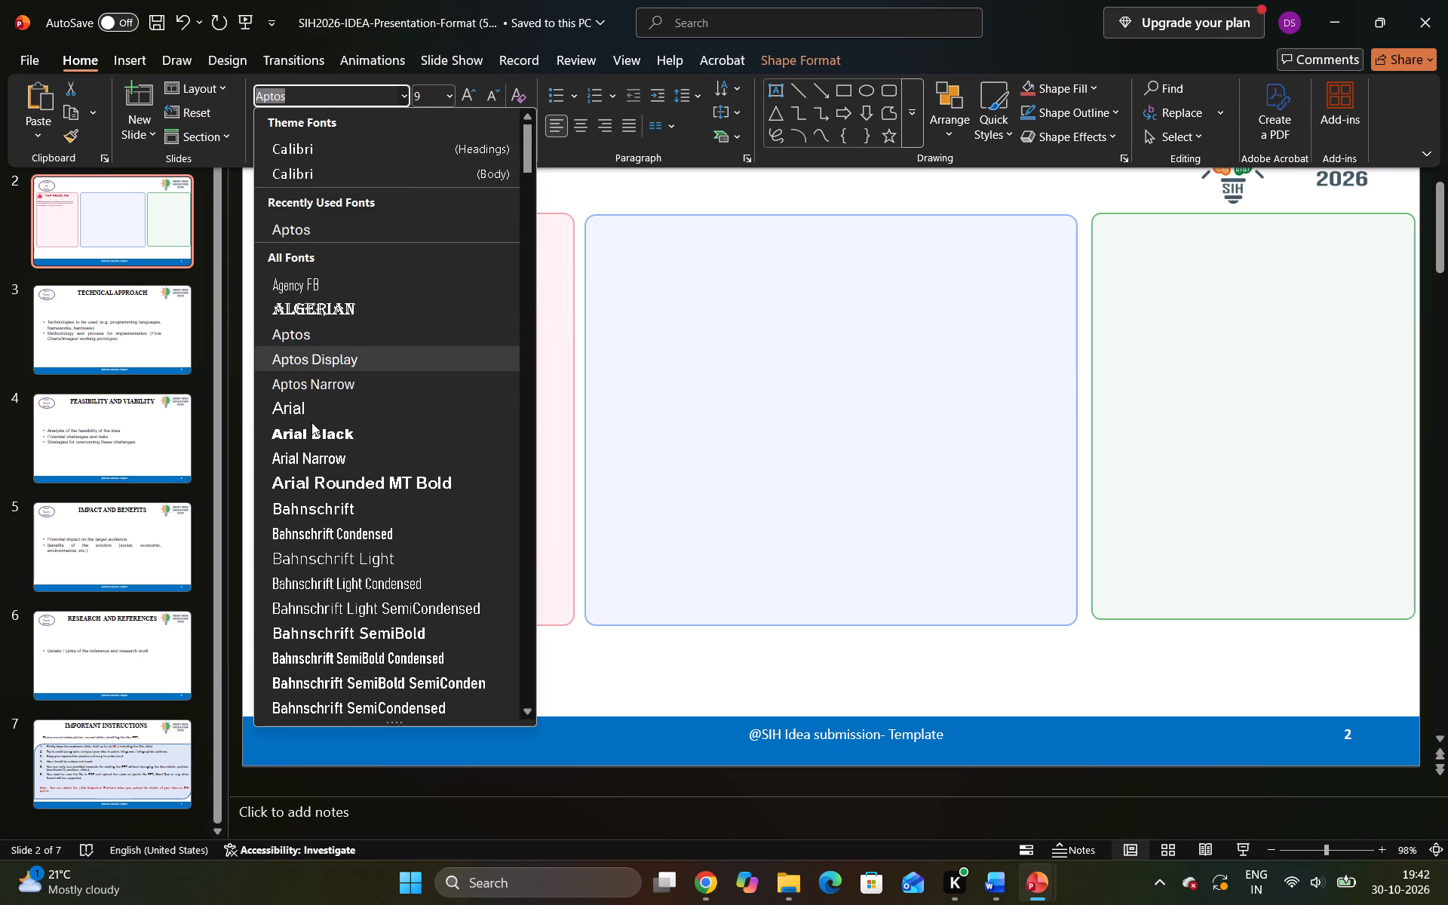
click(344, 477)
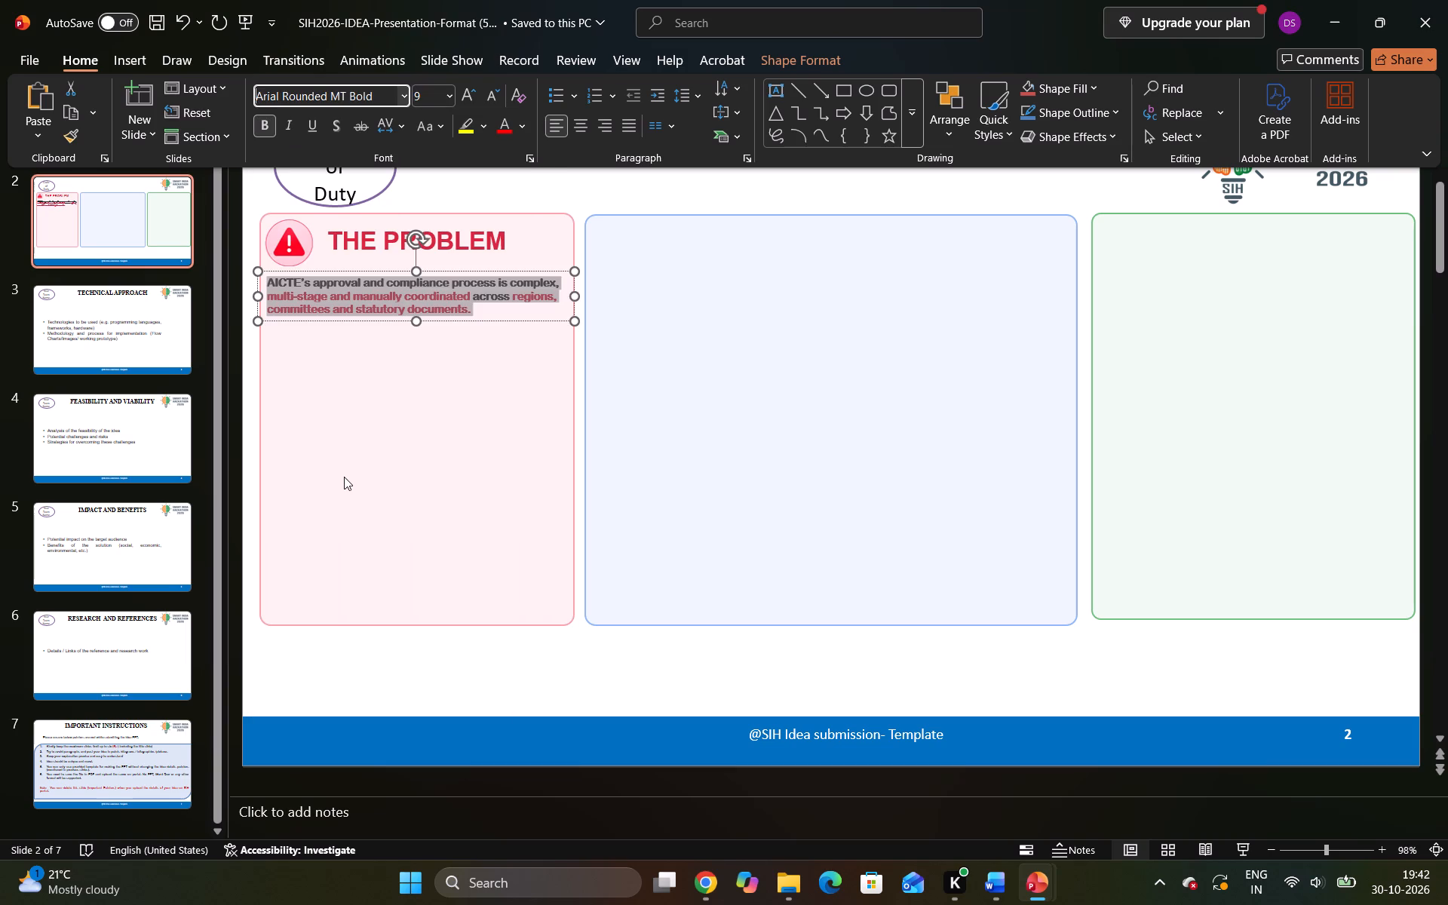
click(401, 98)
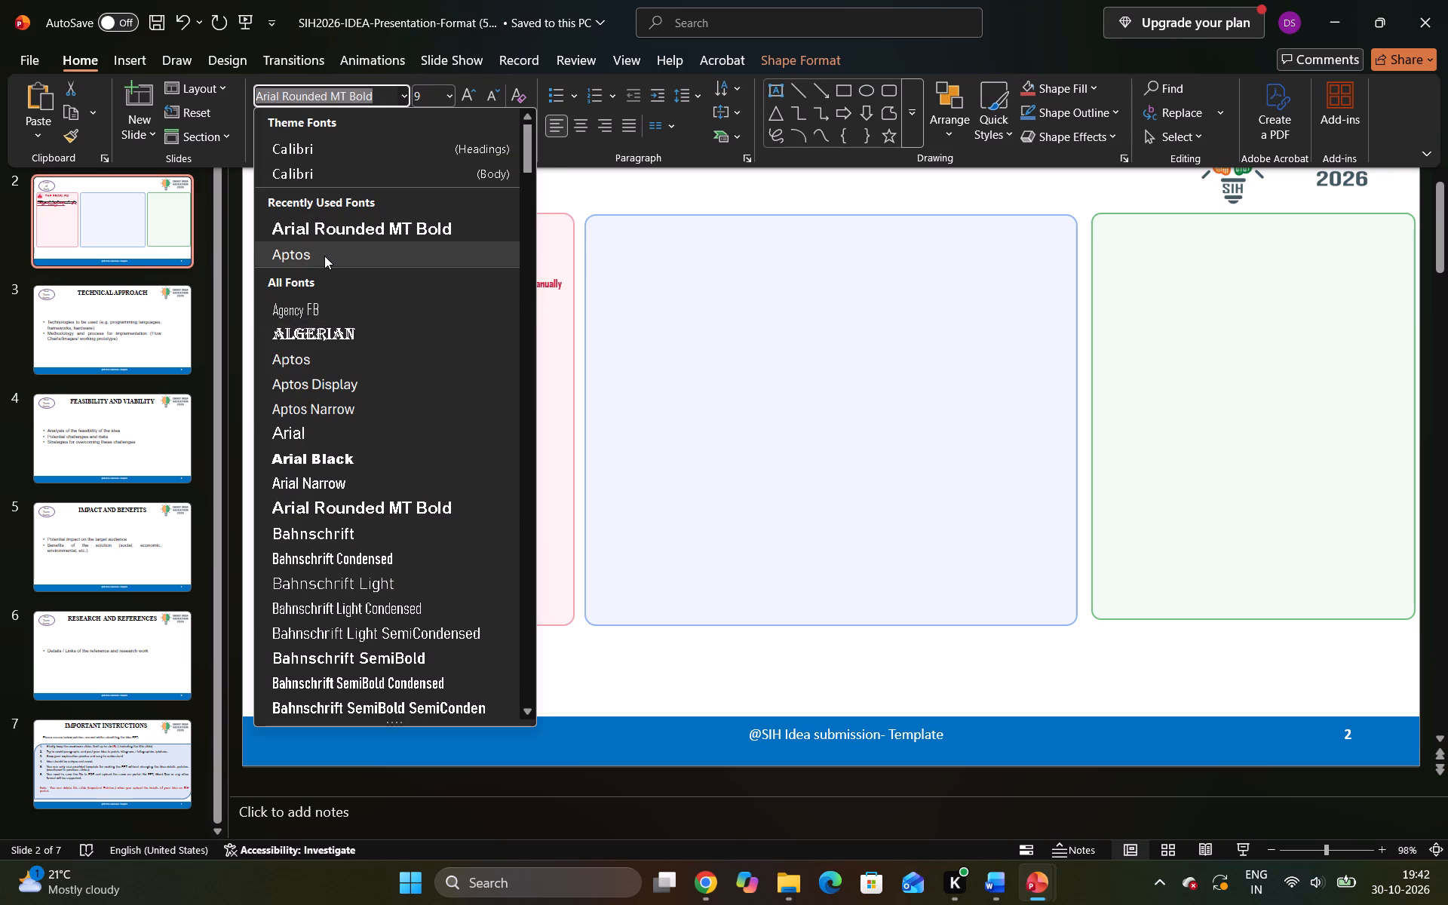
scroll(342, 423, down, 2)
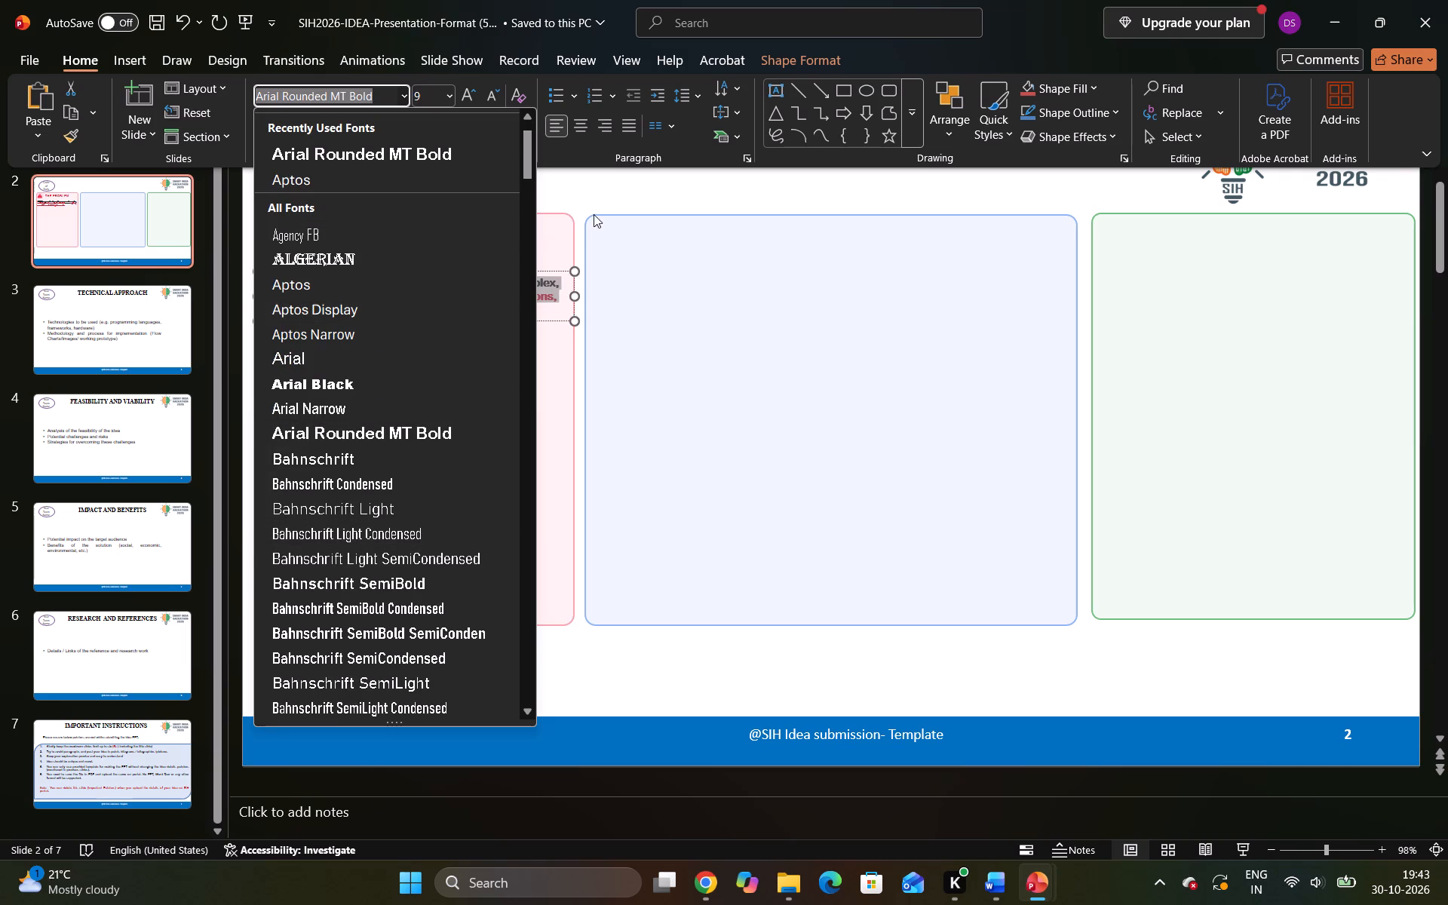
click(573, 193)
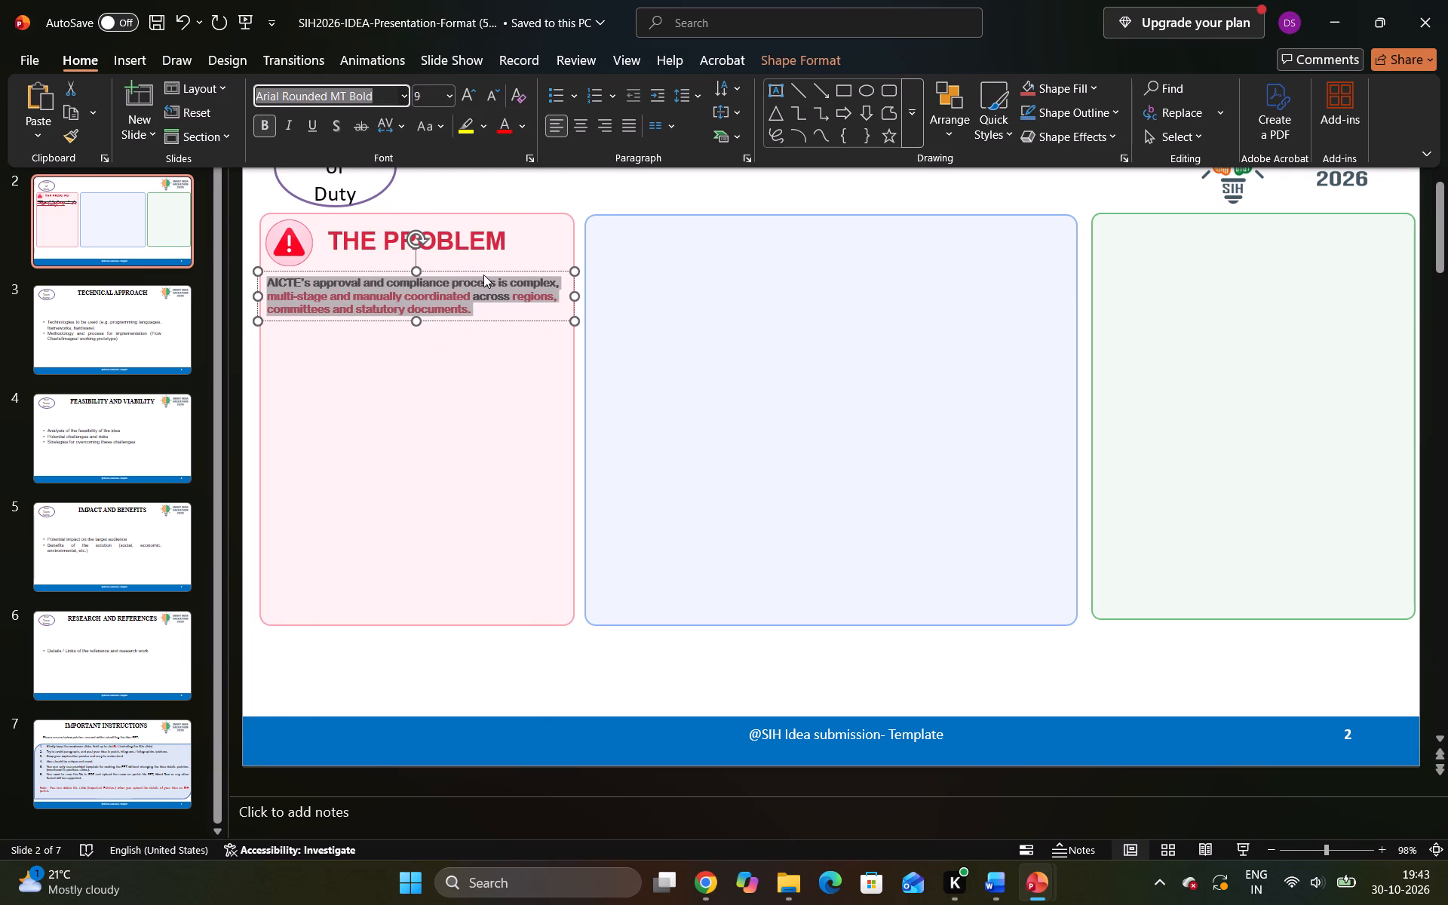
Move the problem description to the blank area above the blue frame and set its font to Aptos Display.
click(444, 270)
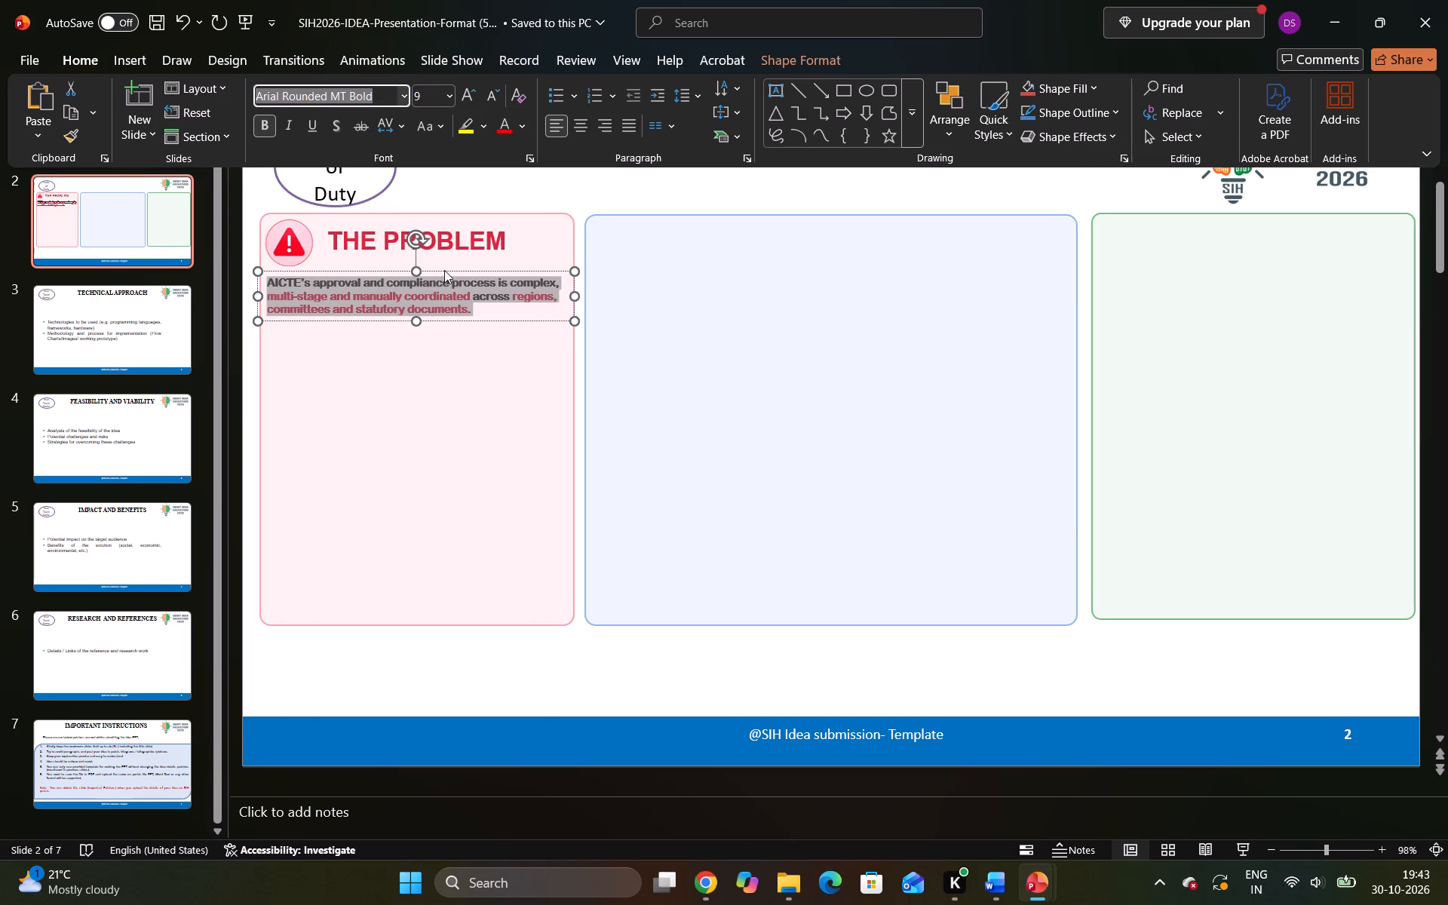
drag(441, 275, 967, 165)
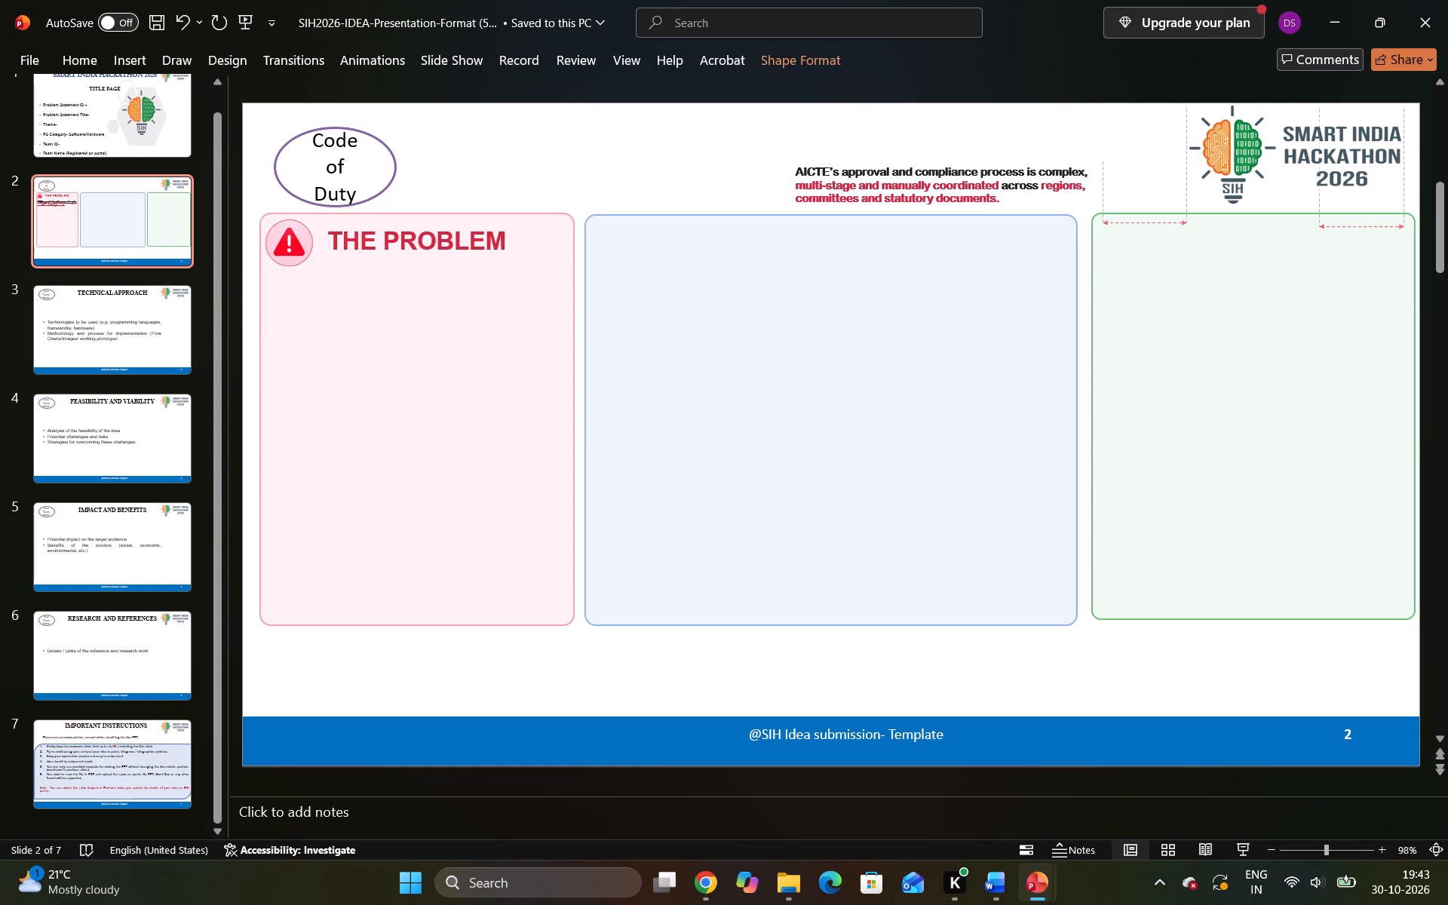
drag(967, 165, 967, 164)
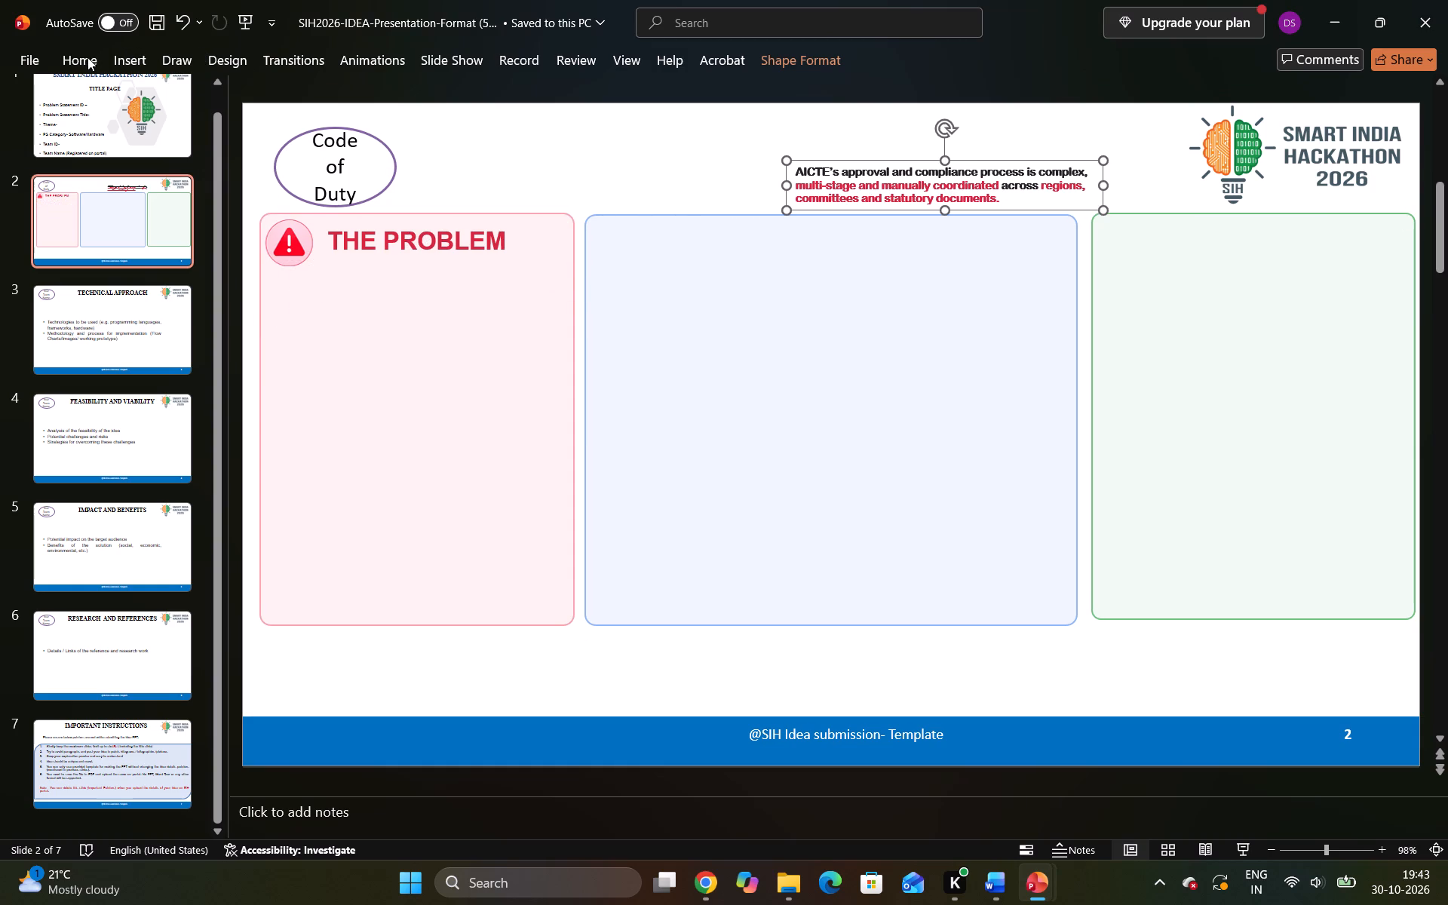
click(87, 57)
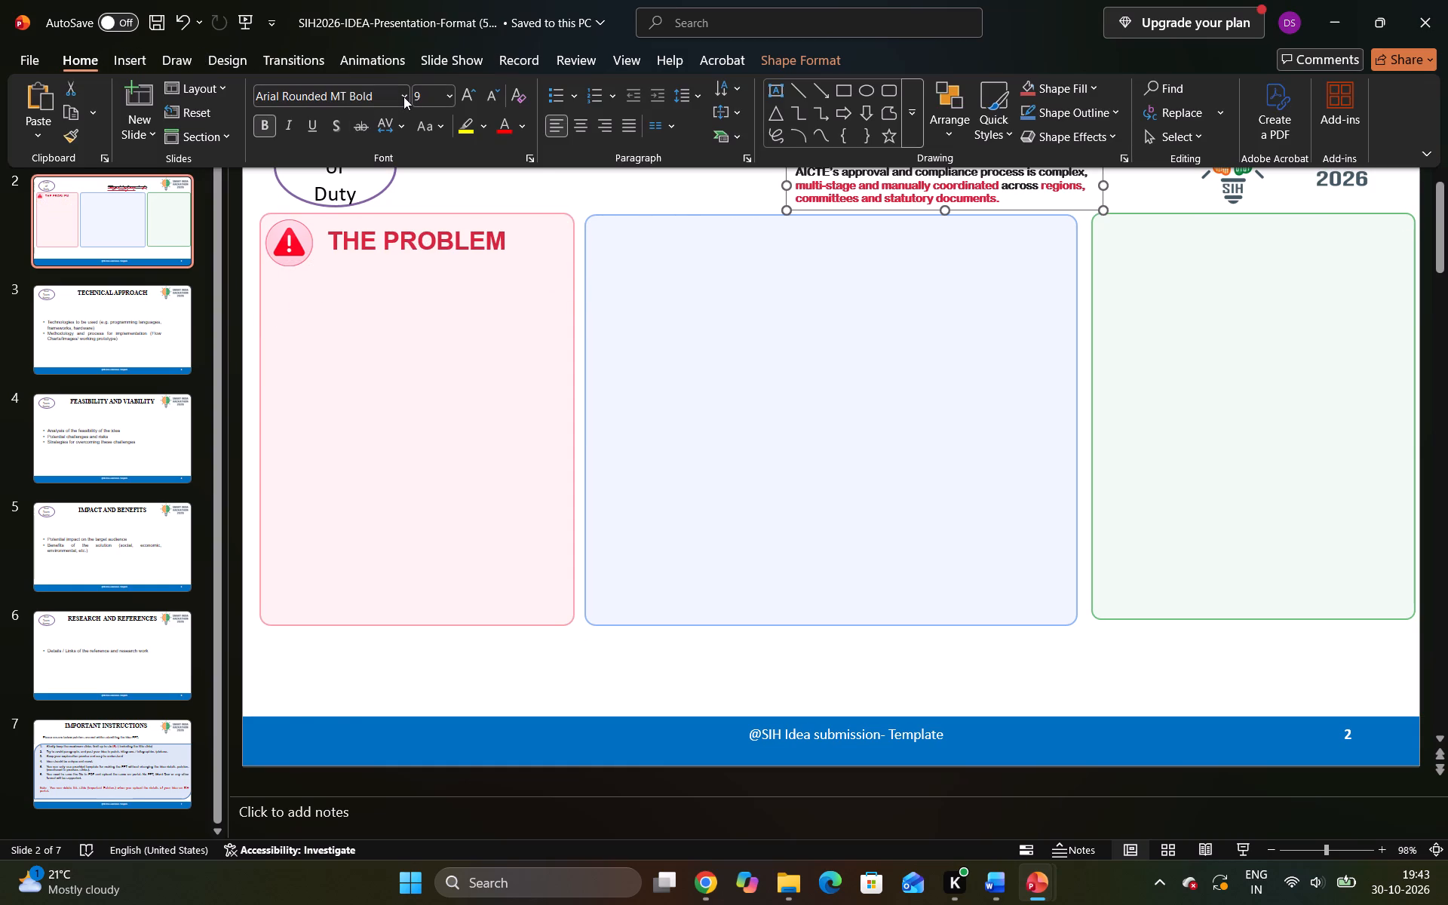
click(403, 97)
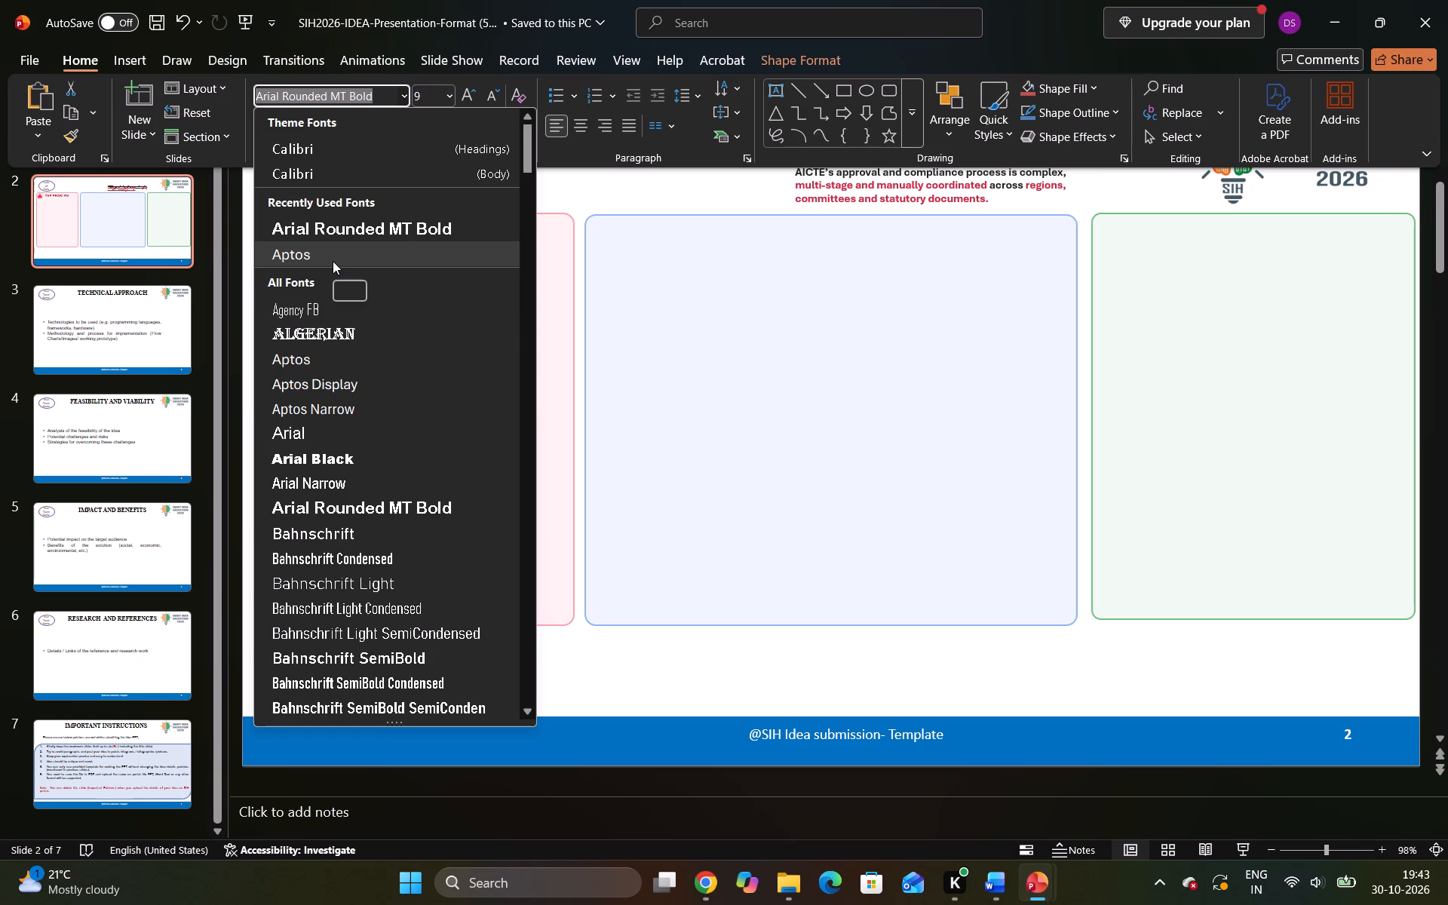
click(327, 385)
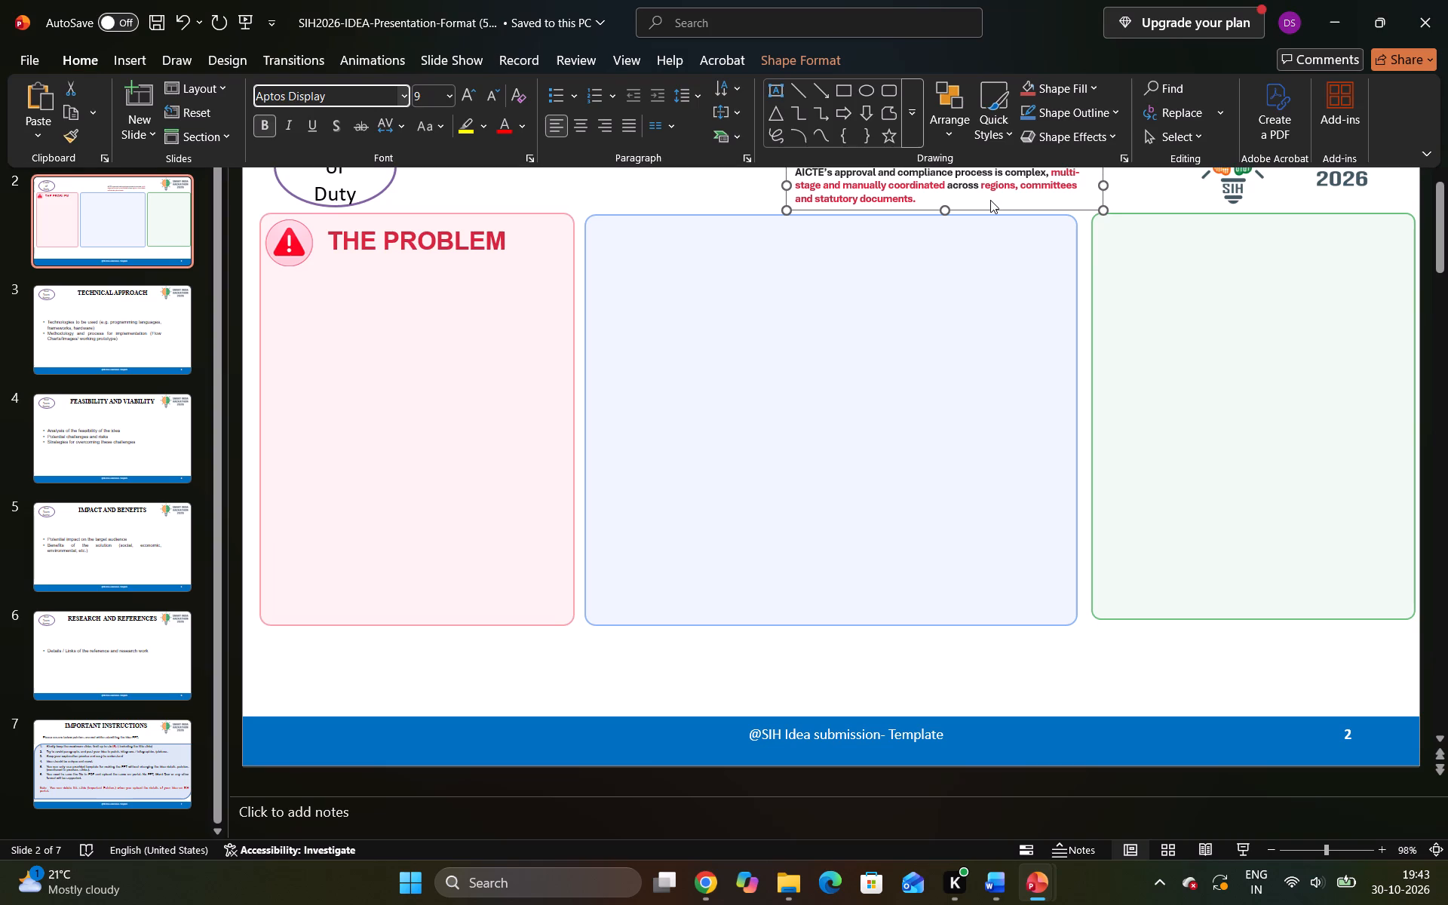
Move the problem description back into the pink frame, just below the THE PROBLEM heading.
click(990, 200)
drag(881, 163, 845, 161)
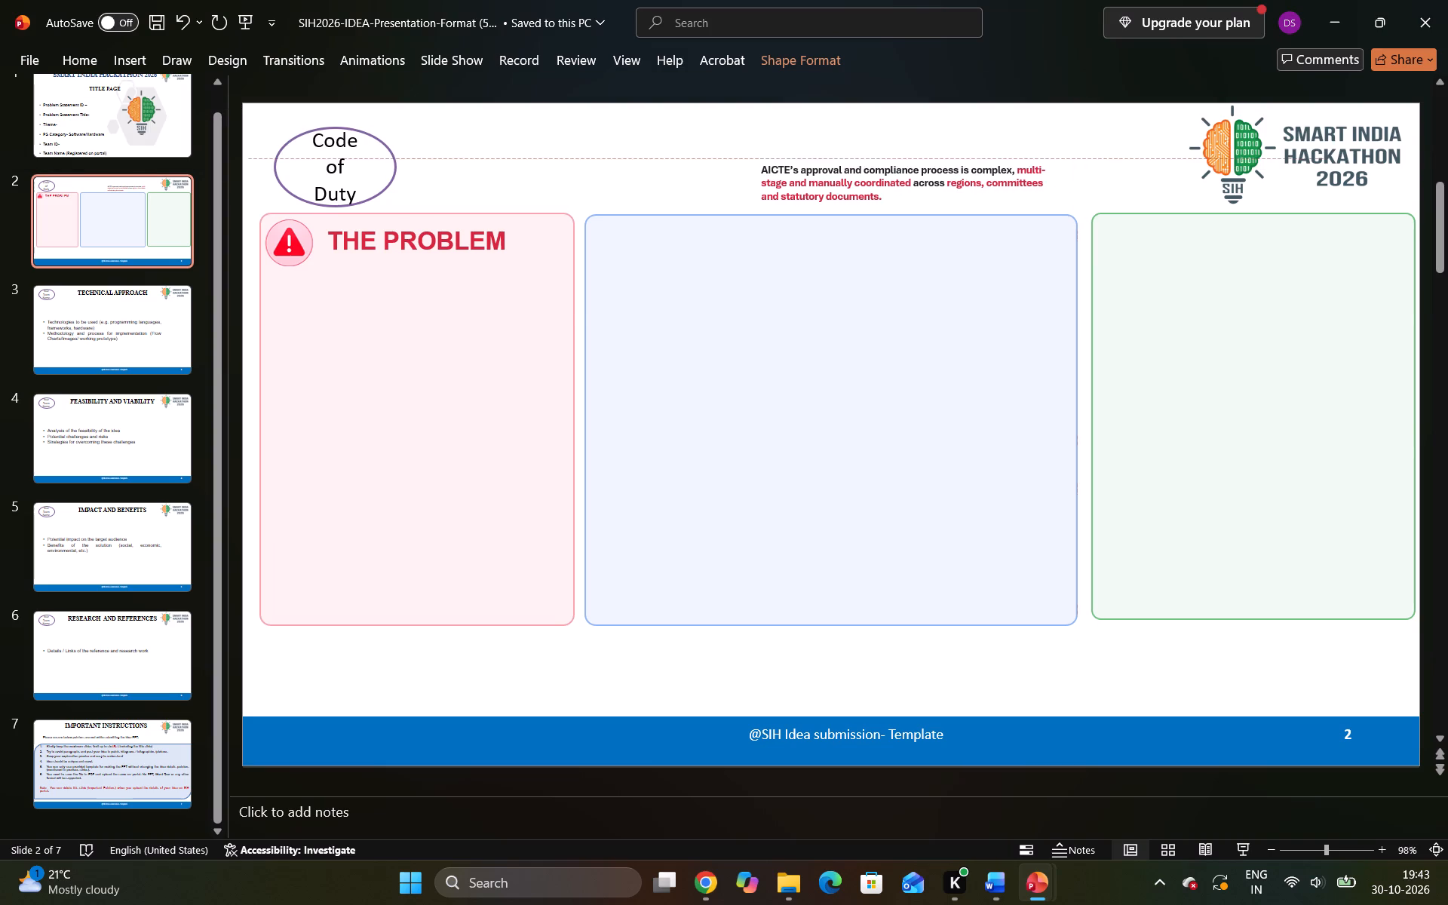
drag(845, 161, 359, 278)
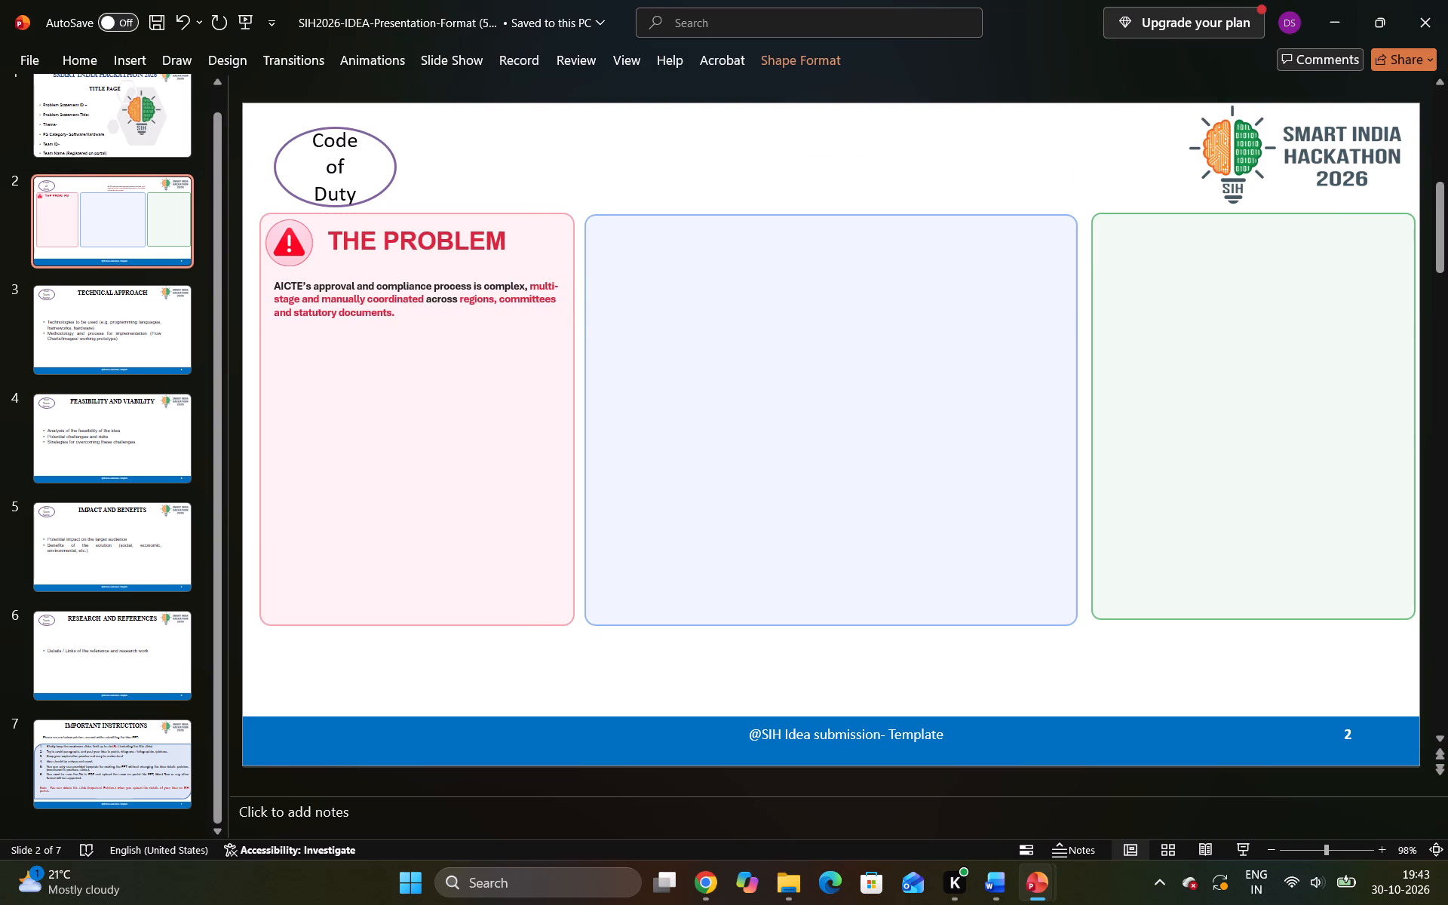
drag(359, 278, 358, 278)
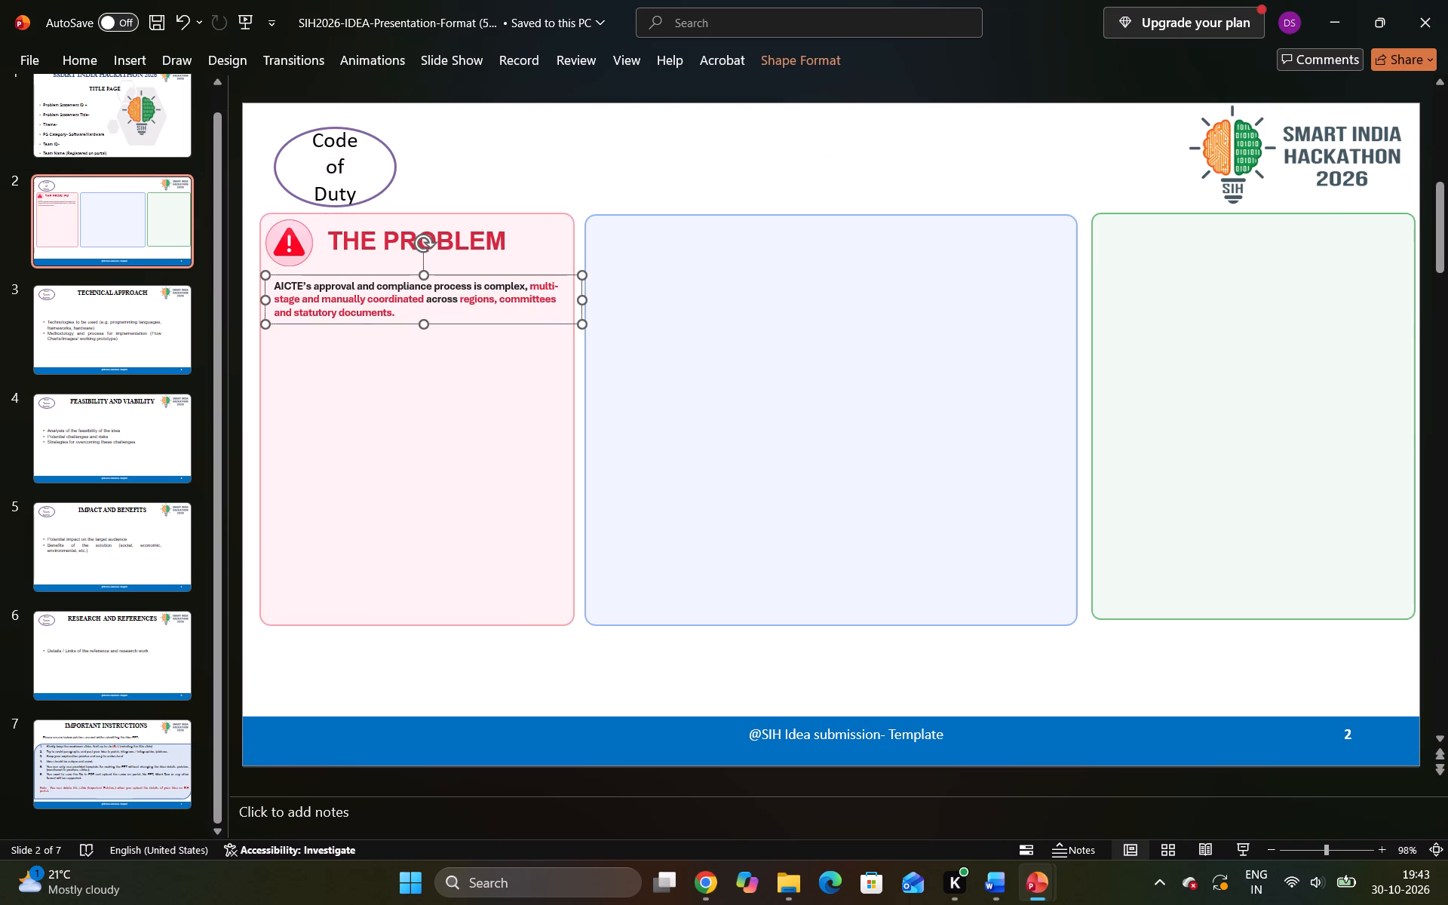
Set the whole problem description in the pink frame to font size 10.5.
click(411, 318)
key(ctrl+a)
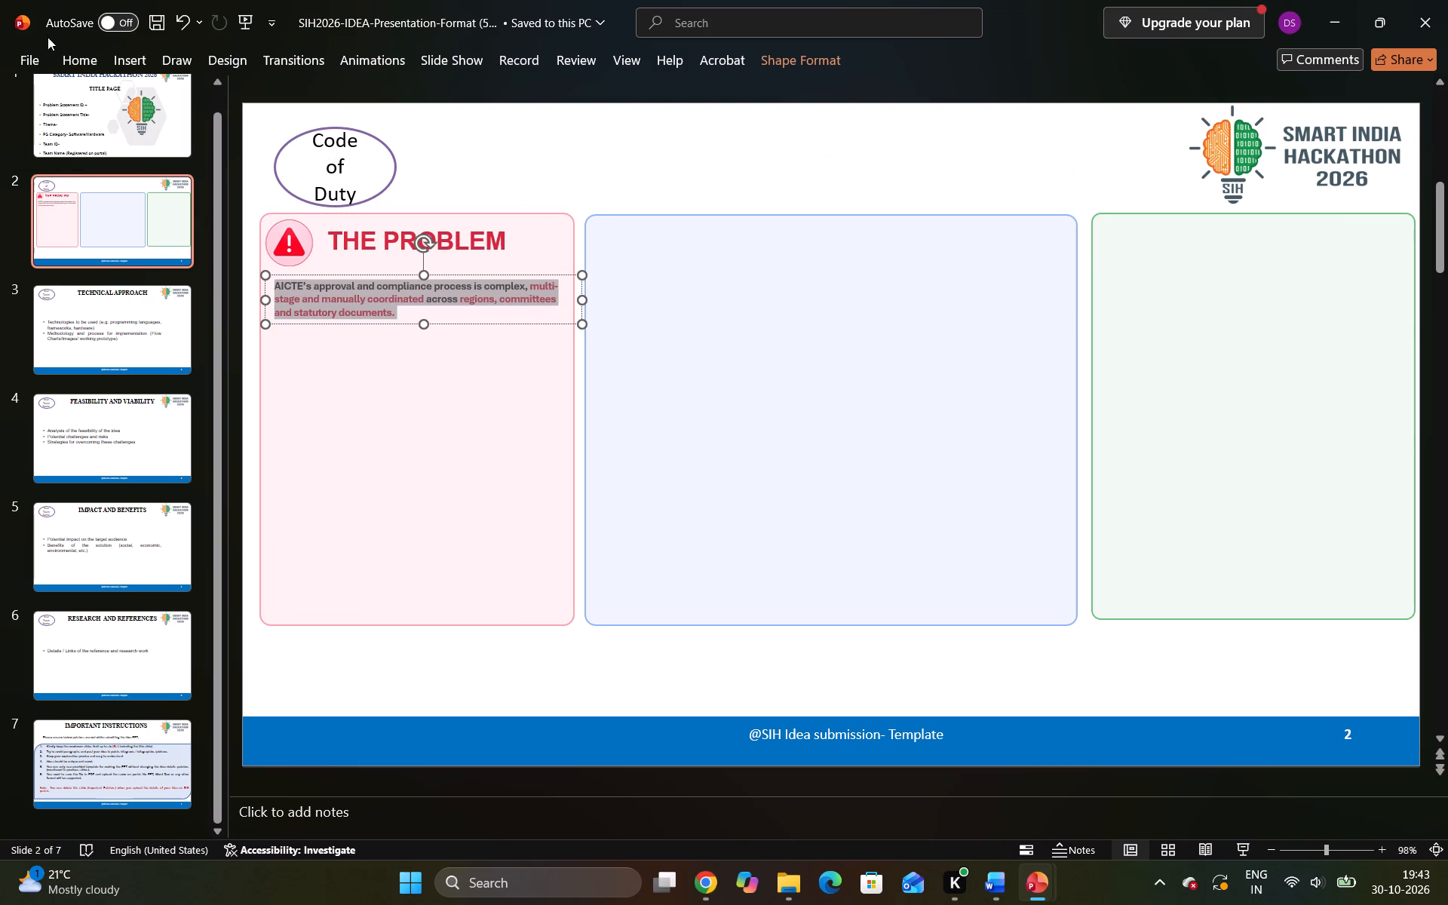
click(72, 56)
click(472, 100)
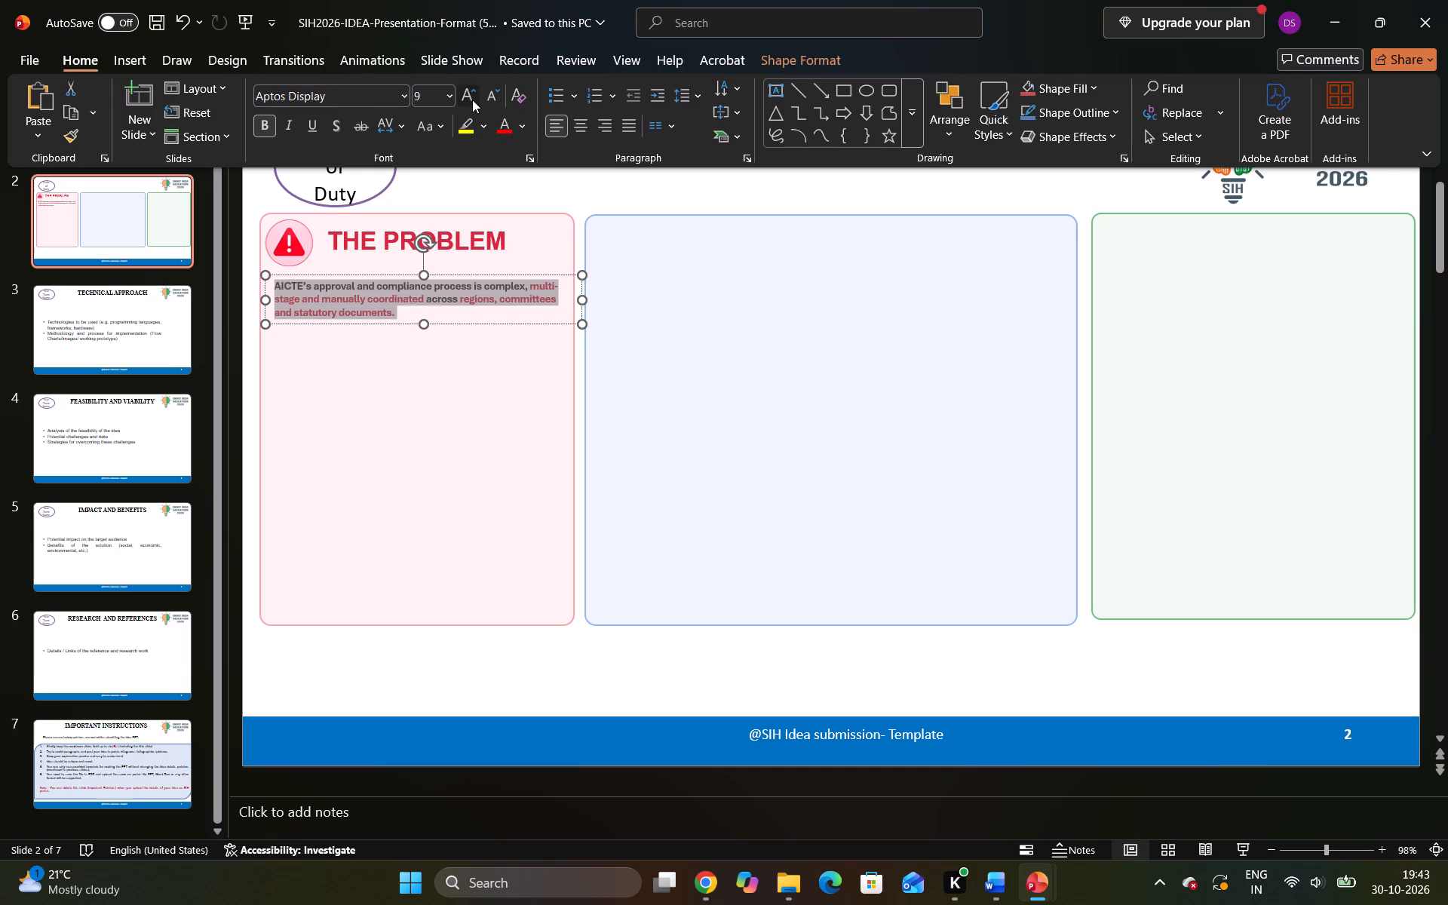
click(472, 100)
click(472, 100)
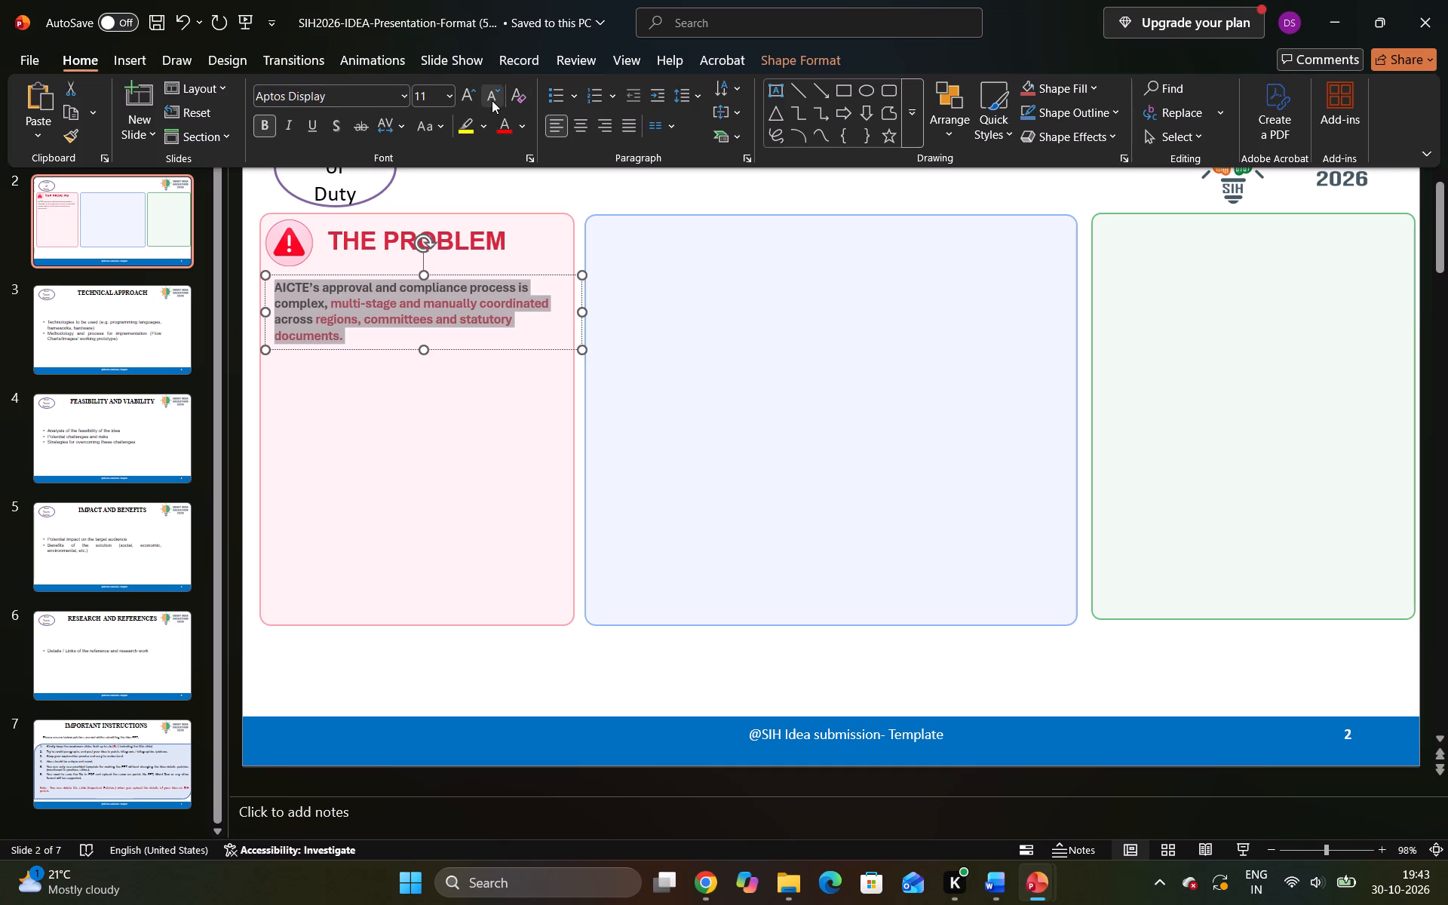
click(492, 100)
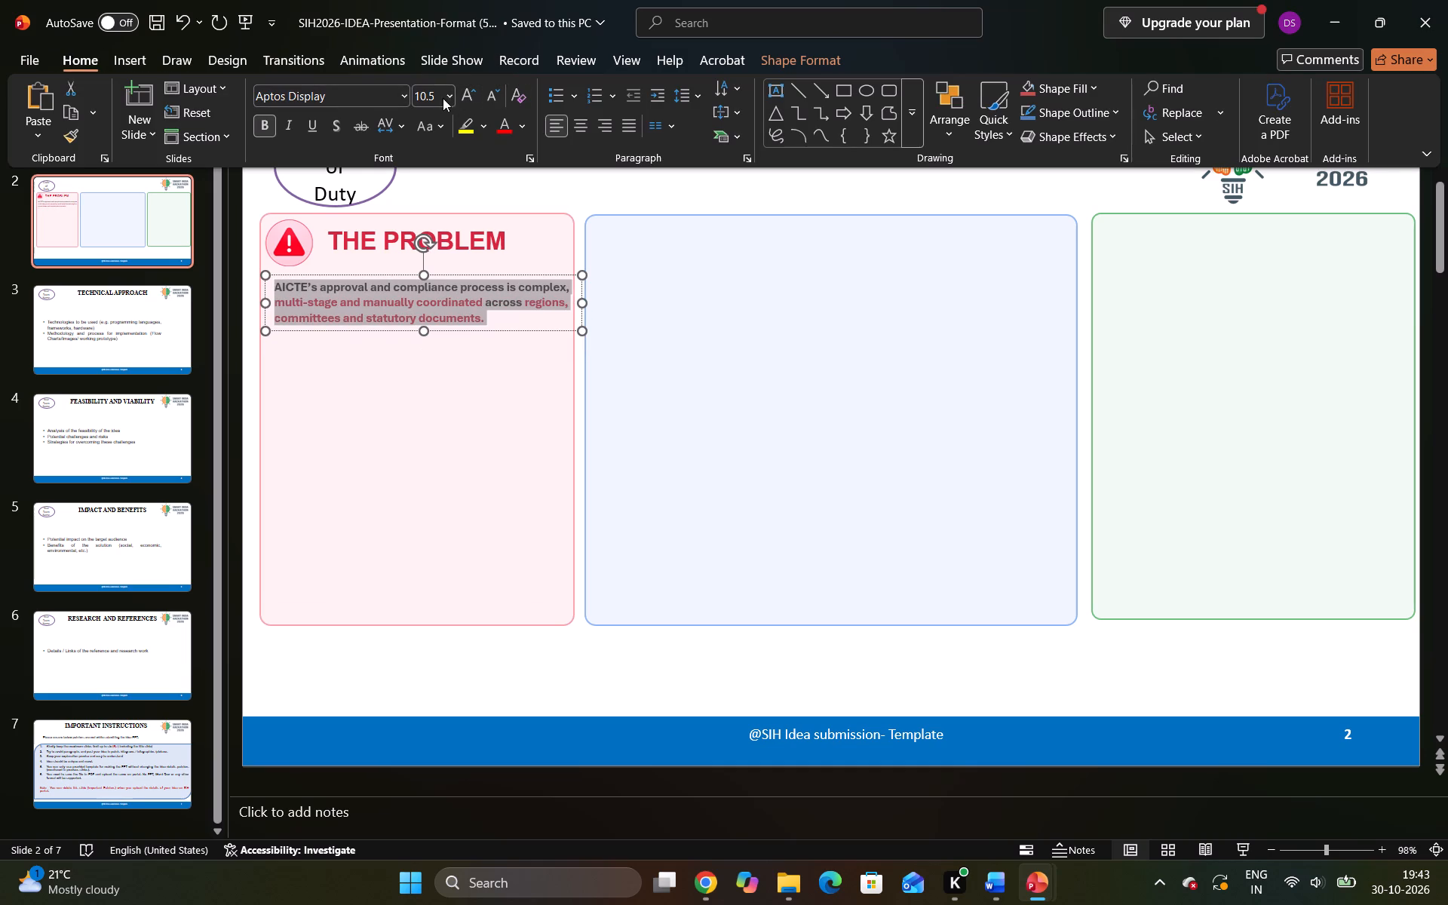
click(465, 98)
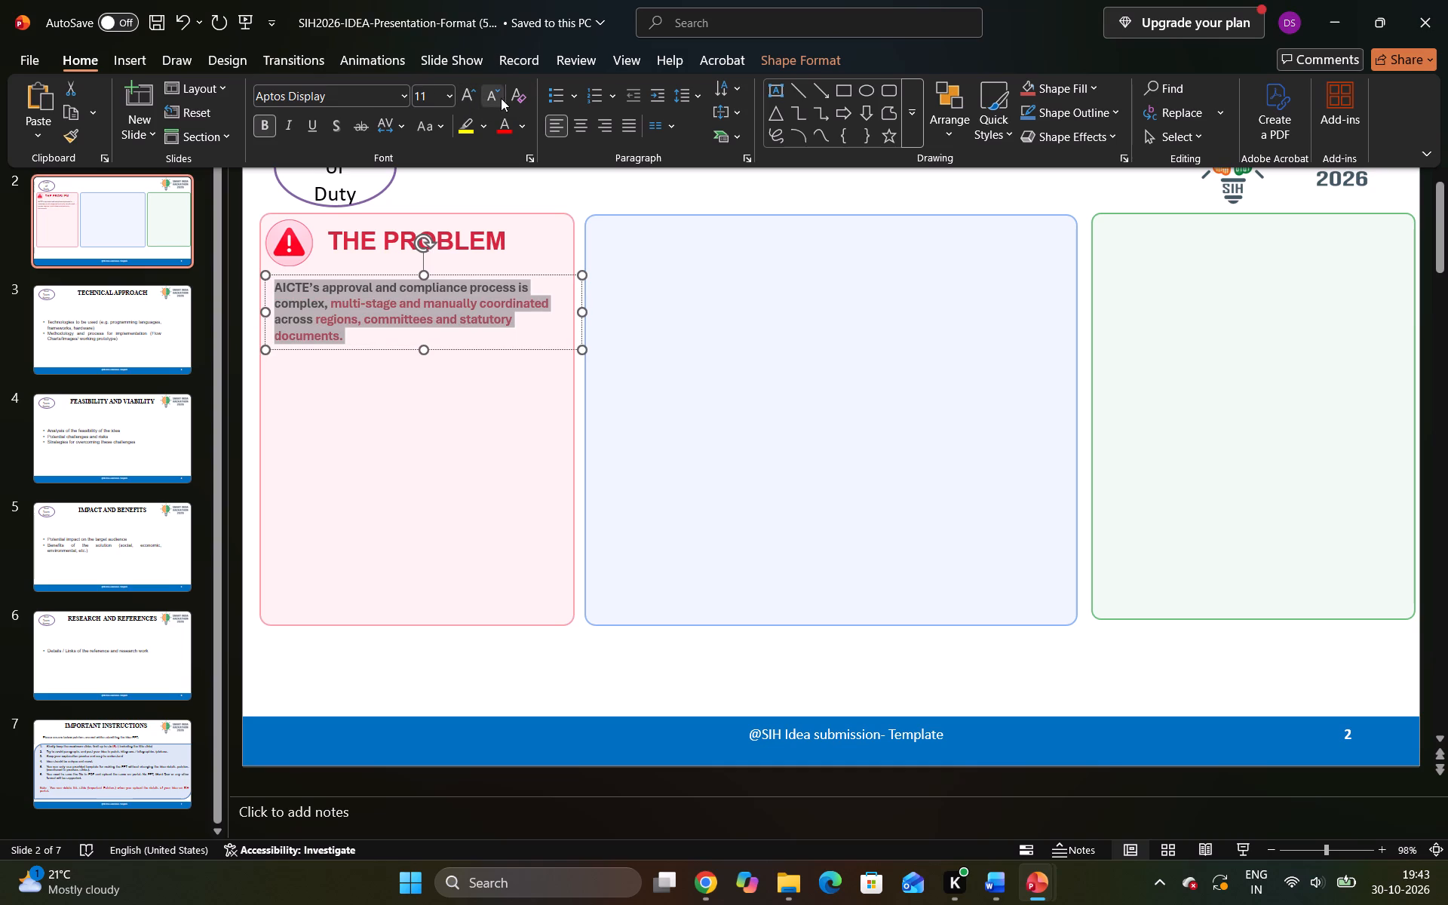
click(499, 100)
click(681, 182)
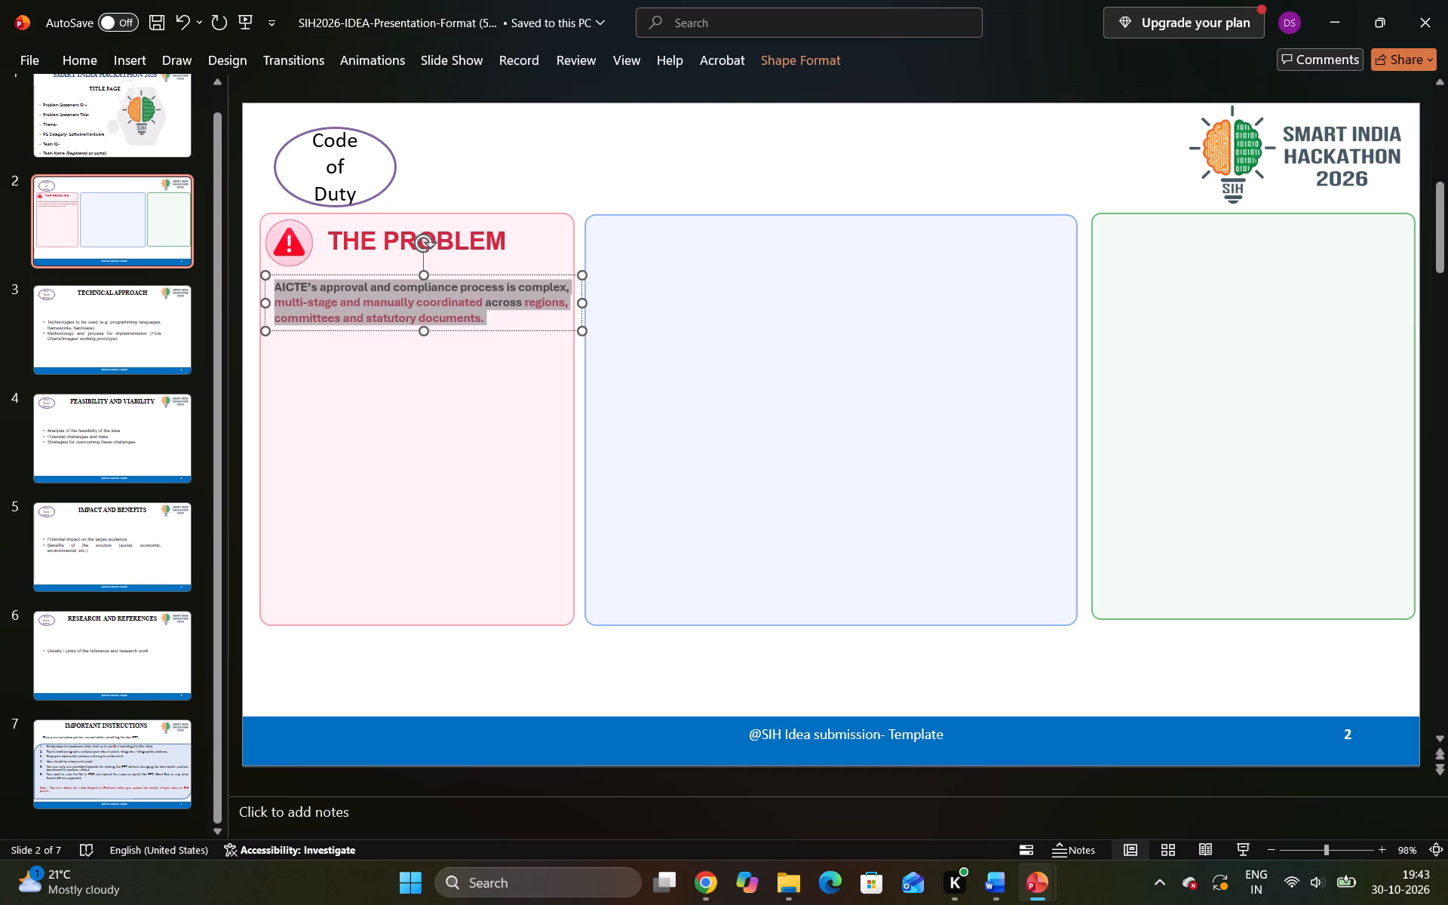
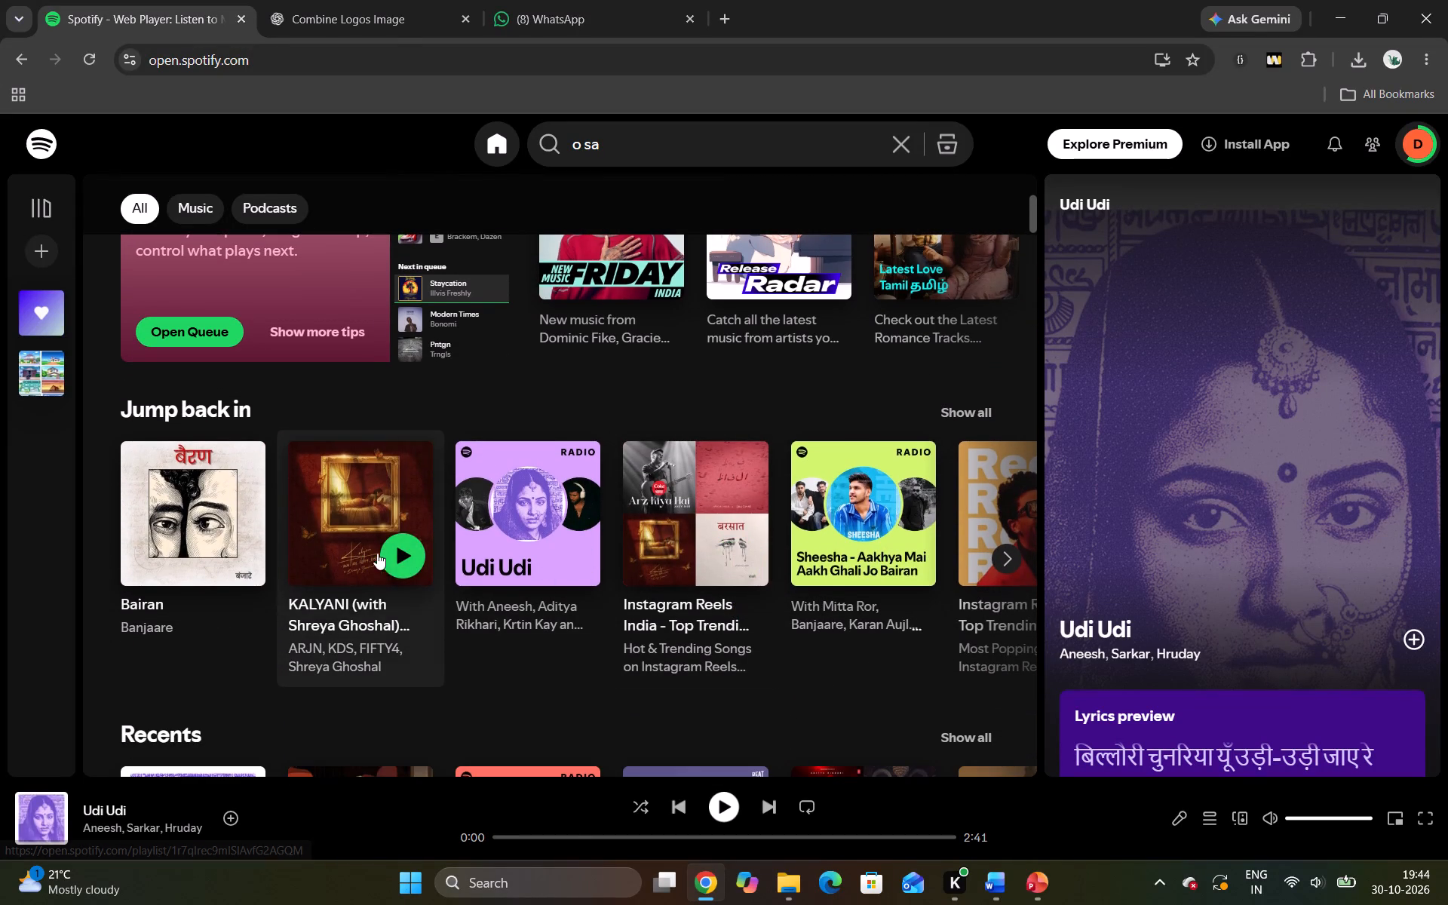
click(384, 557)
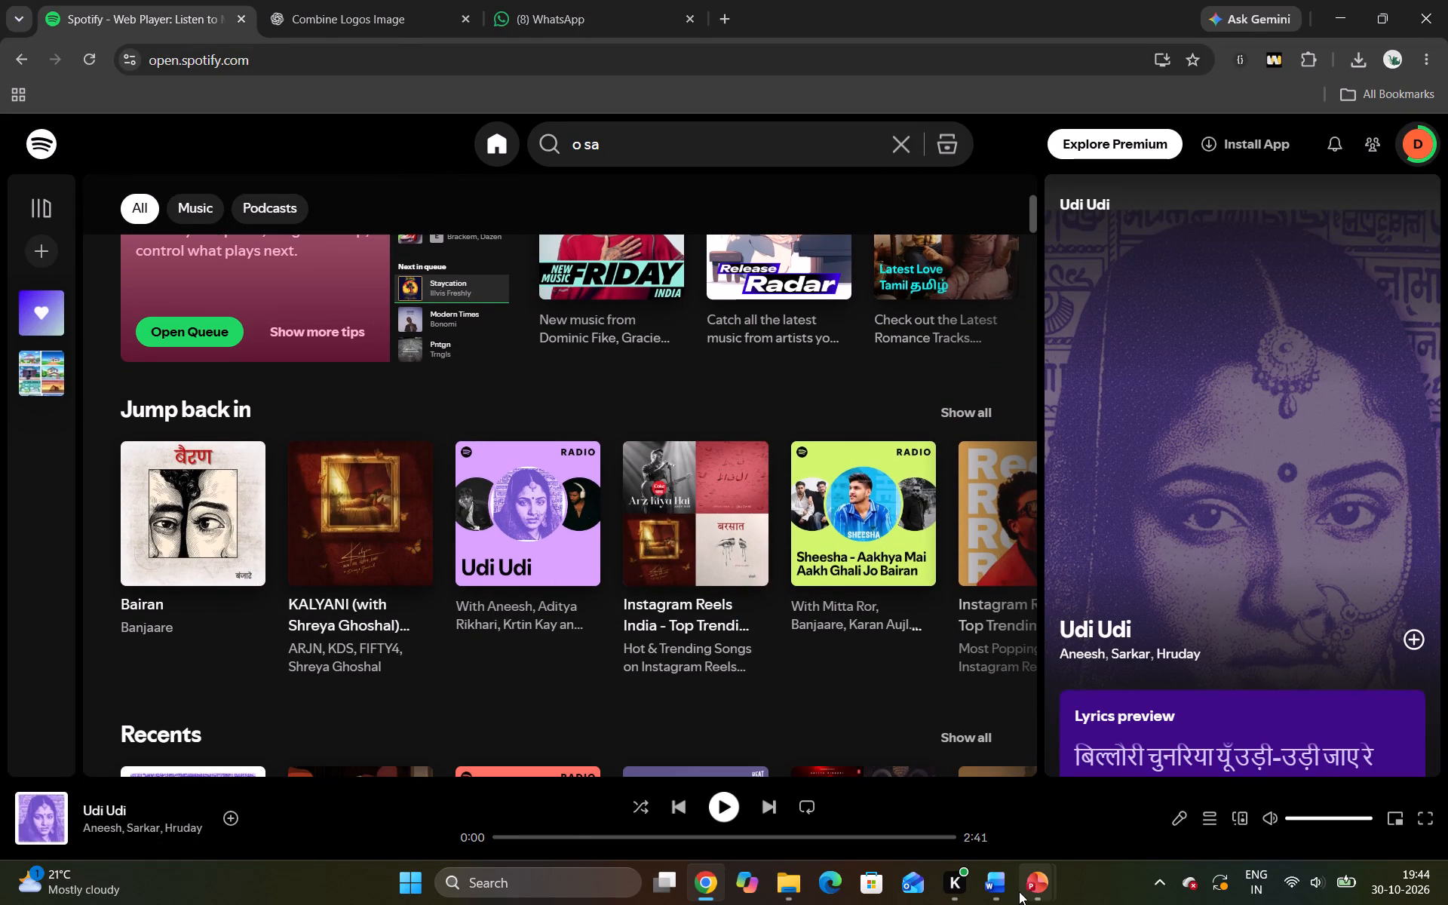
Switch to the AICTE-NIYANTRAN presentation and copy the pale pink background box behind the Complex & Non-Linear Workflows row.
click(1011, 787)
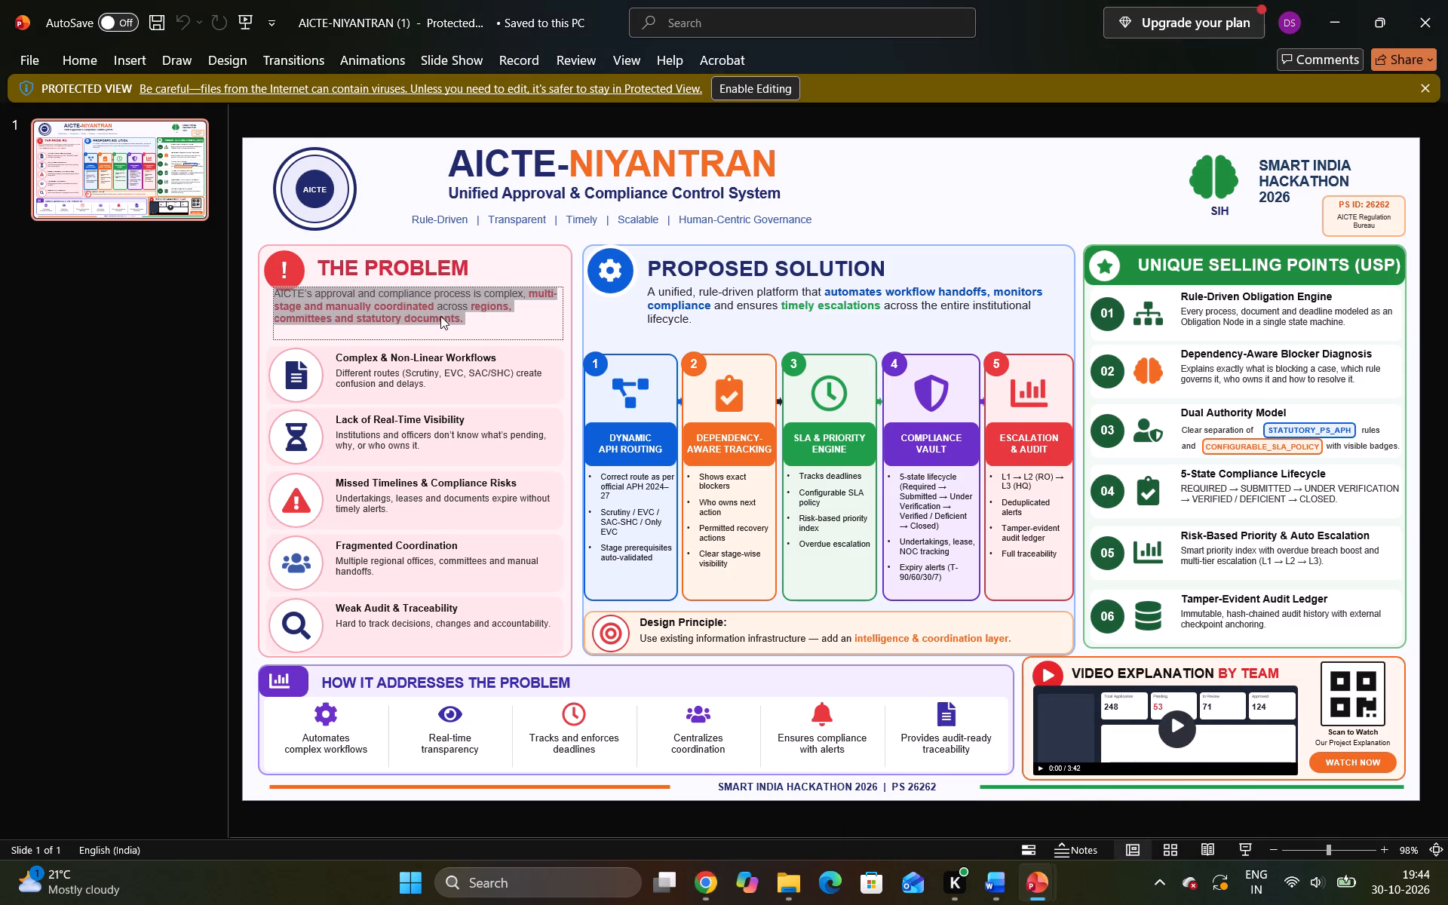
click(552, 360)
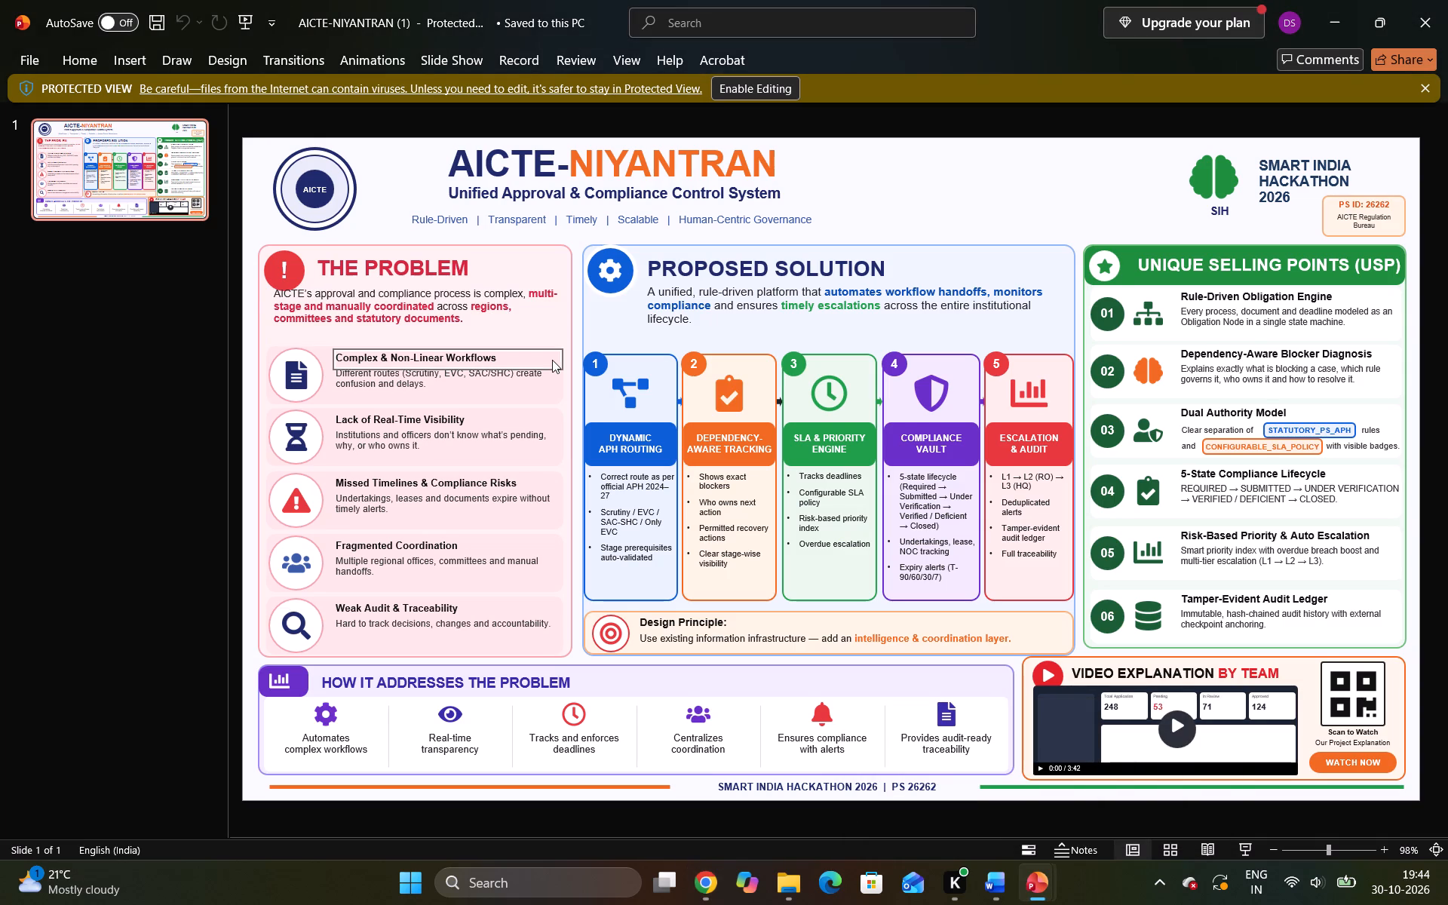
click(552, 384)
click(538, 403)
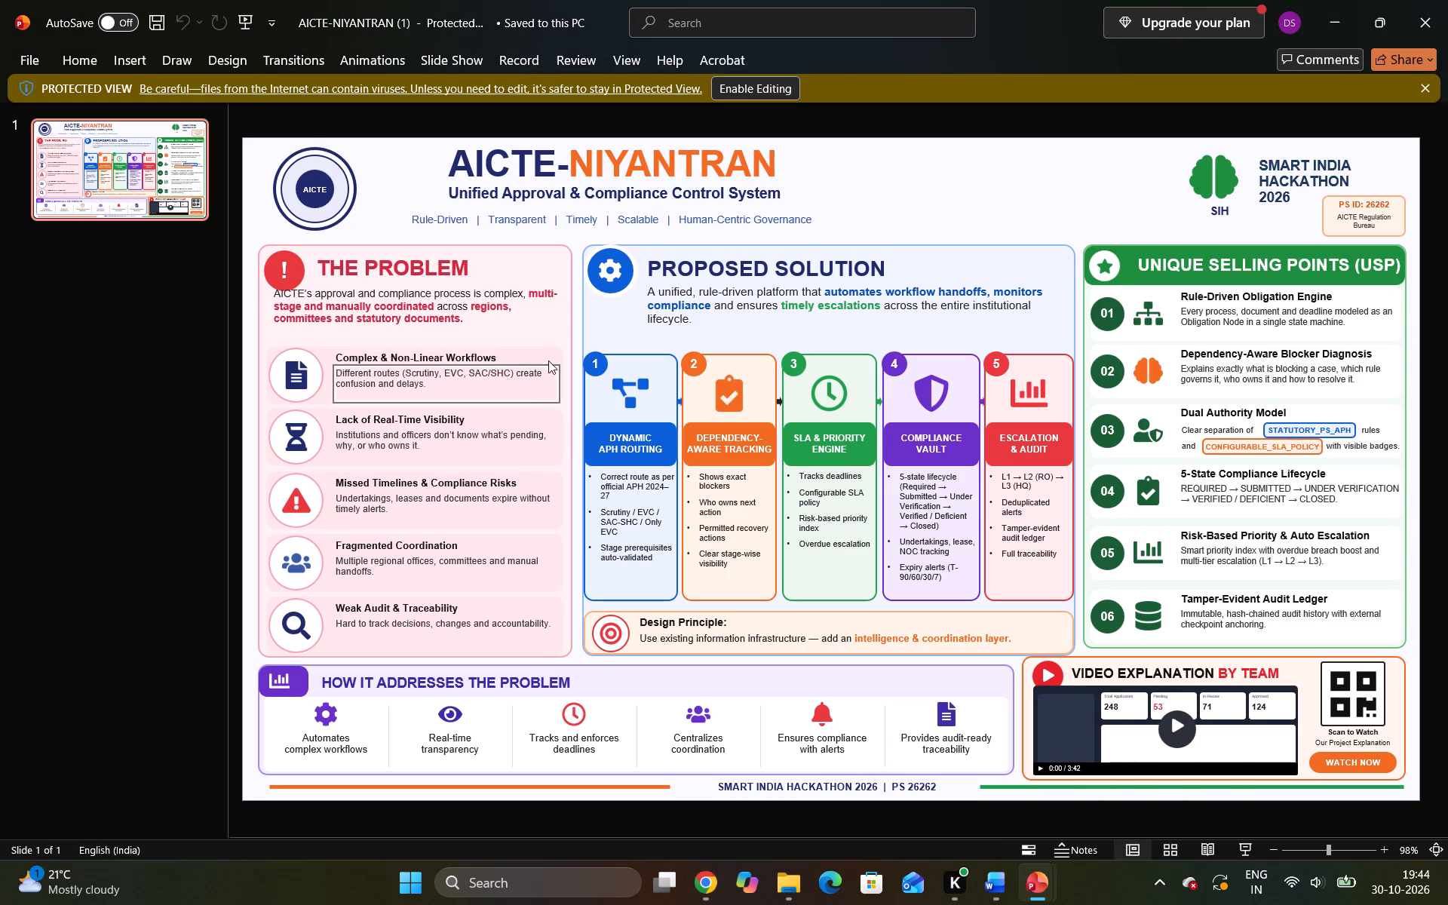
click(551, 354)
double_click(551, 354)
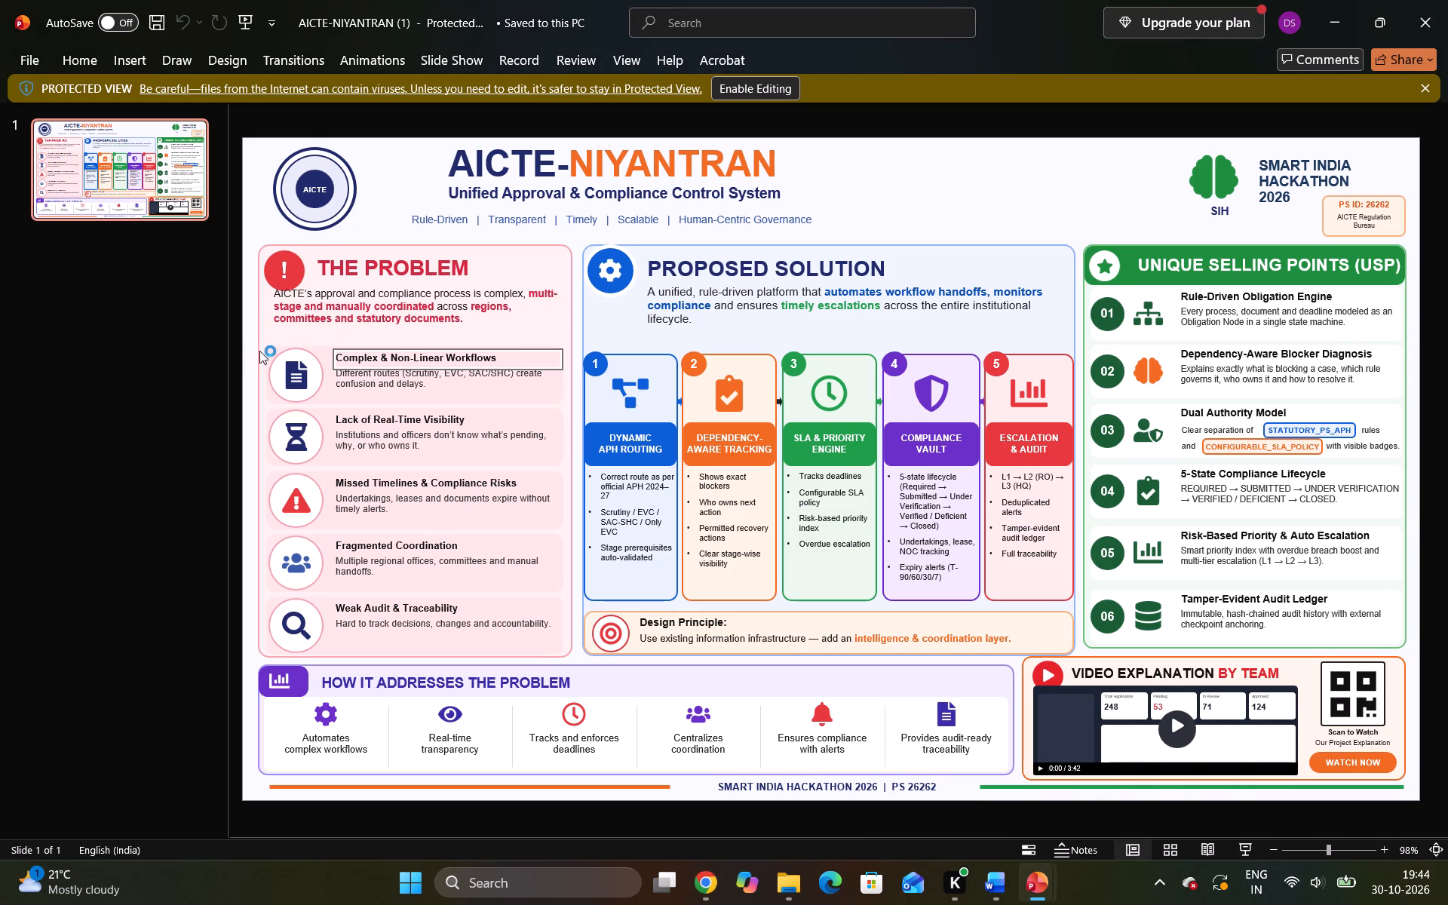
click(270, 352)
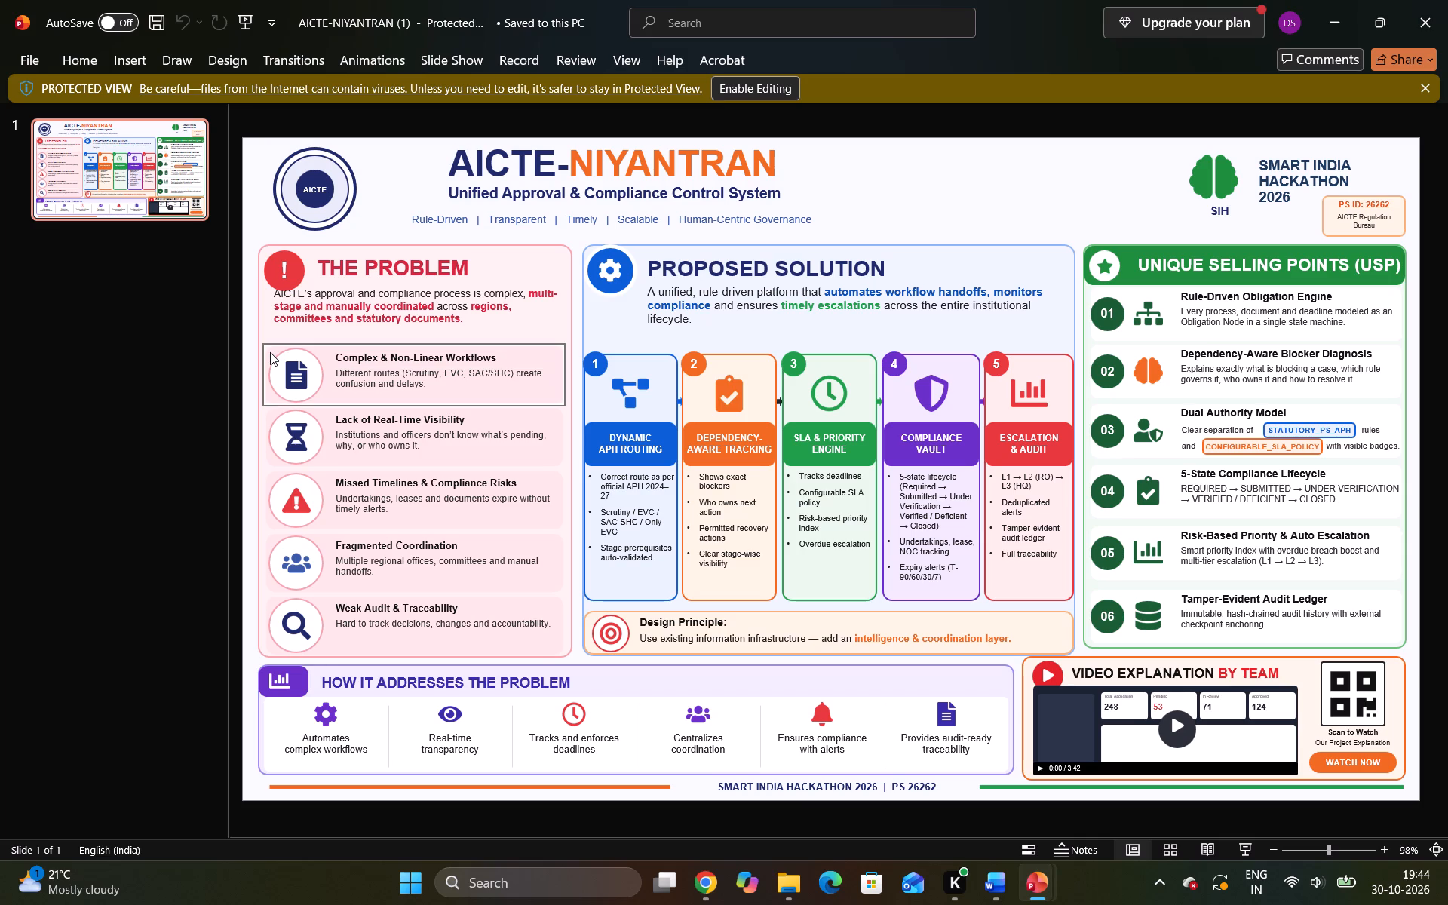
key(ctrl+c)
Paste the pale pink box on slide 2 of the SIH2026 presentation and place it just below the problem description.
click(1096, 770)
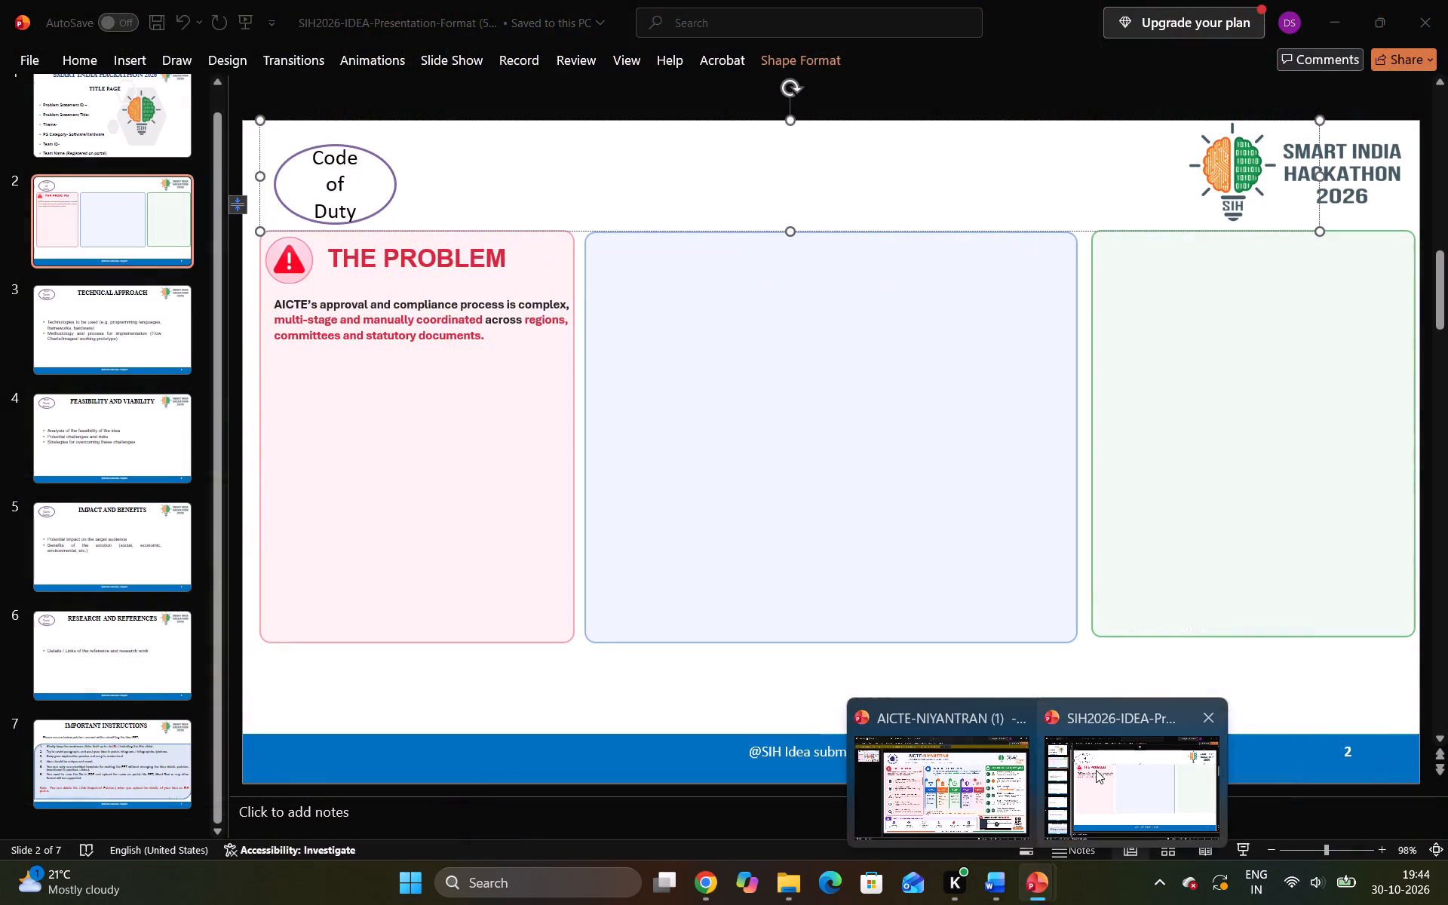
click(437, 417)
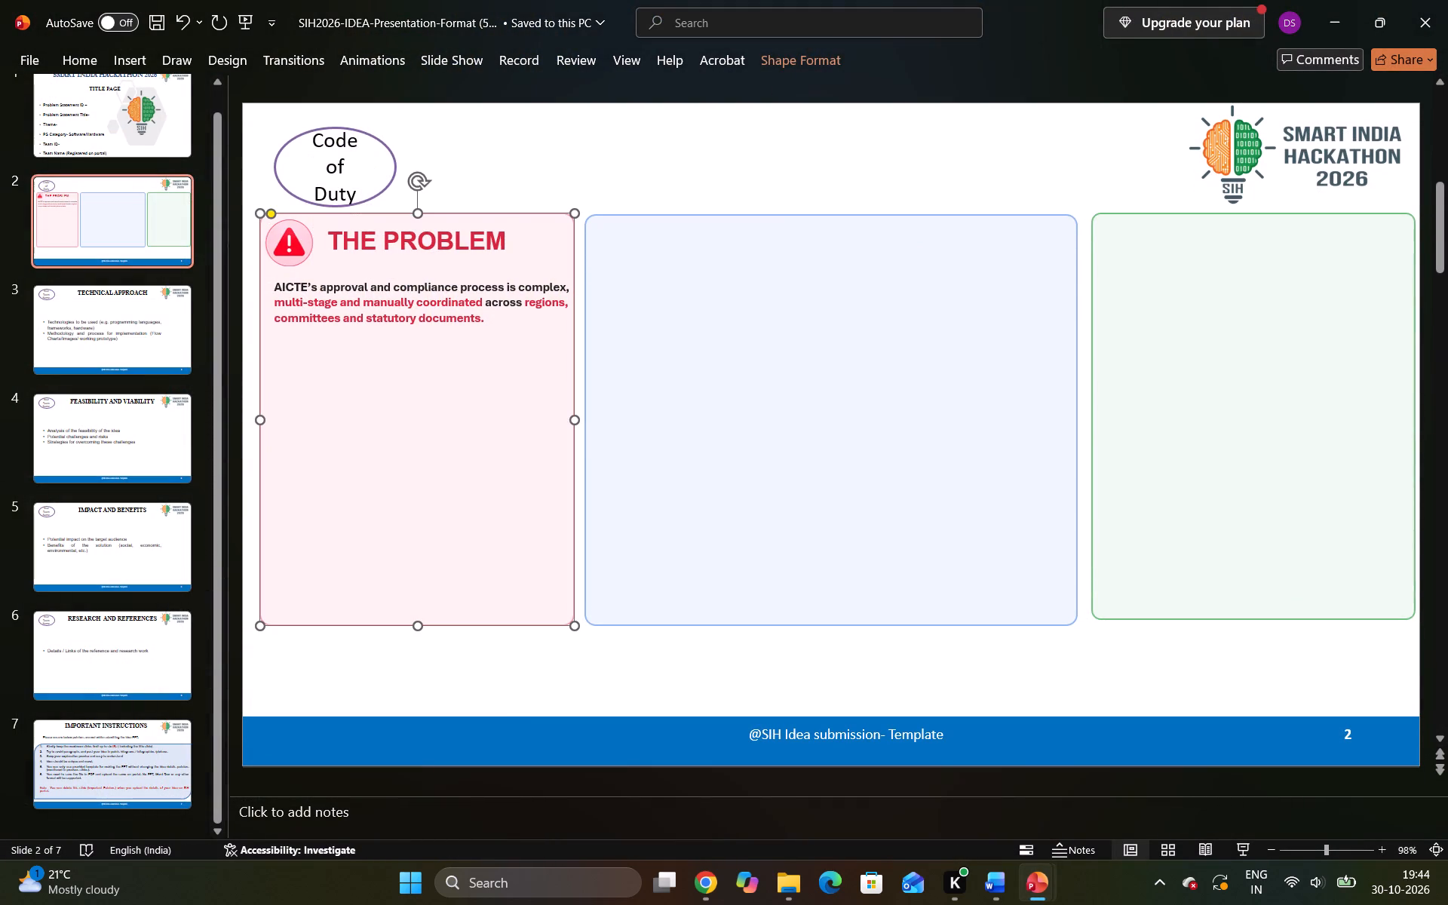
click(502, 703)
key(ctrl+v)
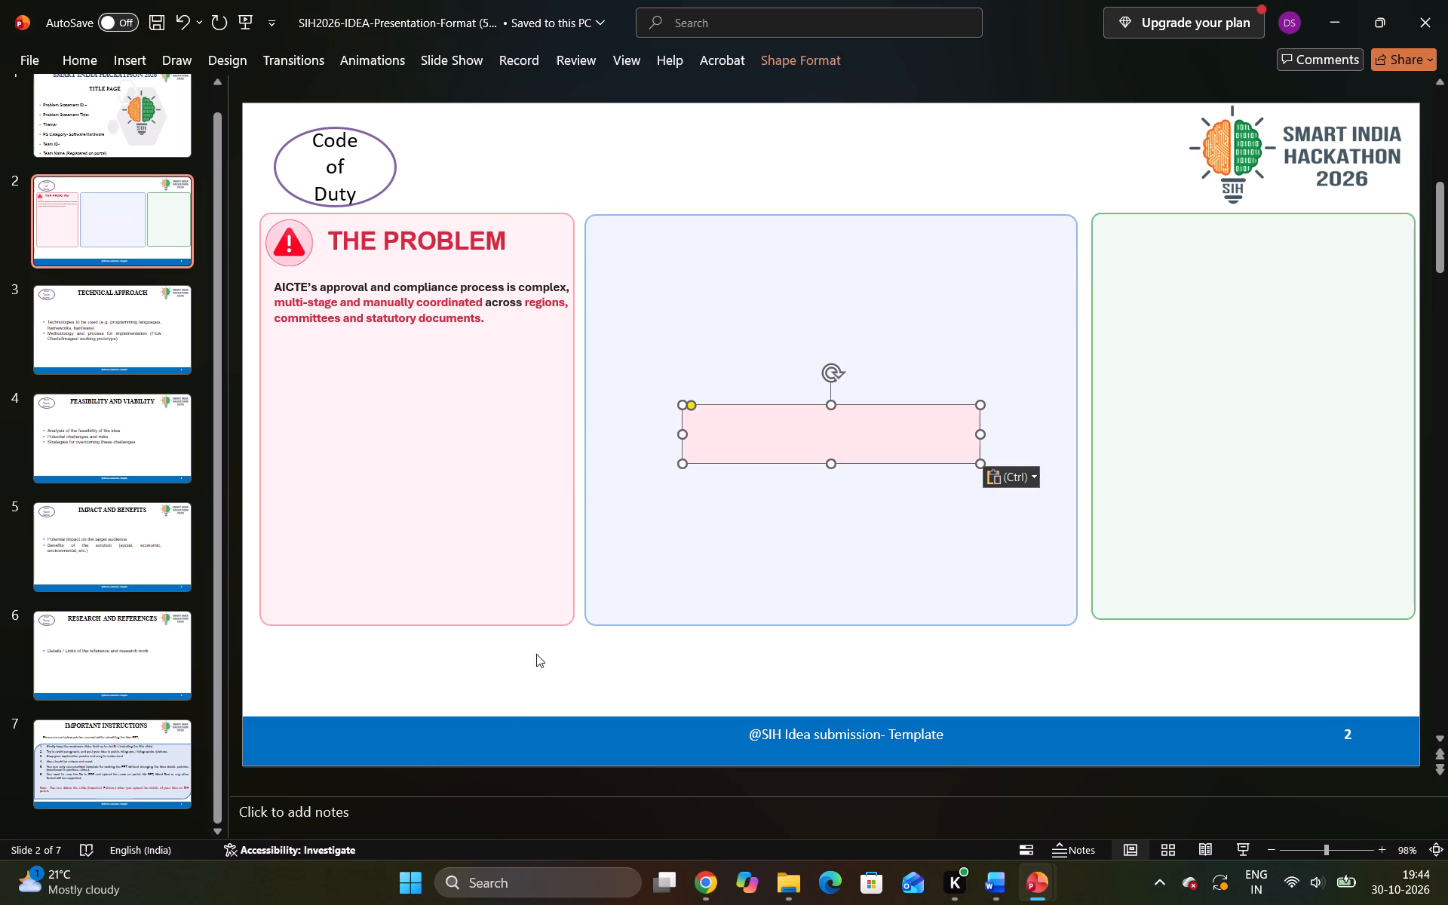
drag(781, 429, 367, 364)
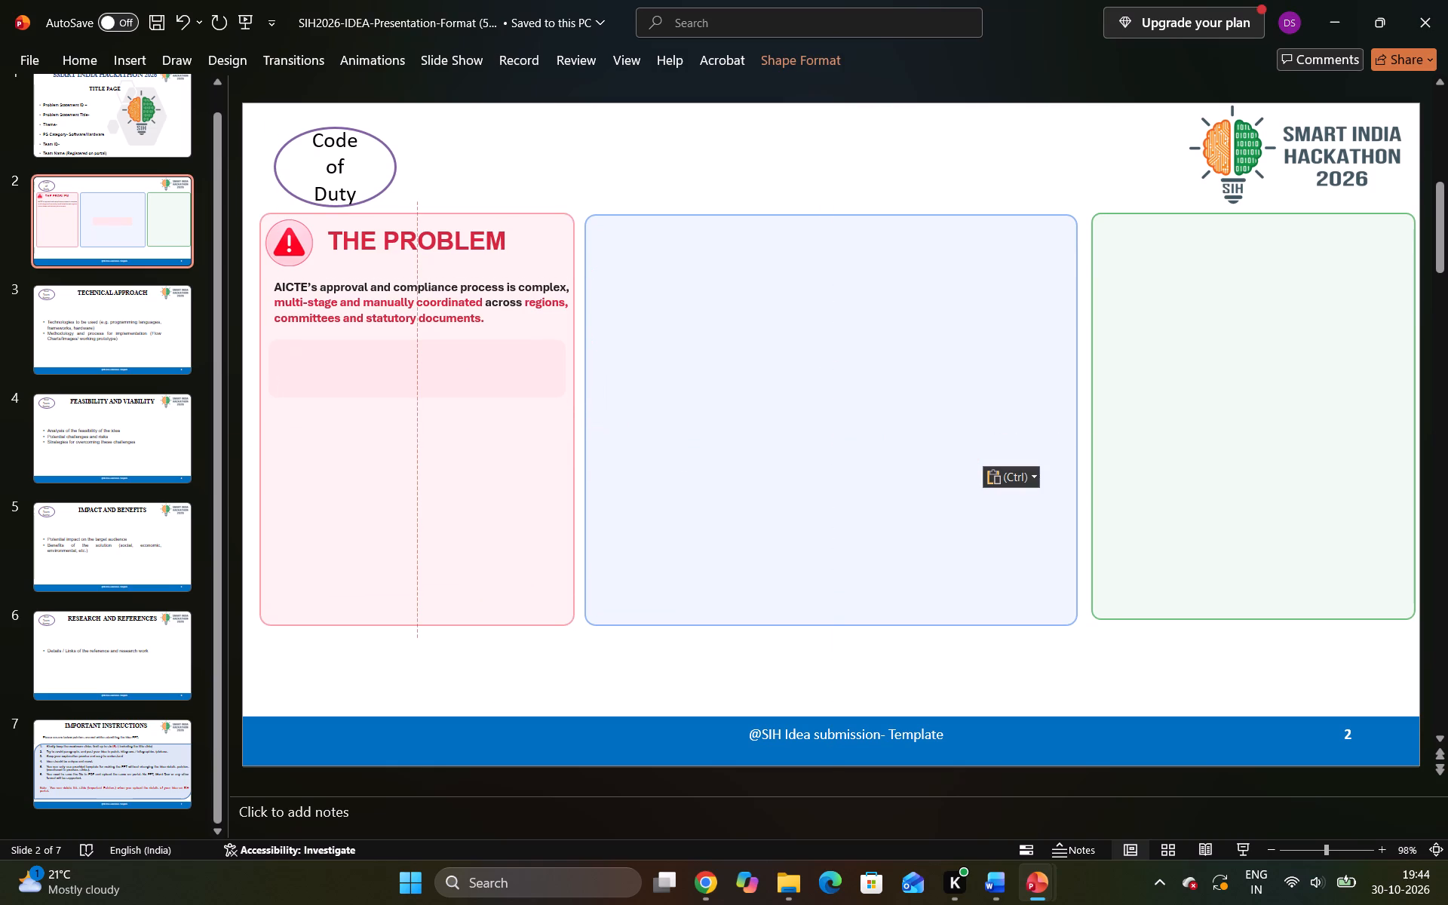
drag(367, 364, 363, 360)
drag(363, 360, 363, 356)
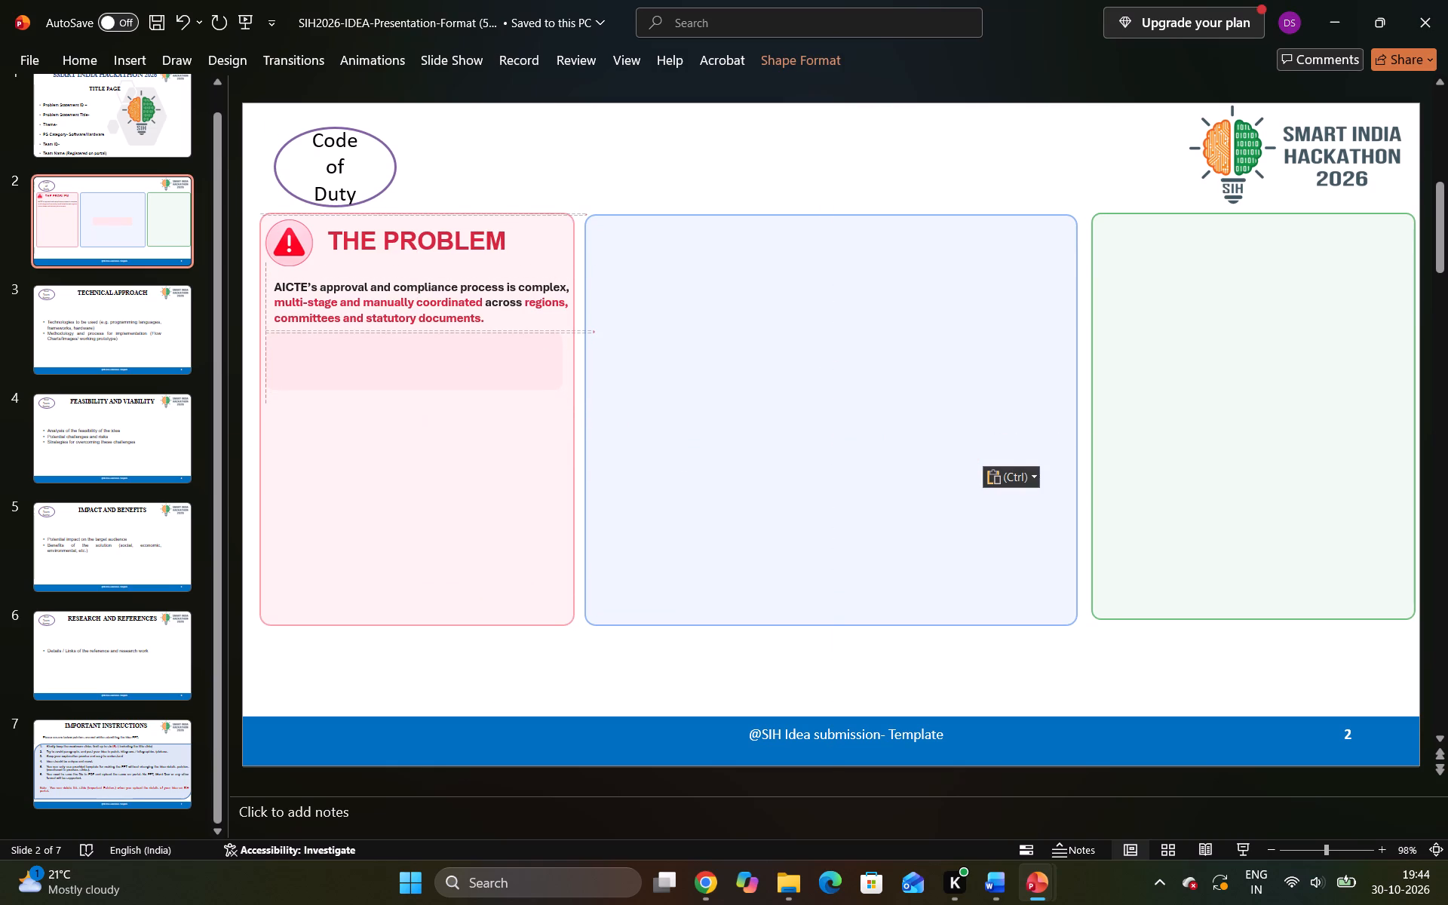
drag(363, 356, 363, 357)
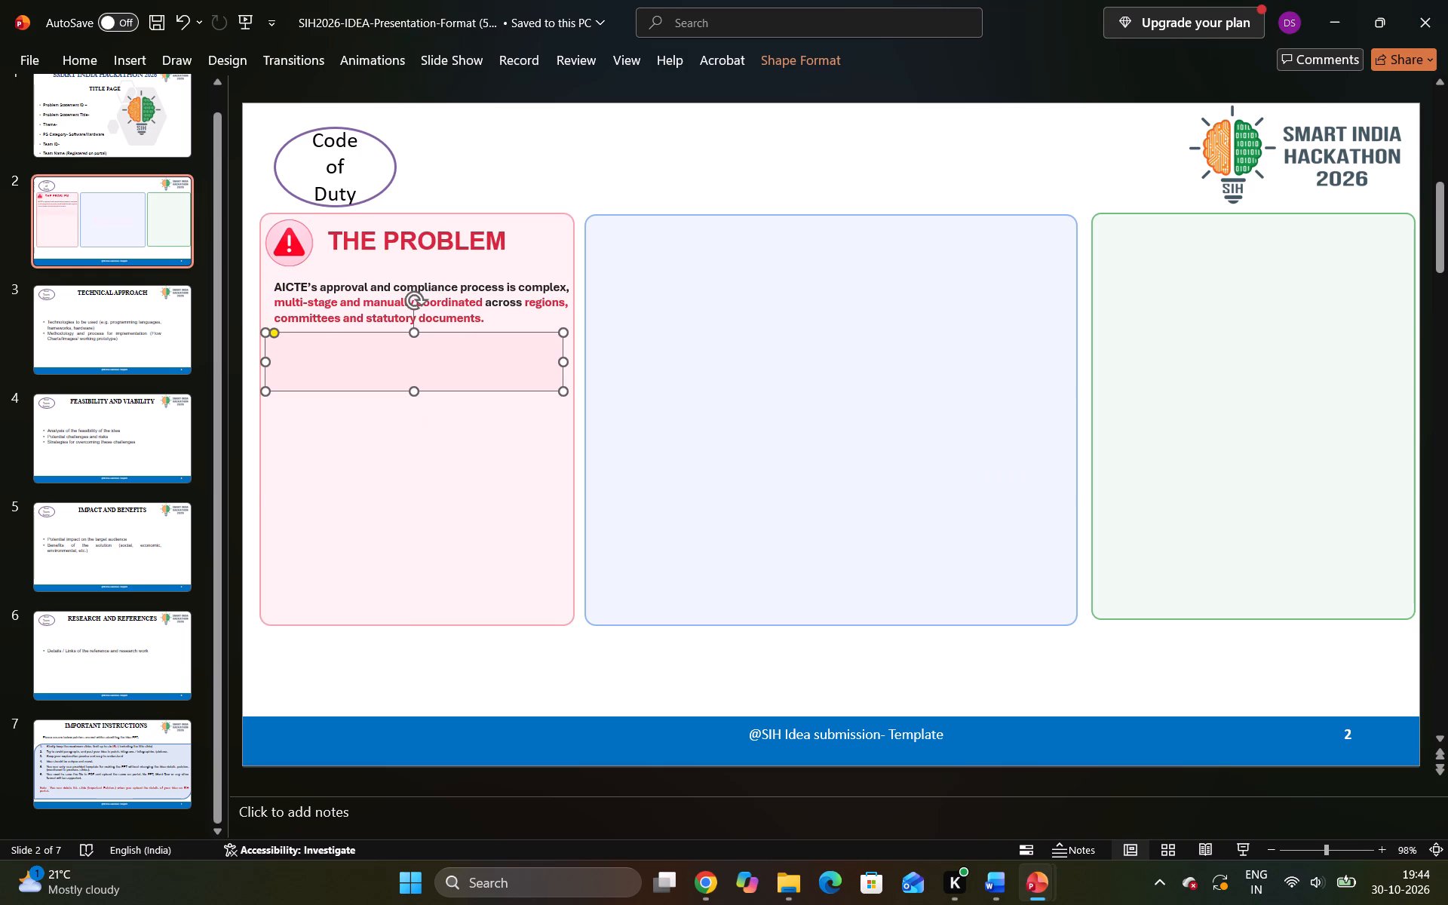
click(560, 365)
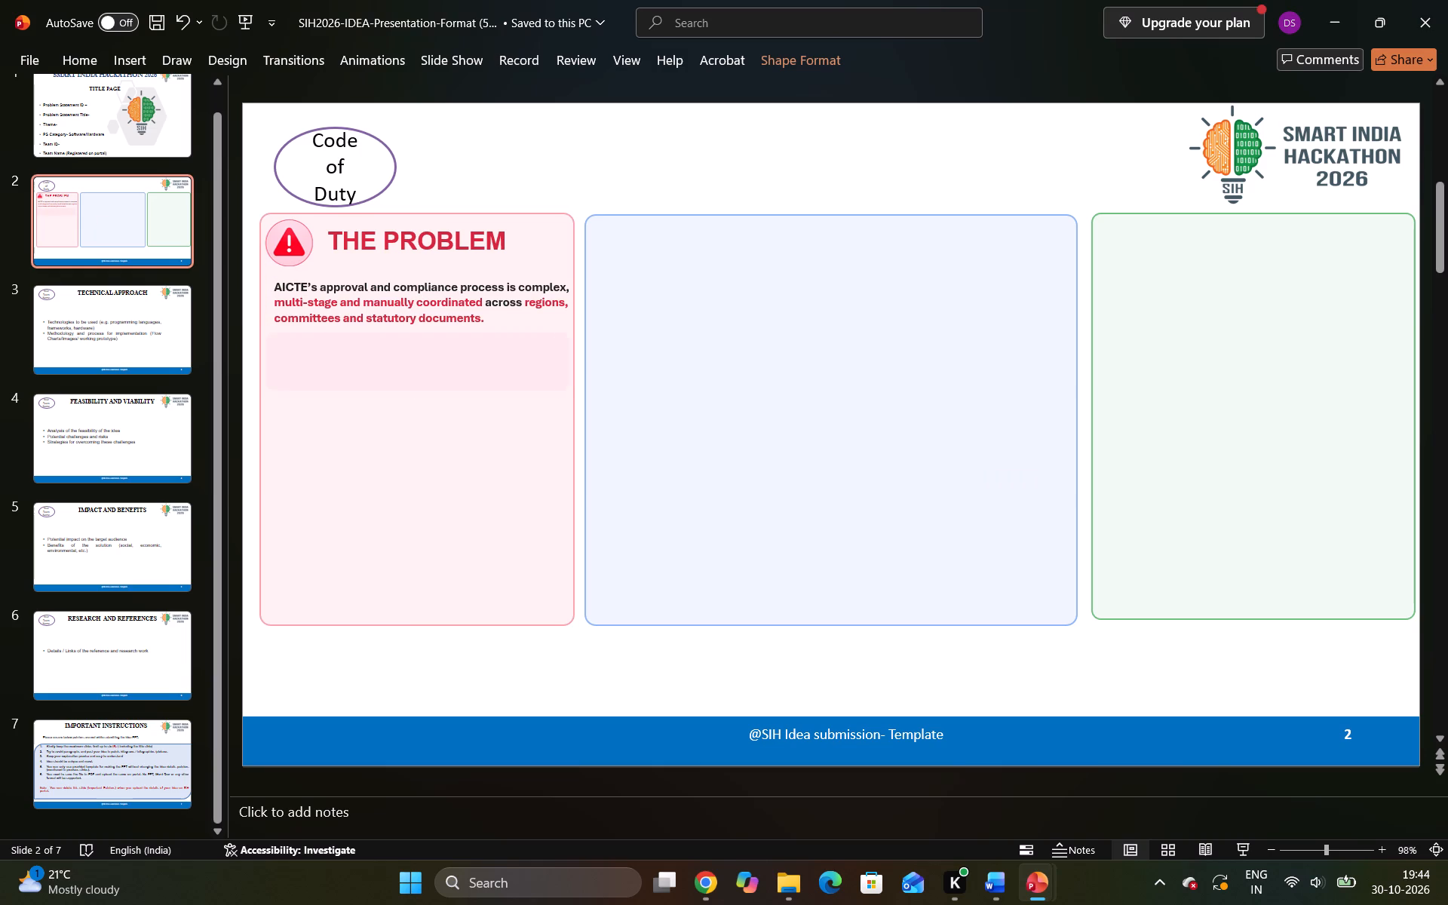
Paste a second pale pink box and place it inside the pink frame, directly below the first and aligned with it.
click(661, 181)
key(ctrl+v)
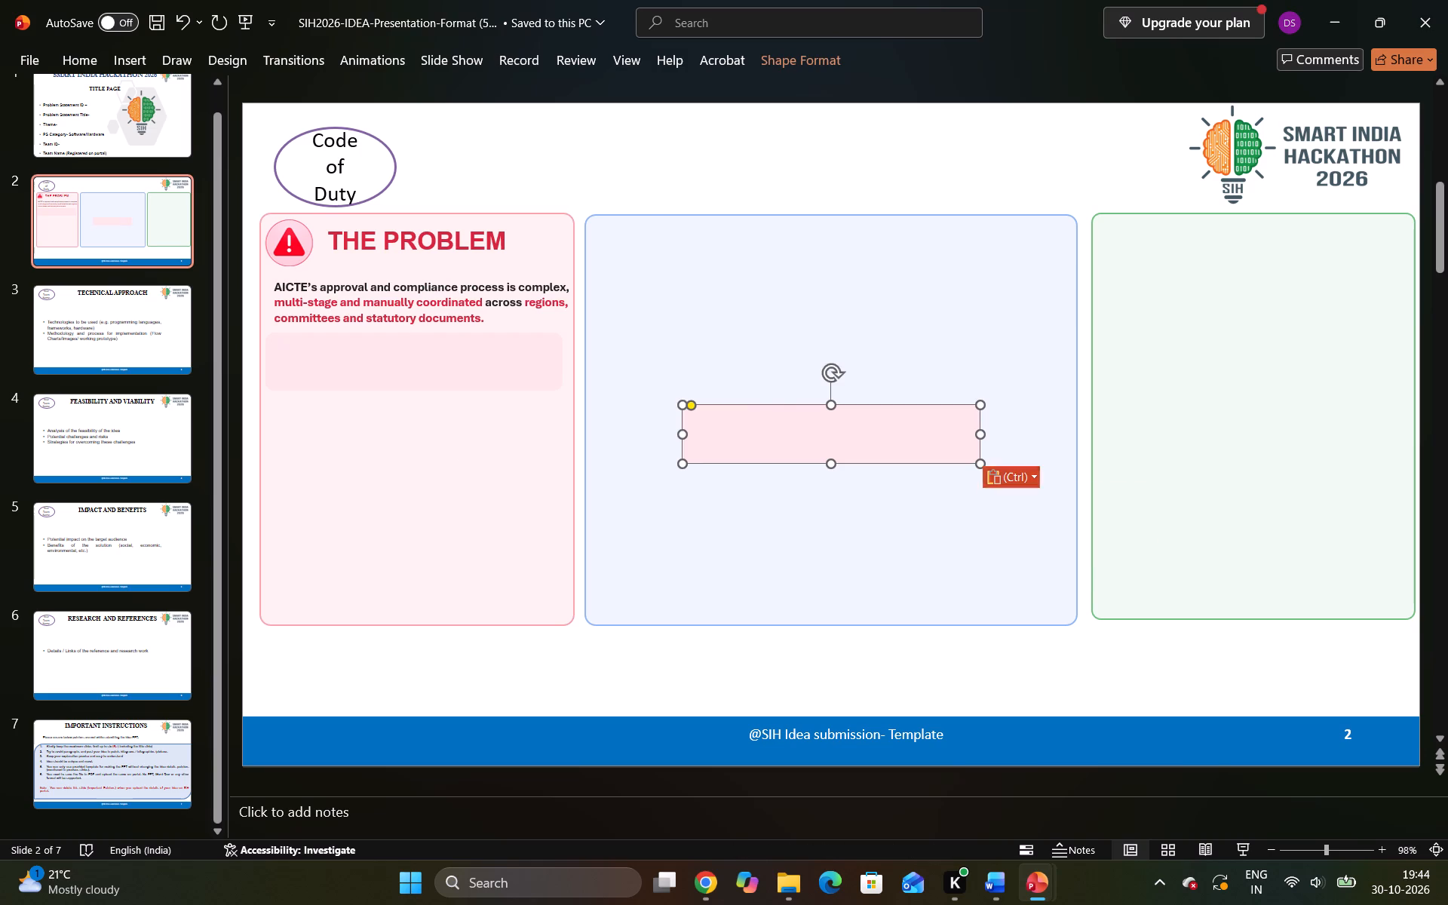
click(765, 431)
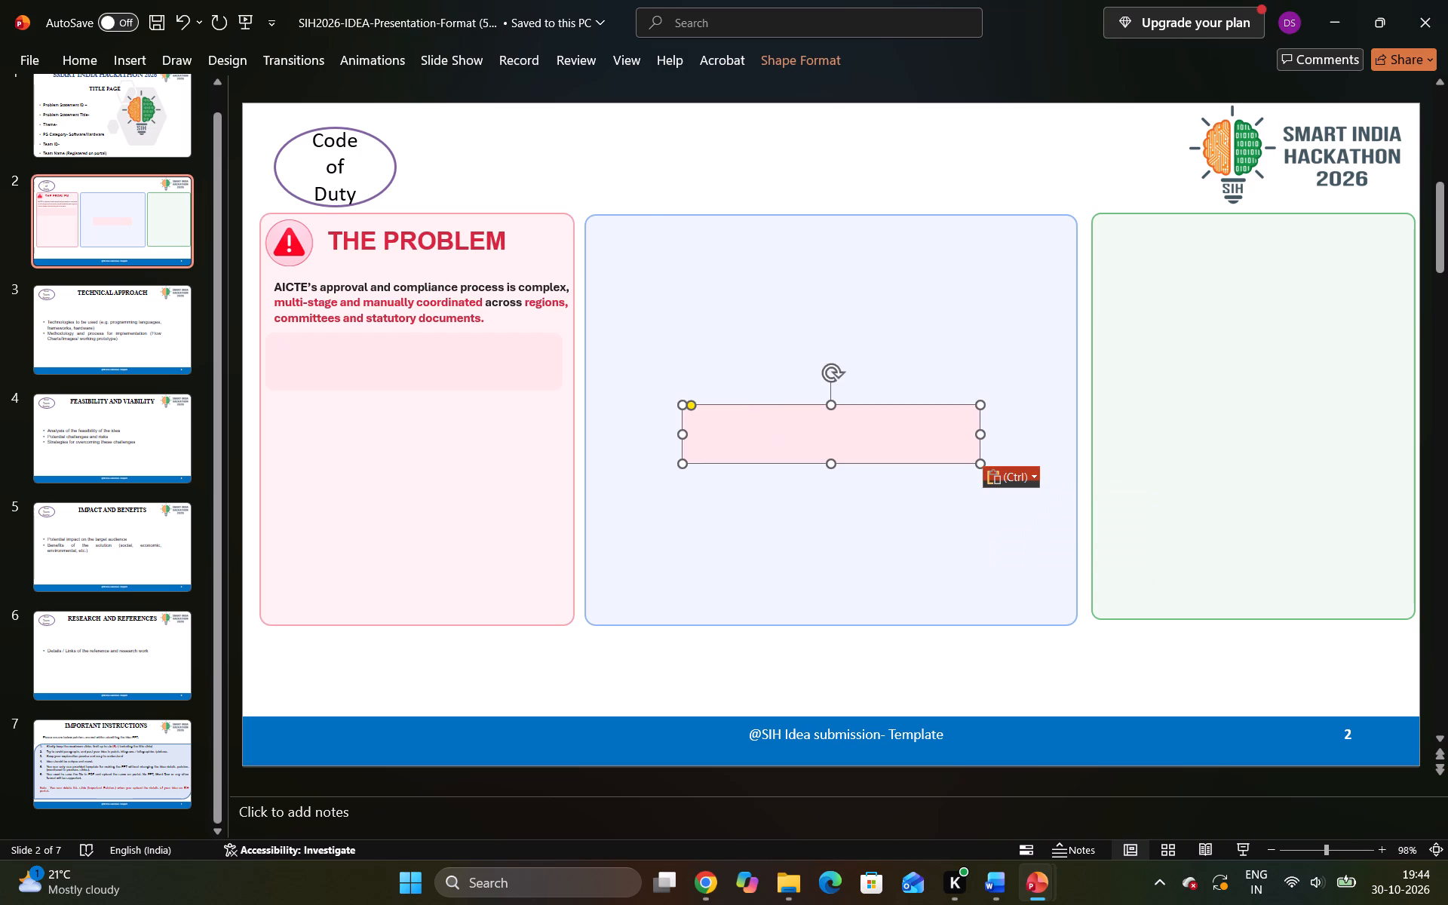
drag(761, 431, 345, 426)
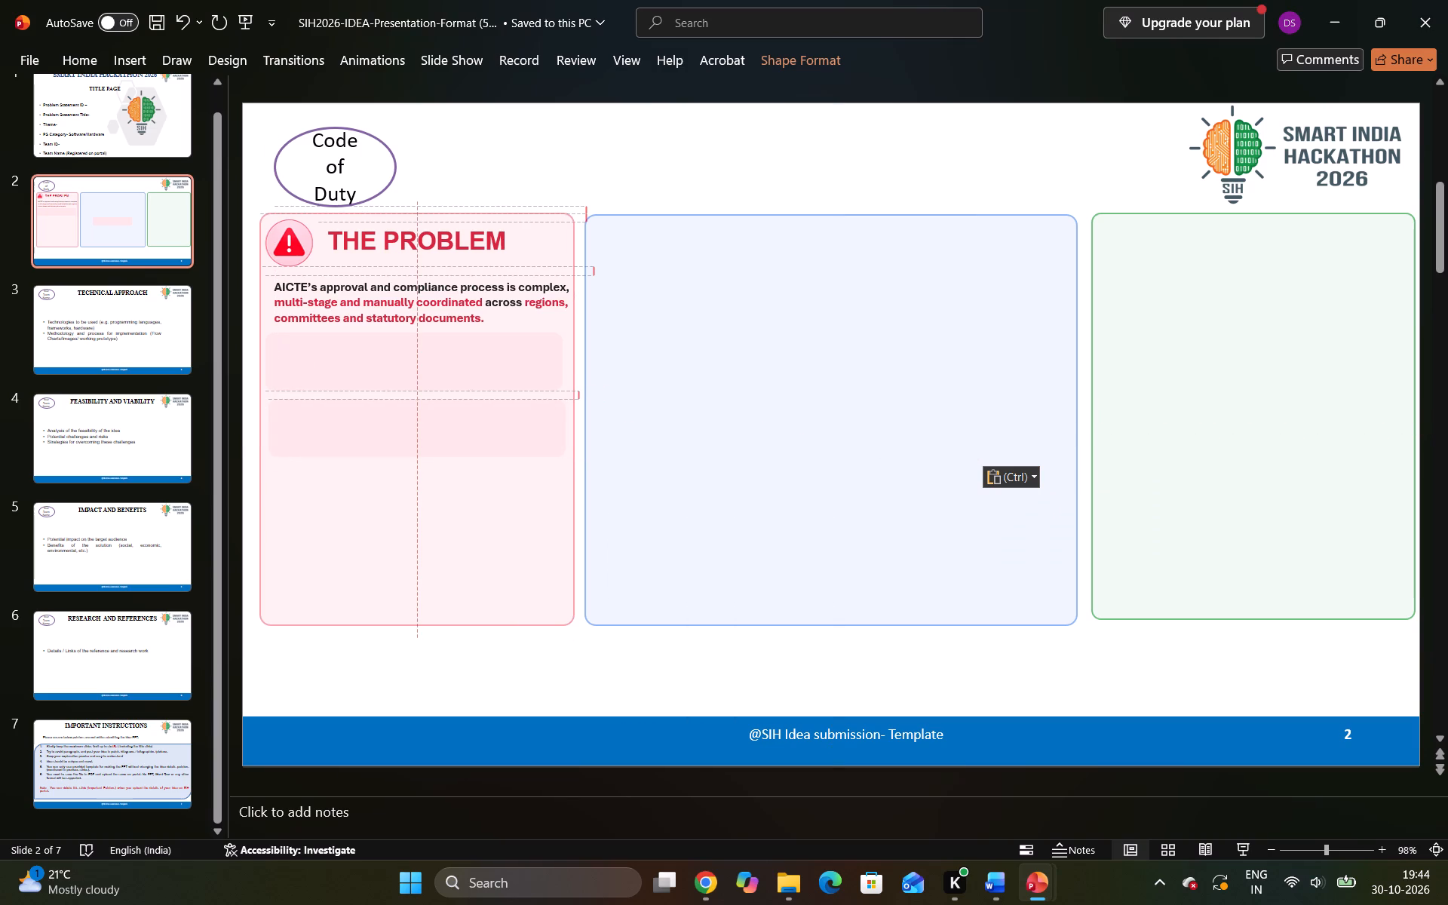
drag(345, 426, 344, 426)
Paste a third pale pink box and align it below the second one with the same spacing.
click(408, 568)
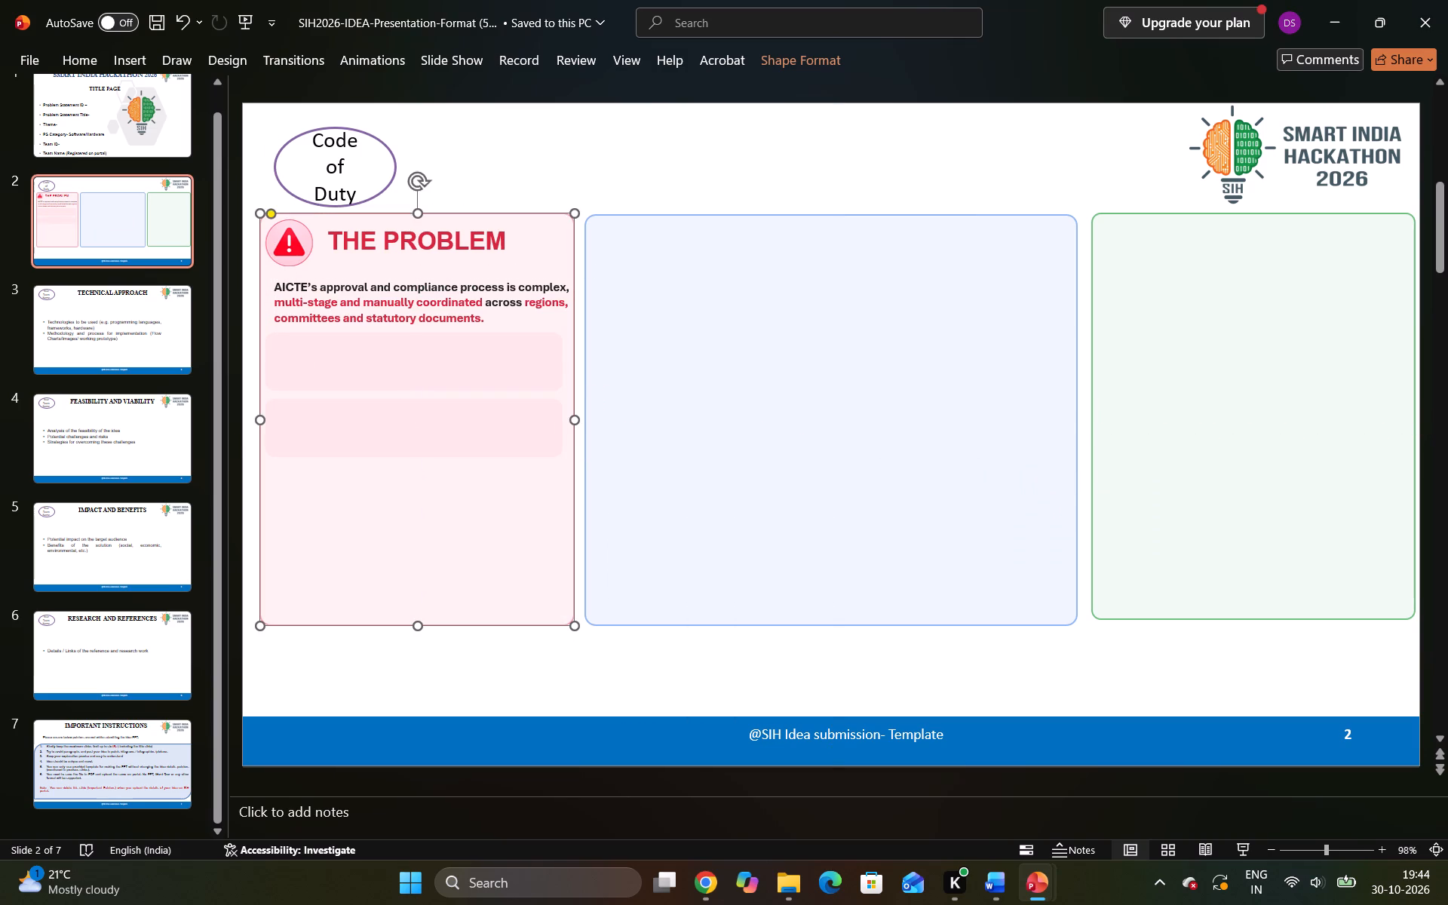
key(ctrl+v)
drag(780, 428, 467, 487)
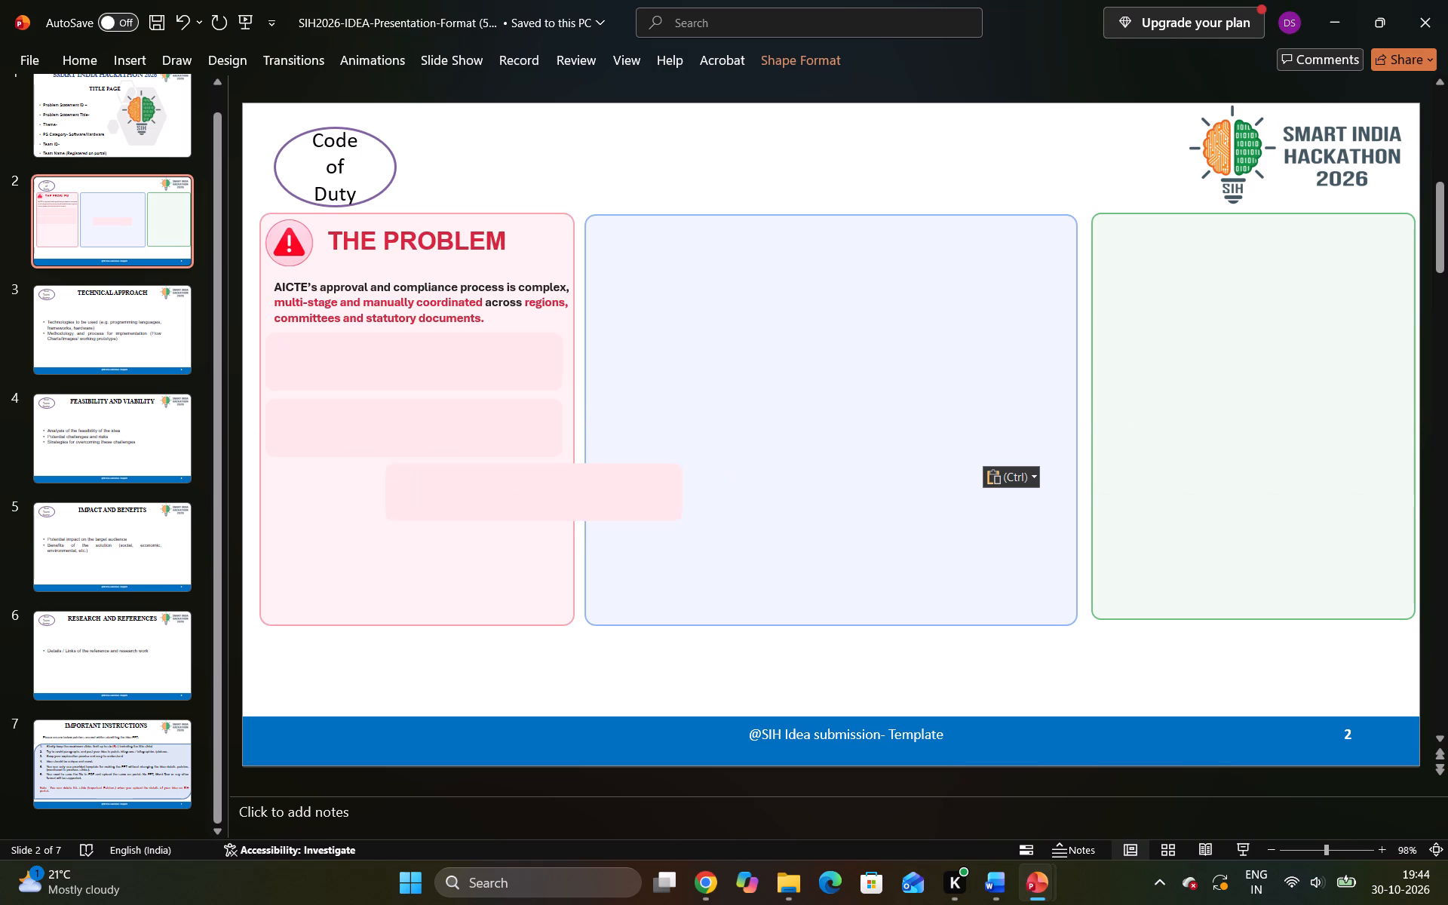
drag(467, 487, 366, 489)
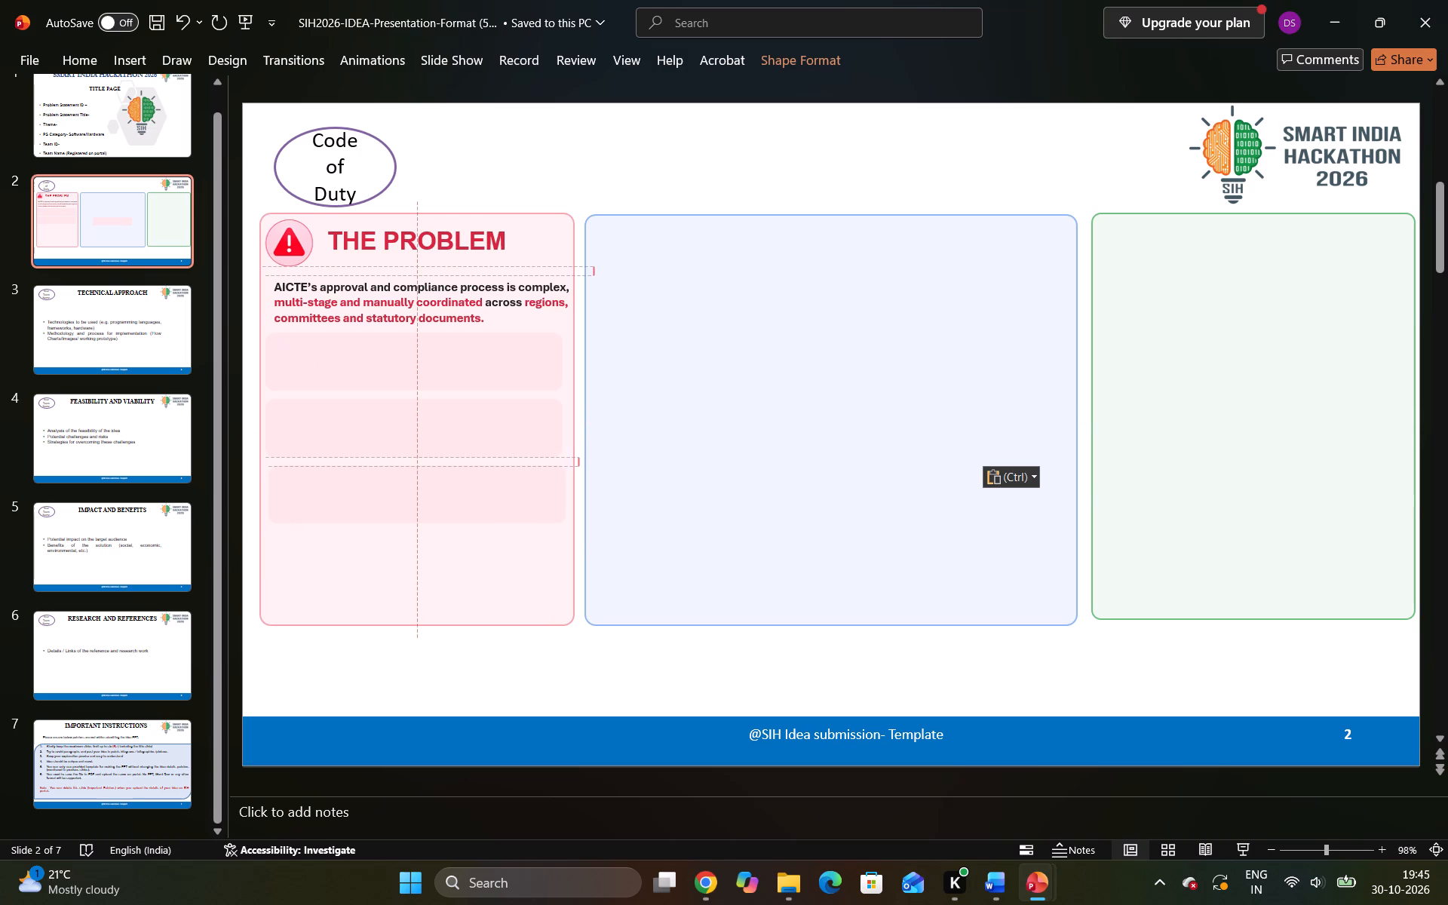
drag(366, 489, 363, 489)
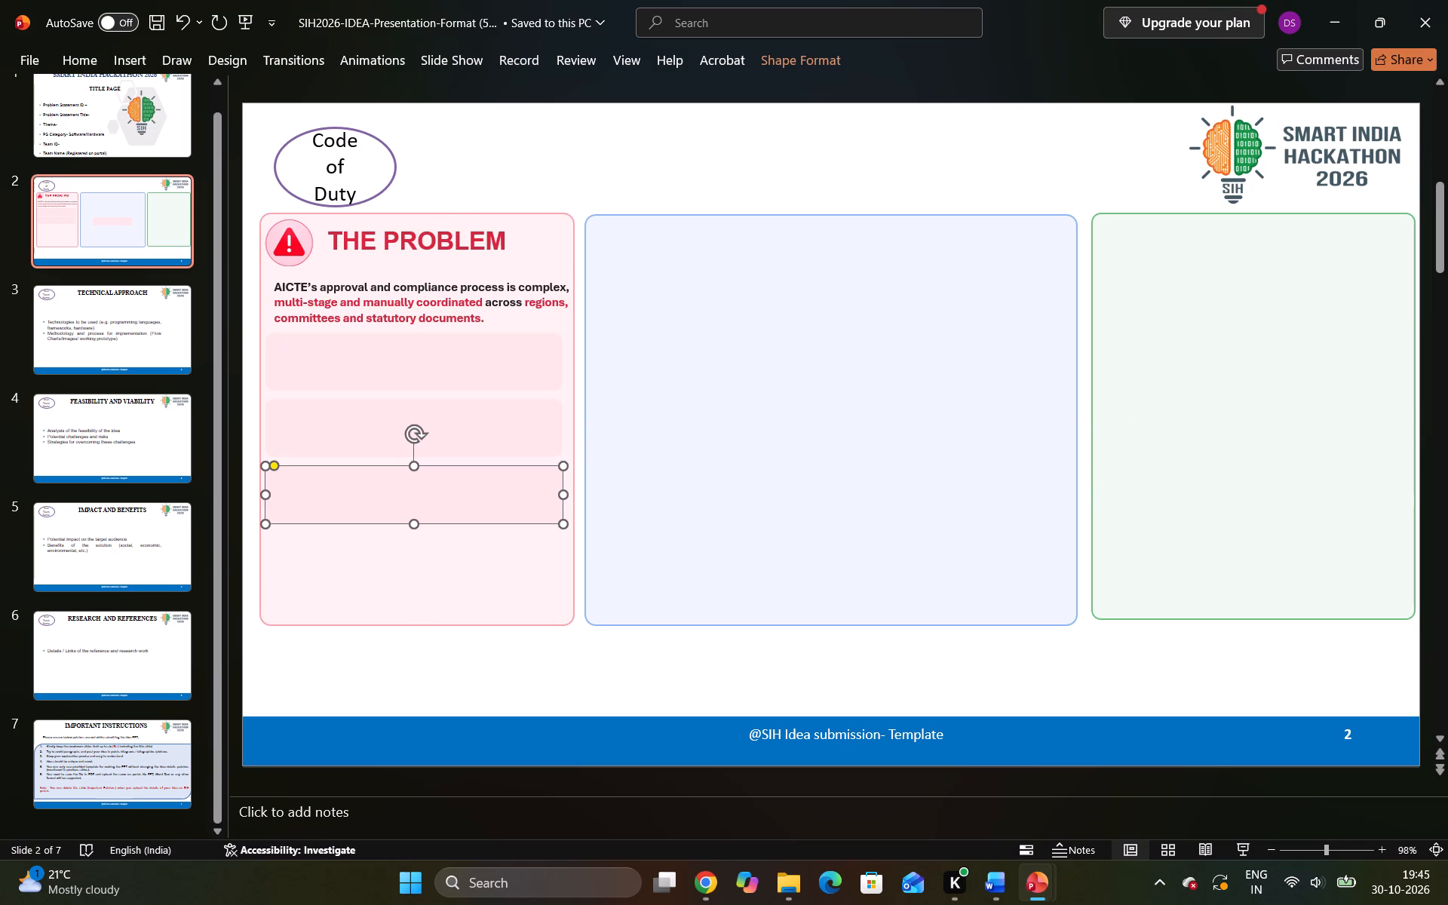
Paste a fourth pale pink box and place it below the third one in the pink frame.
click(557, 647)
key(ctrl+v)
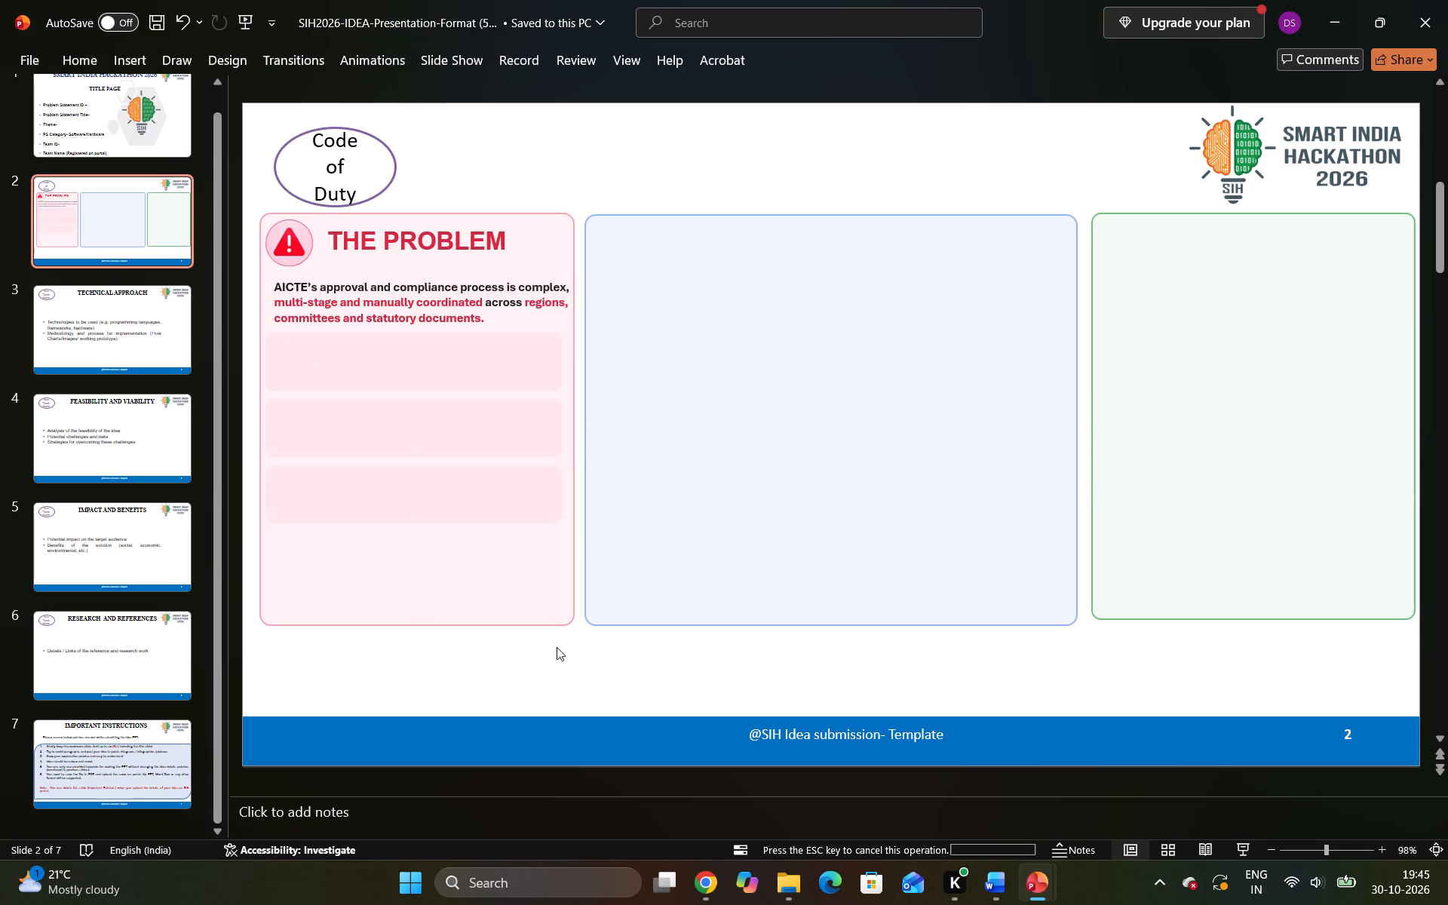
drag(745, 437, 379, 568)
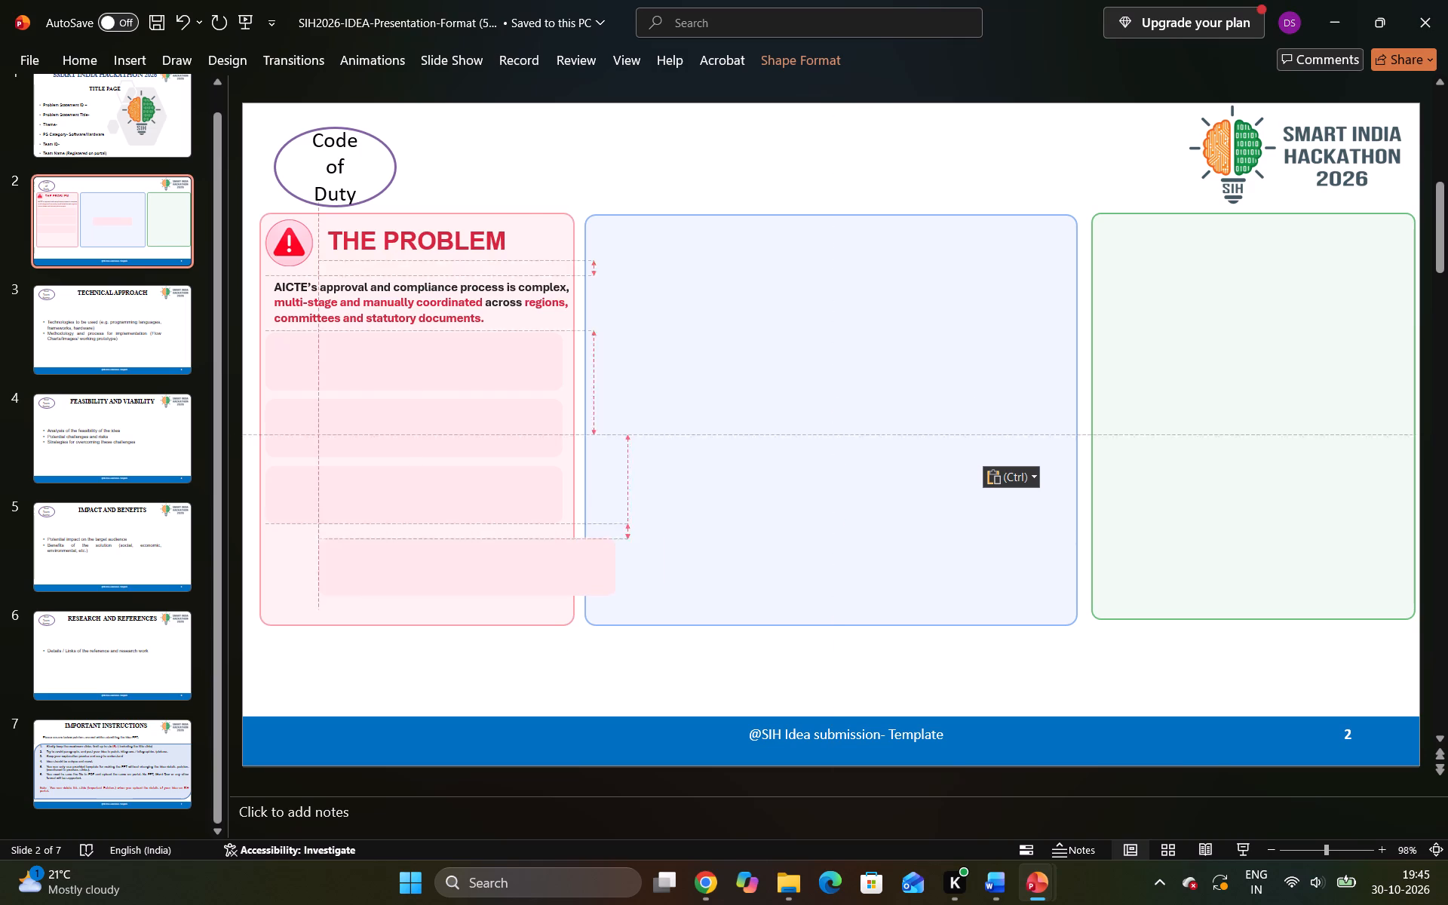
drag(379, 568, 330, 565)
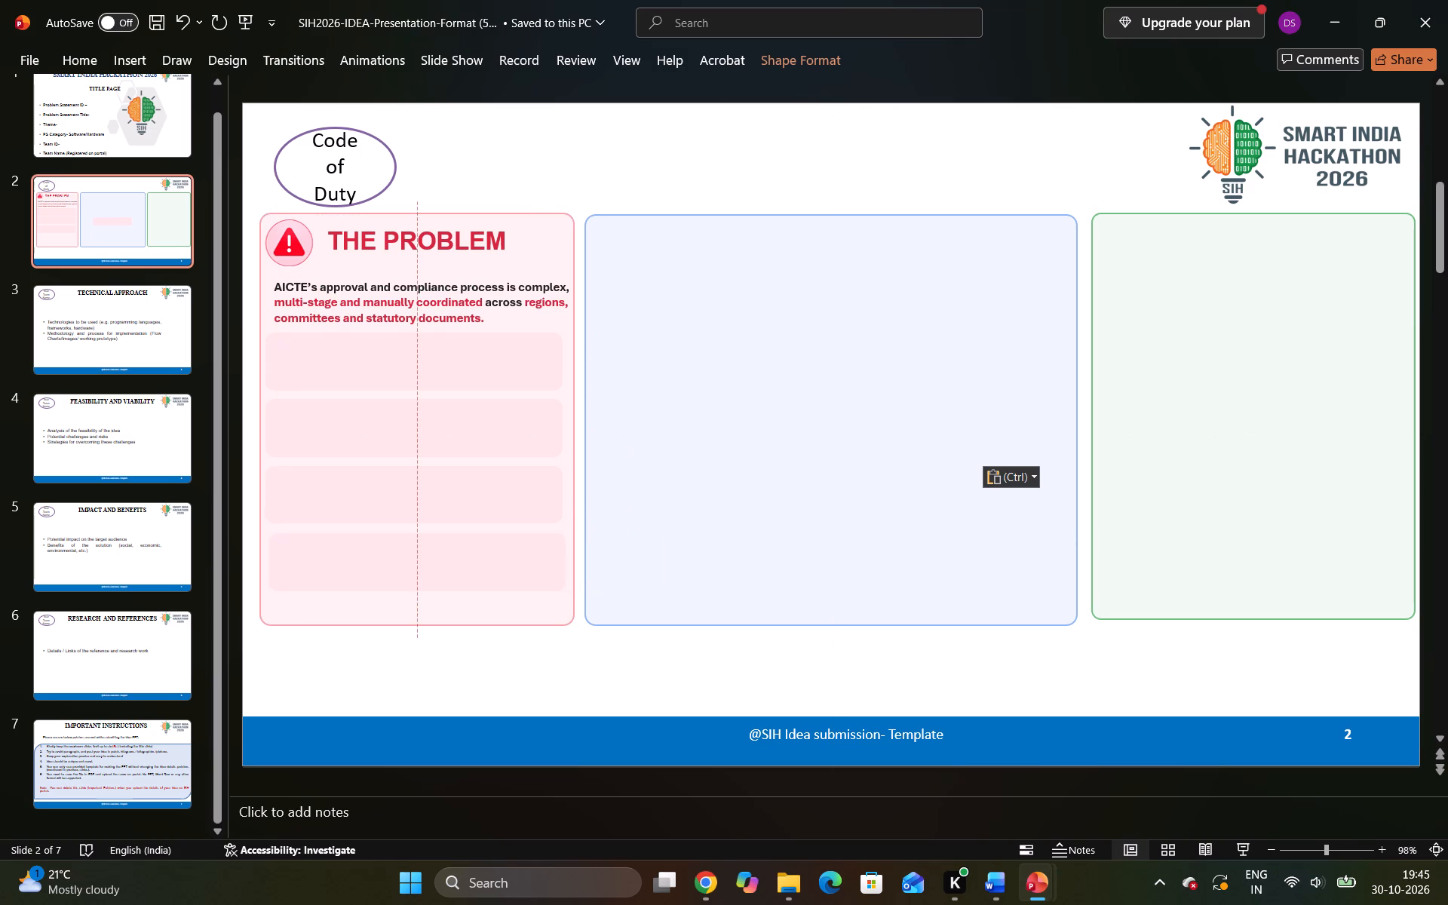
drag(330, 565, 329, 564)
click(540, 684)
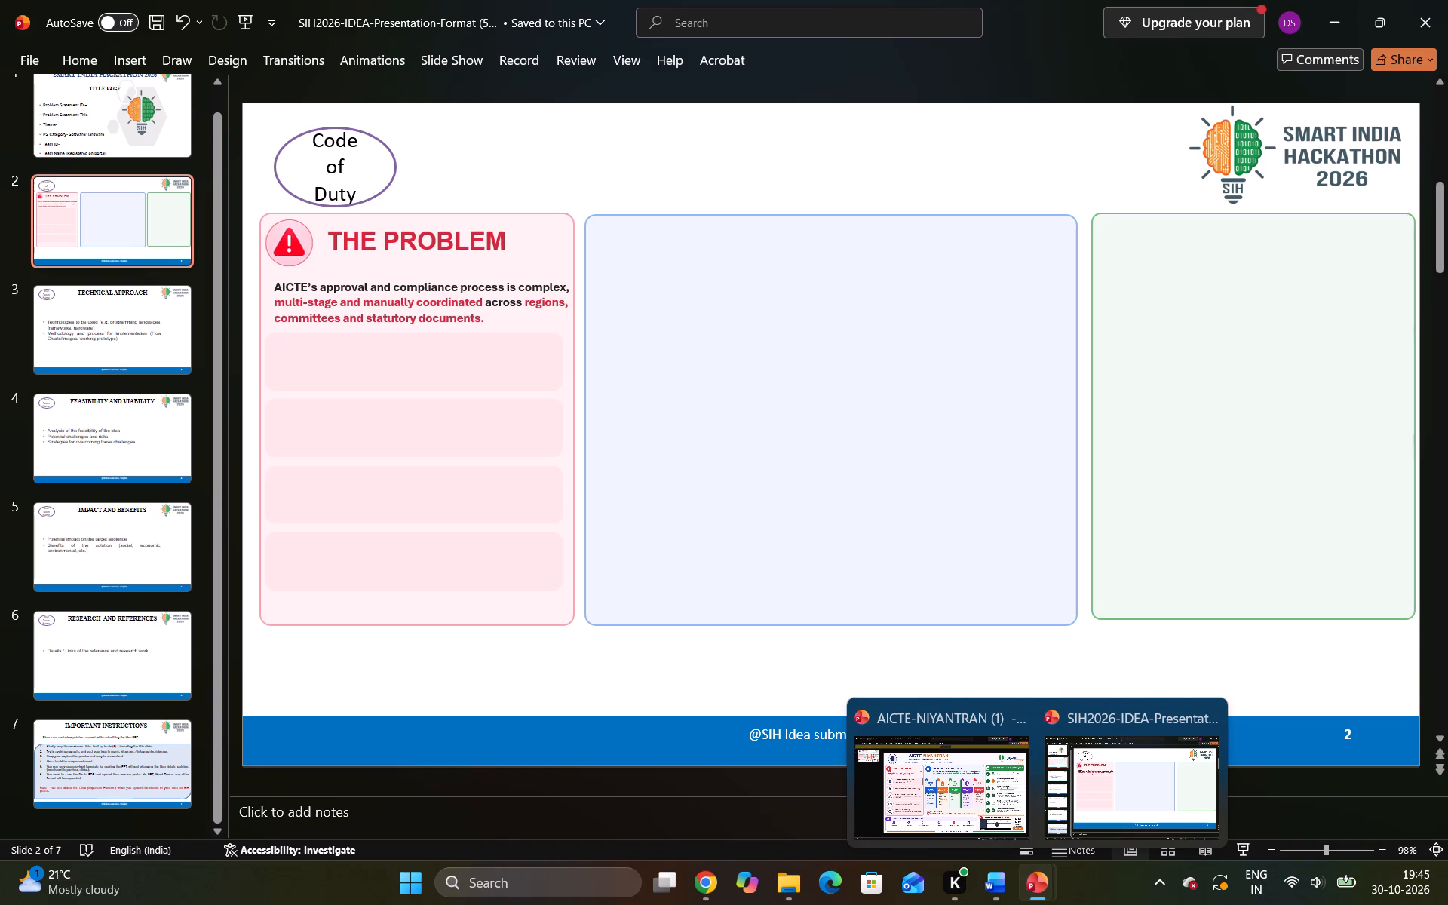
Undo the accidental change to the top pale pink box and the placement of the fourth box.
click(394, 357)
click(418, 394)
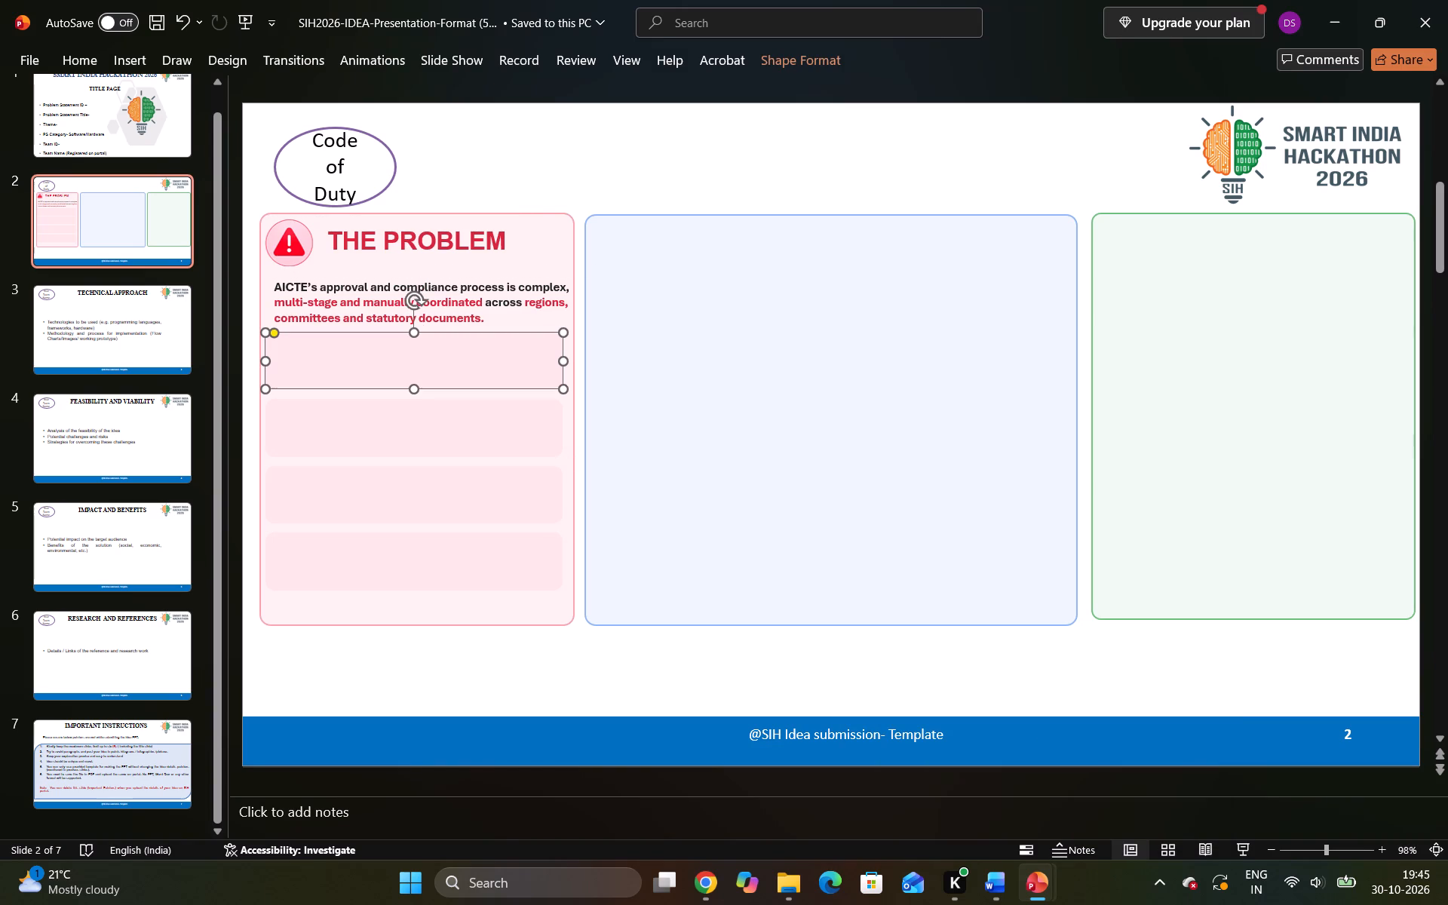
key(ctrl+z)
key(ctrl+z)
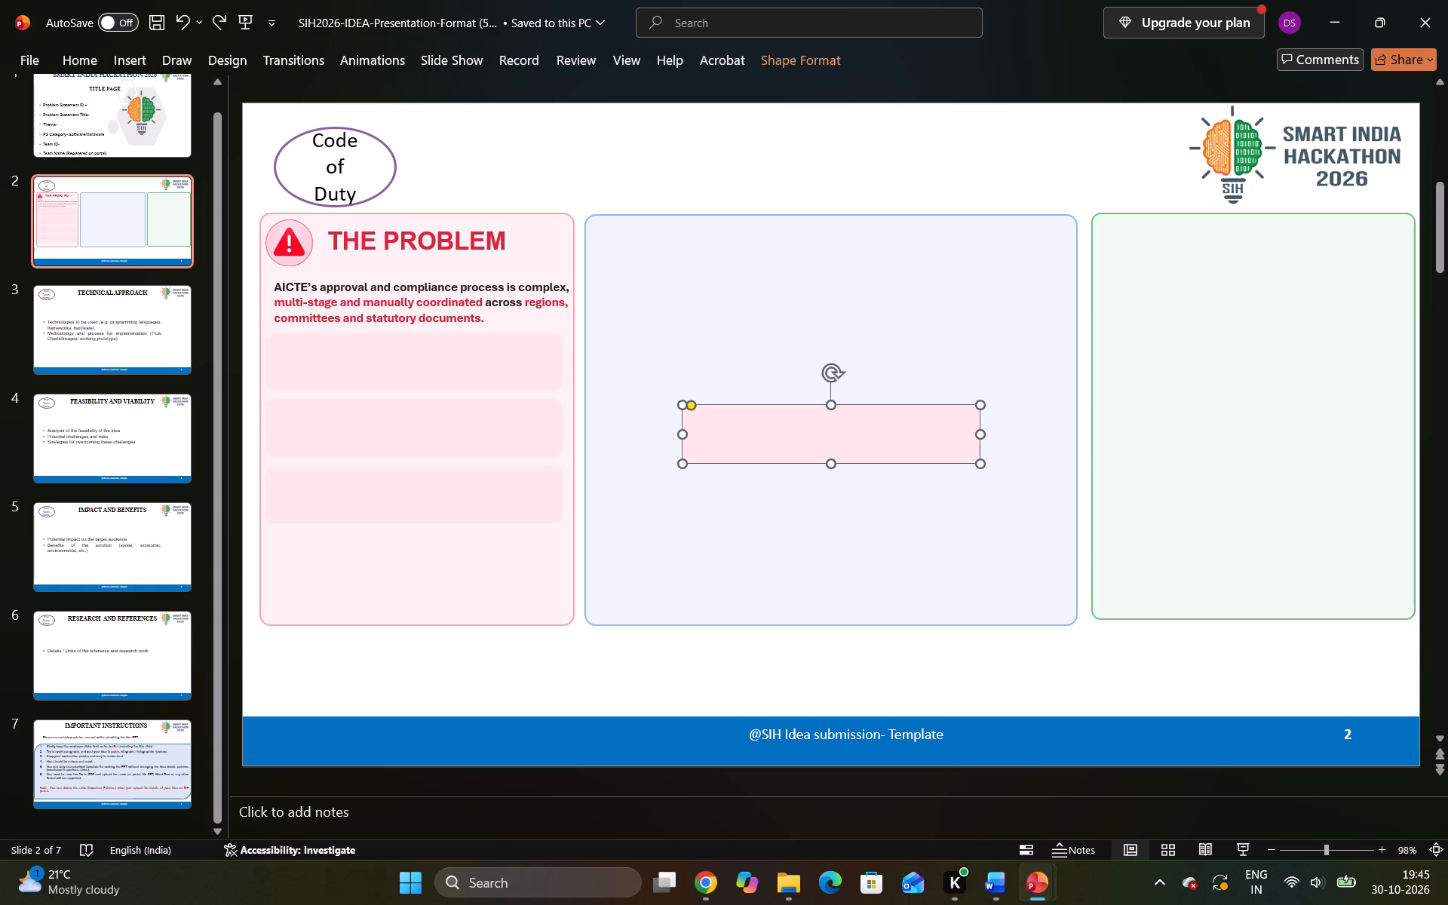
Move the fourth pale pink box back into the pink frame, aligned and evenly spaced below the third.
drag(772, 435, 354, 603)
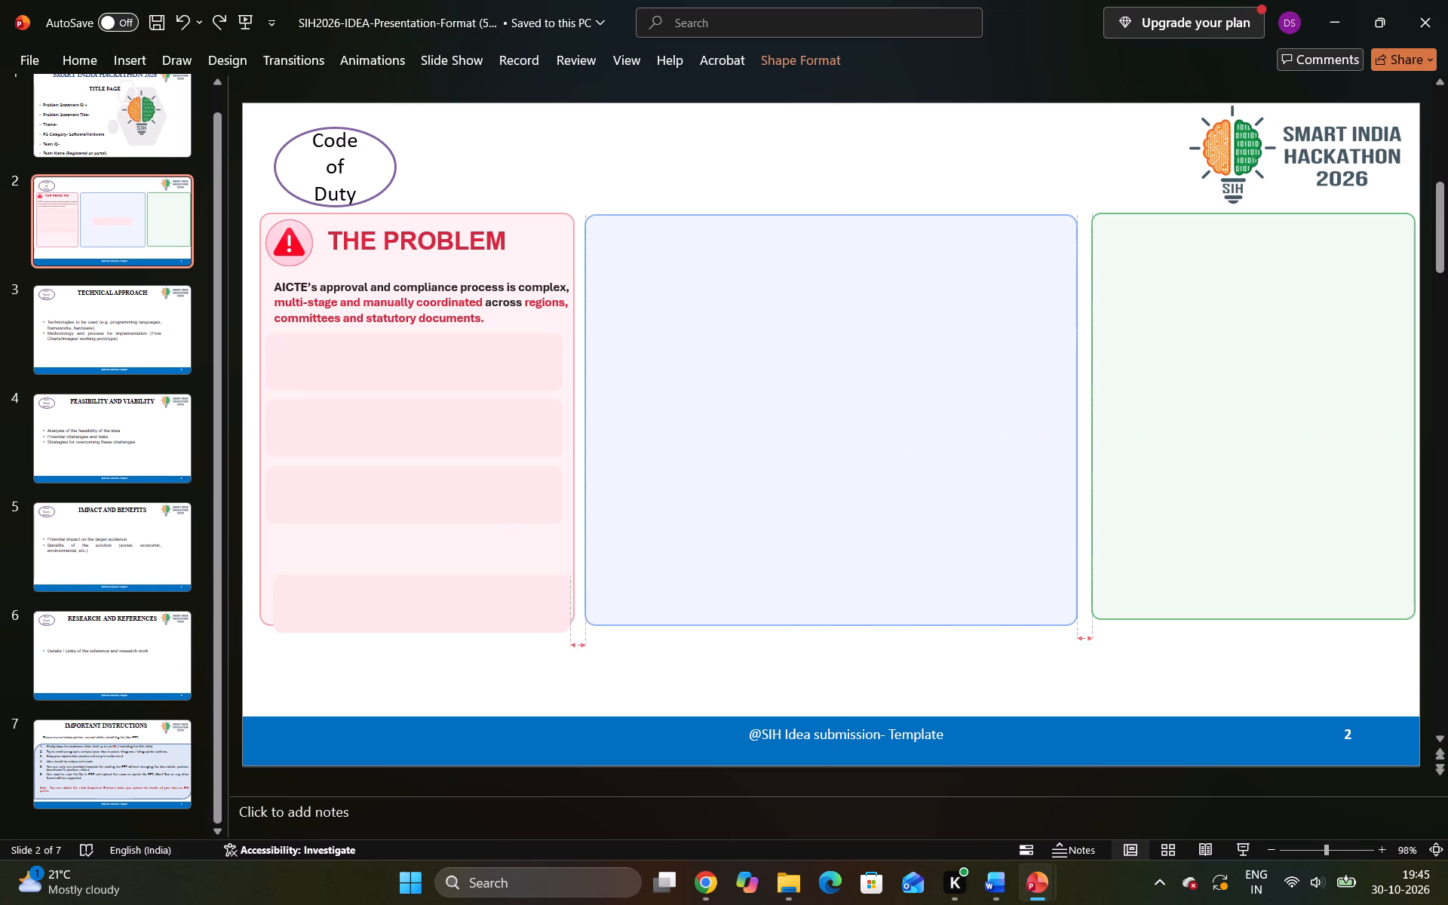
drag(354, 603, 356, 566)
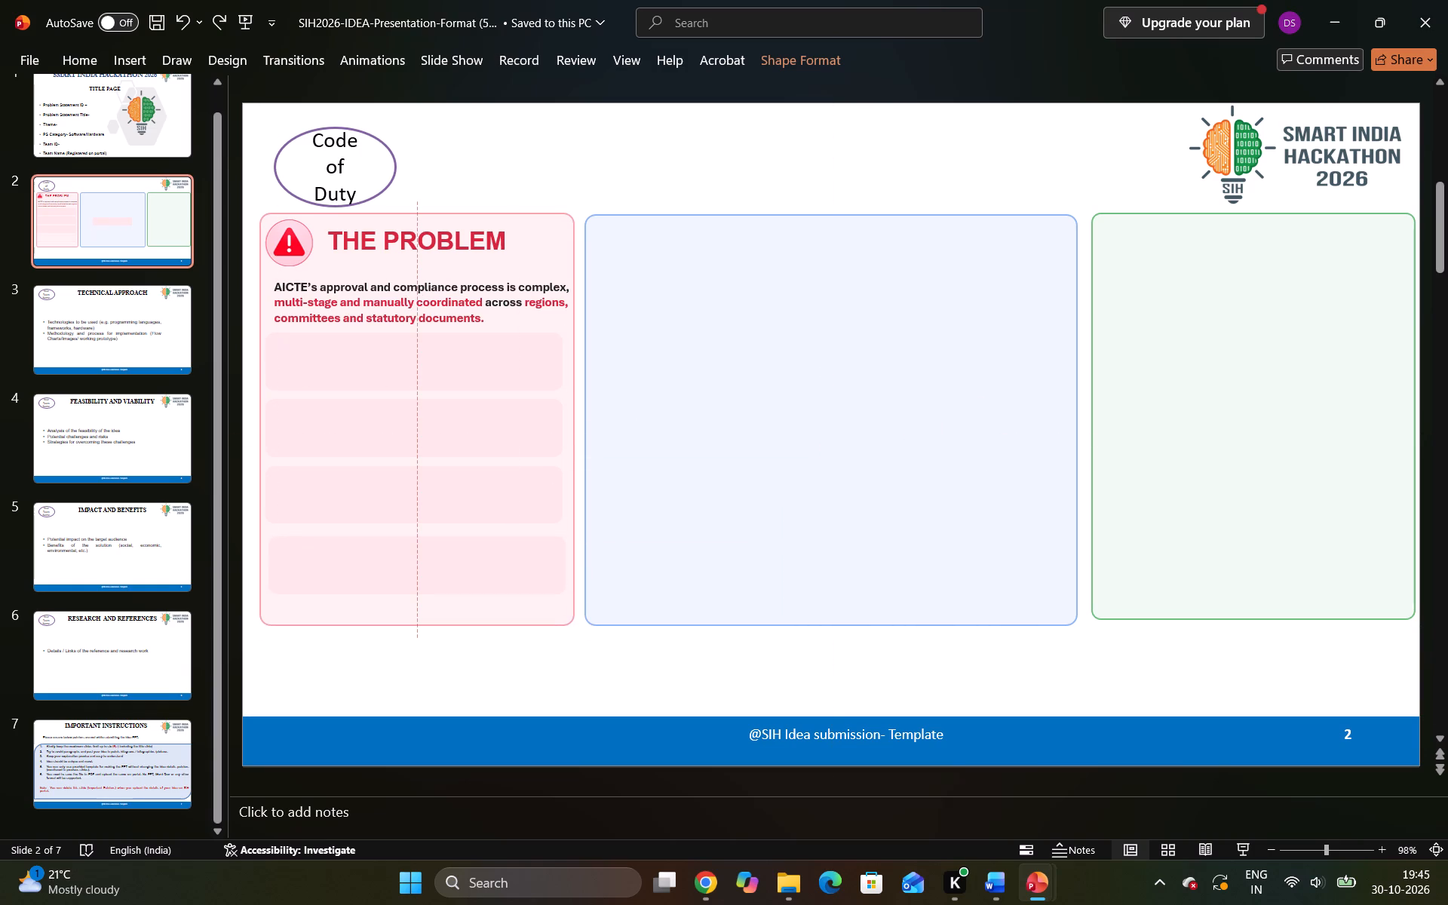
drag(356, 566, 354, 563)
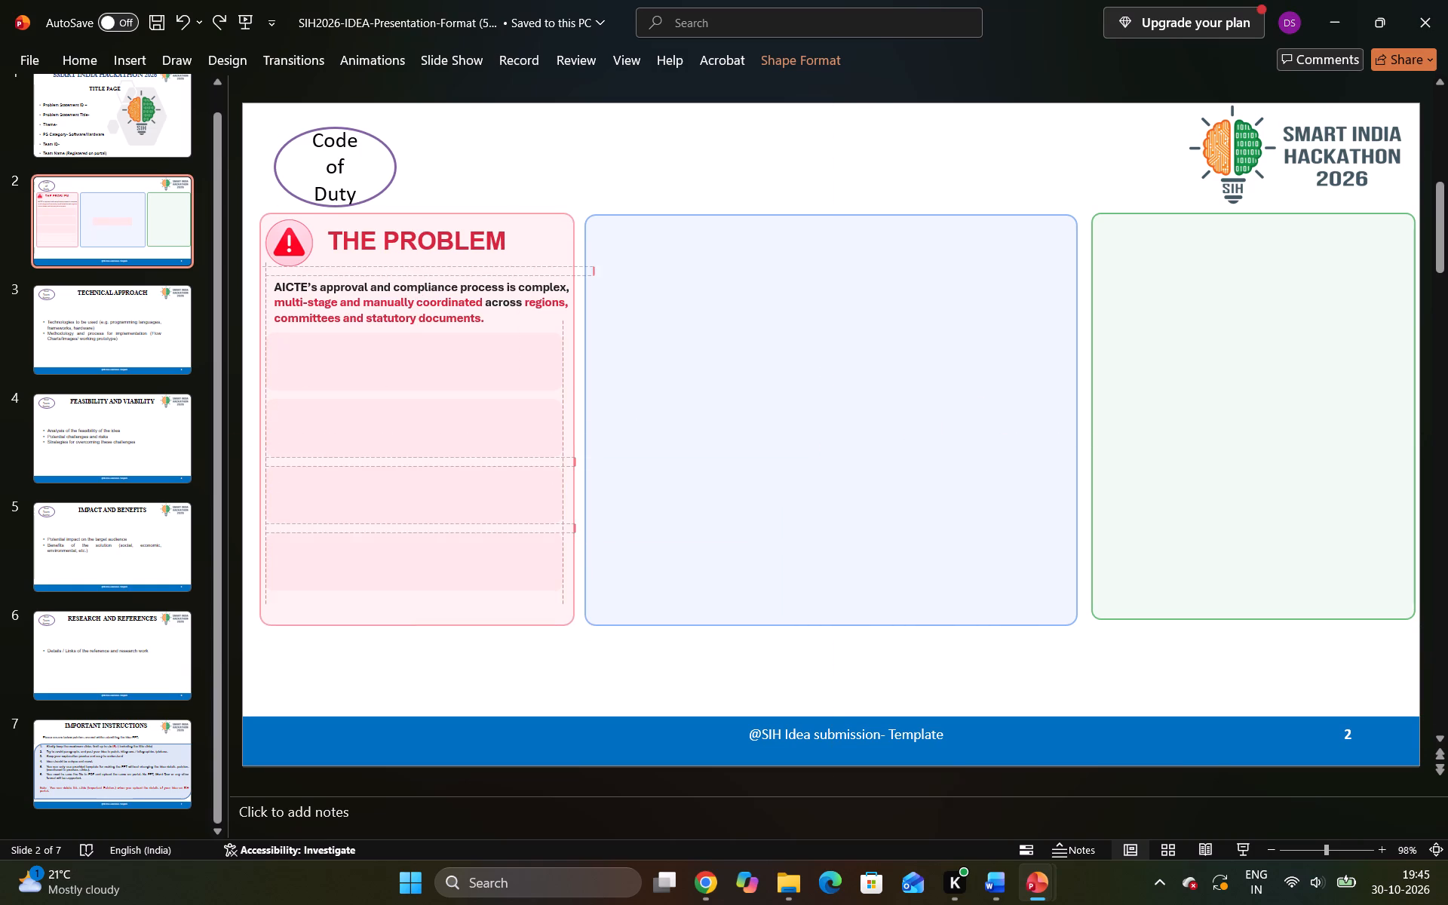
drag(354, 563, 354, 564)
Paste a fifth pale pink box and place it below the fourth one, across the pink frame's lower edge.
click(946, 806)
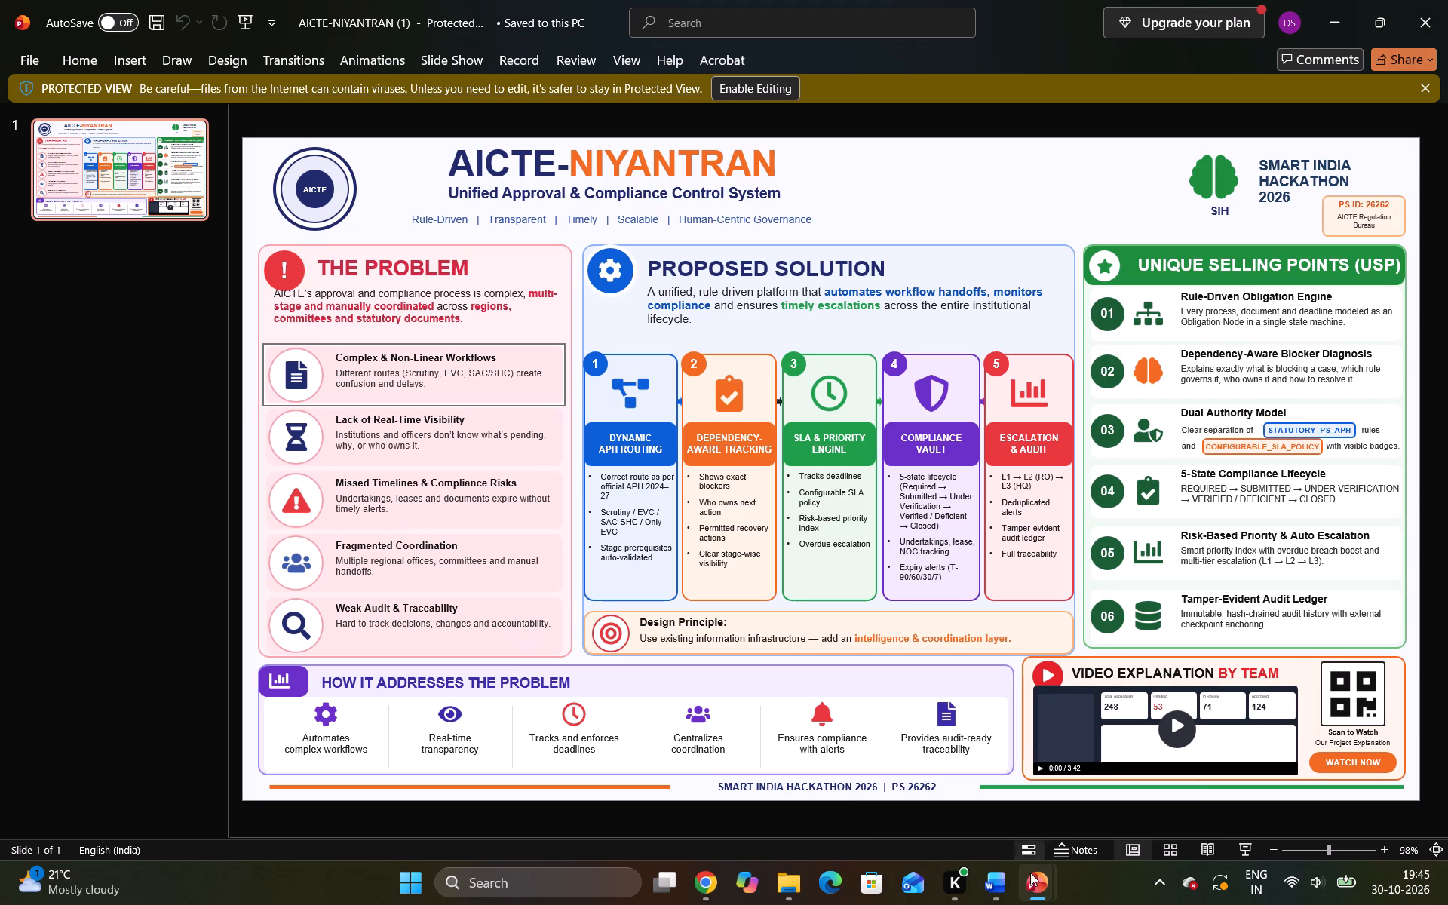
click(1112, 791)
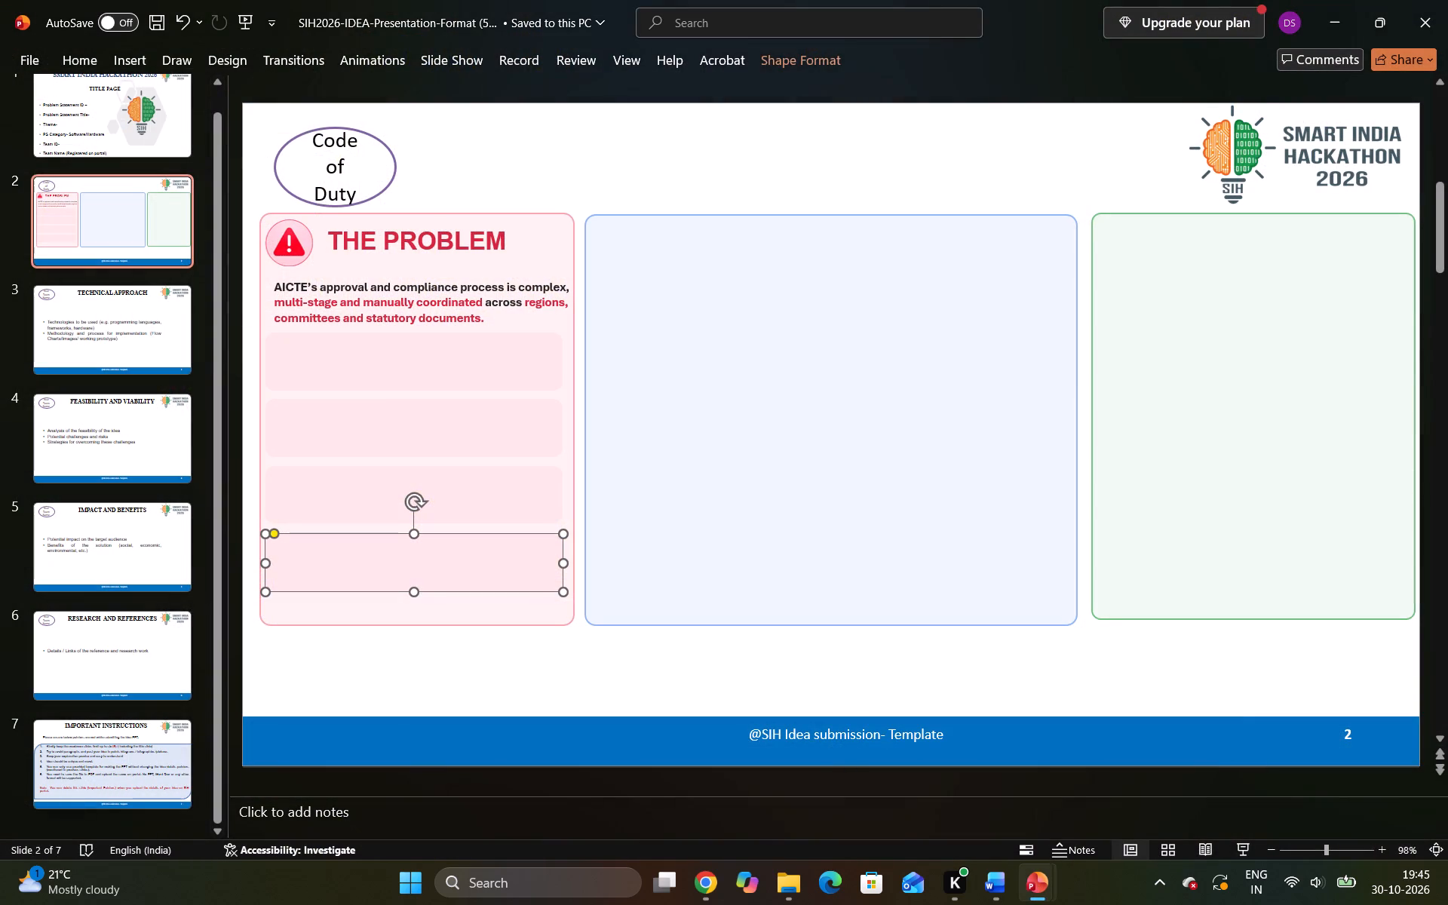
click(491, 668)
key(ctrl+v)
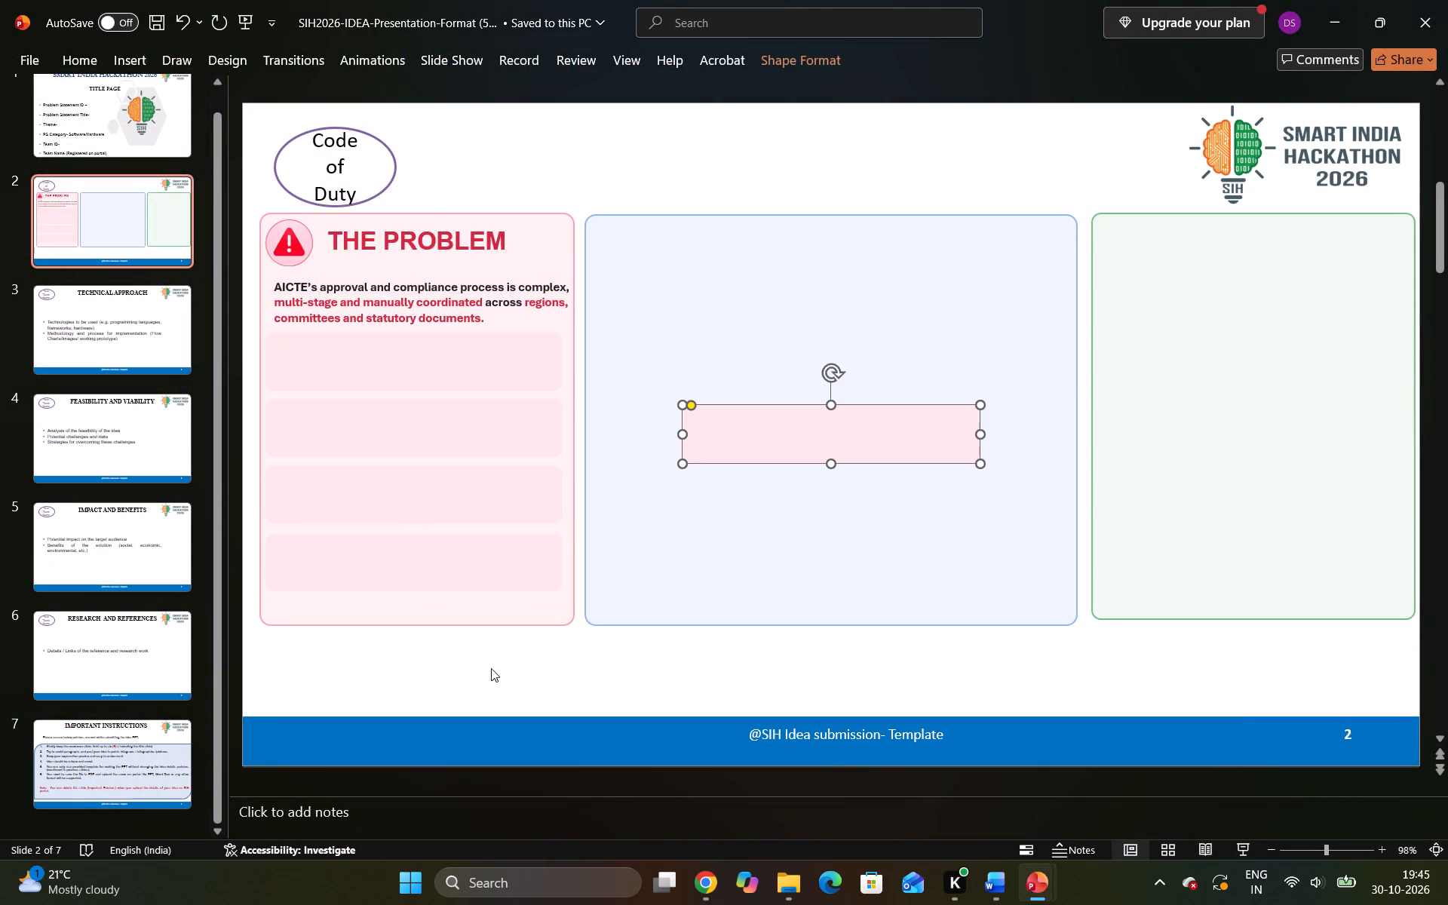
drag(740, 429, 339, 614)
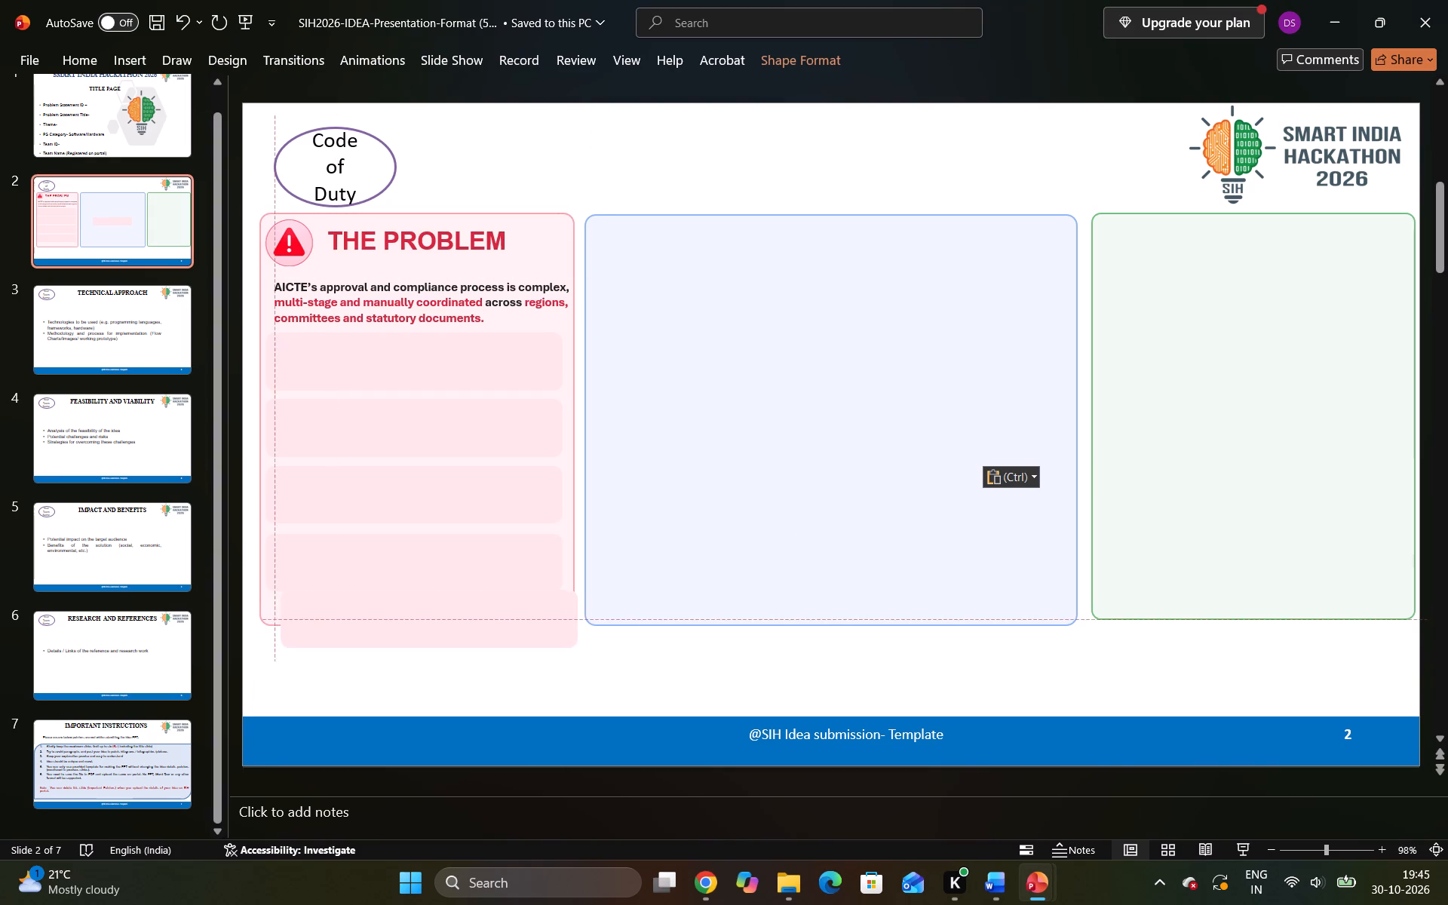
drag(339, 614, 321, 623)
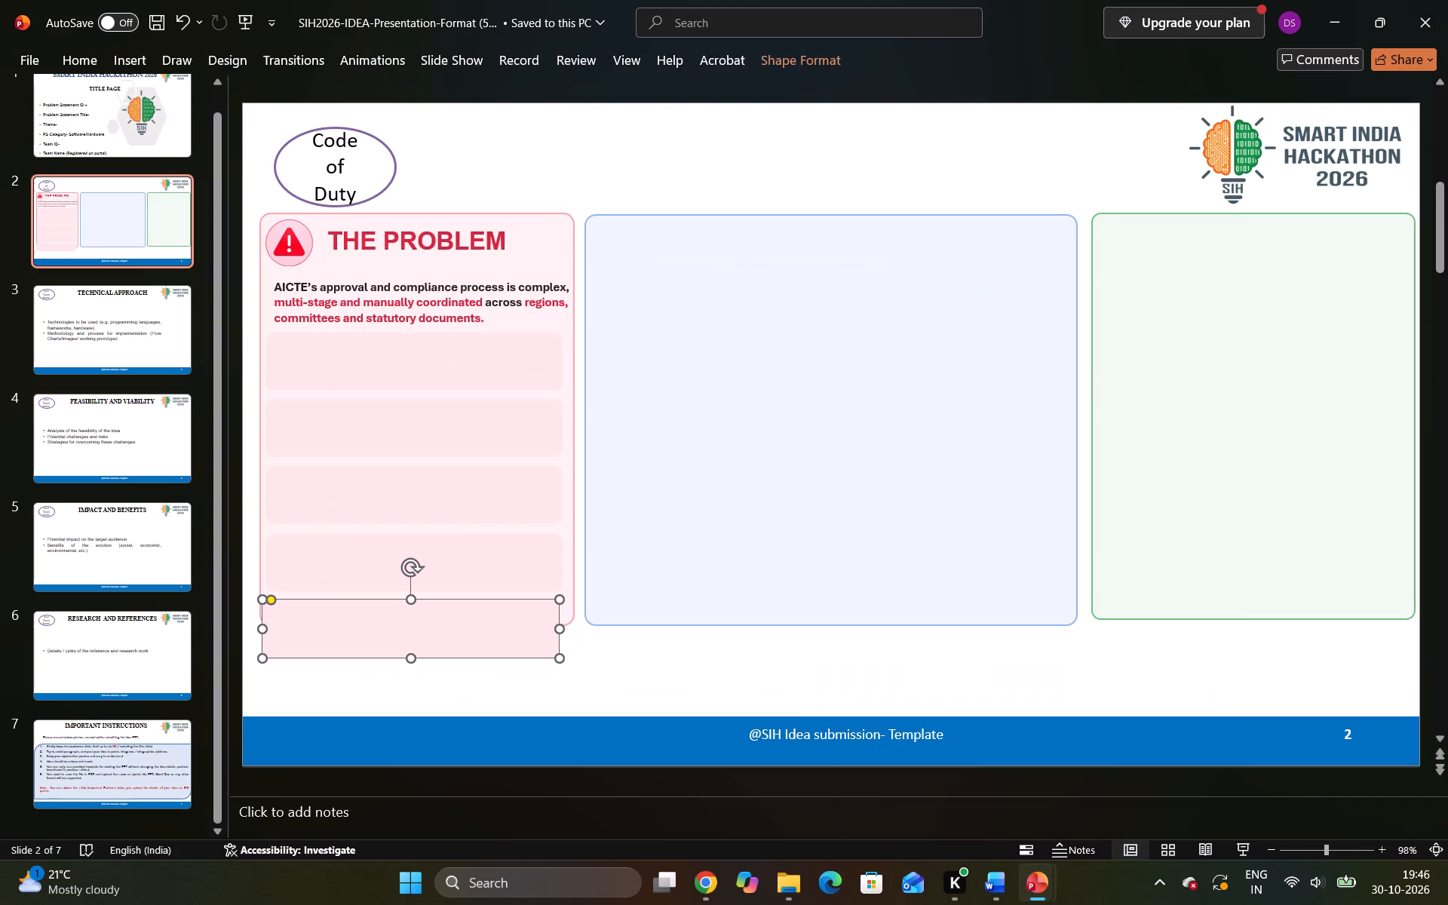
Move the second to fifth pale pink boxes up in turn, leaving only narrow gaps between them and keeping them in one column.
click(390, 419)
drag(395, 422, 397, 421)
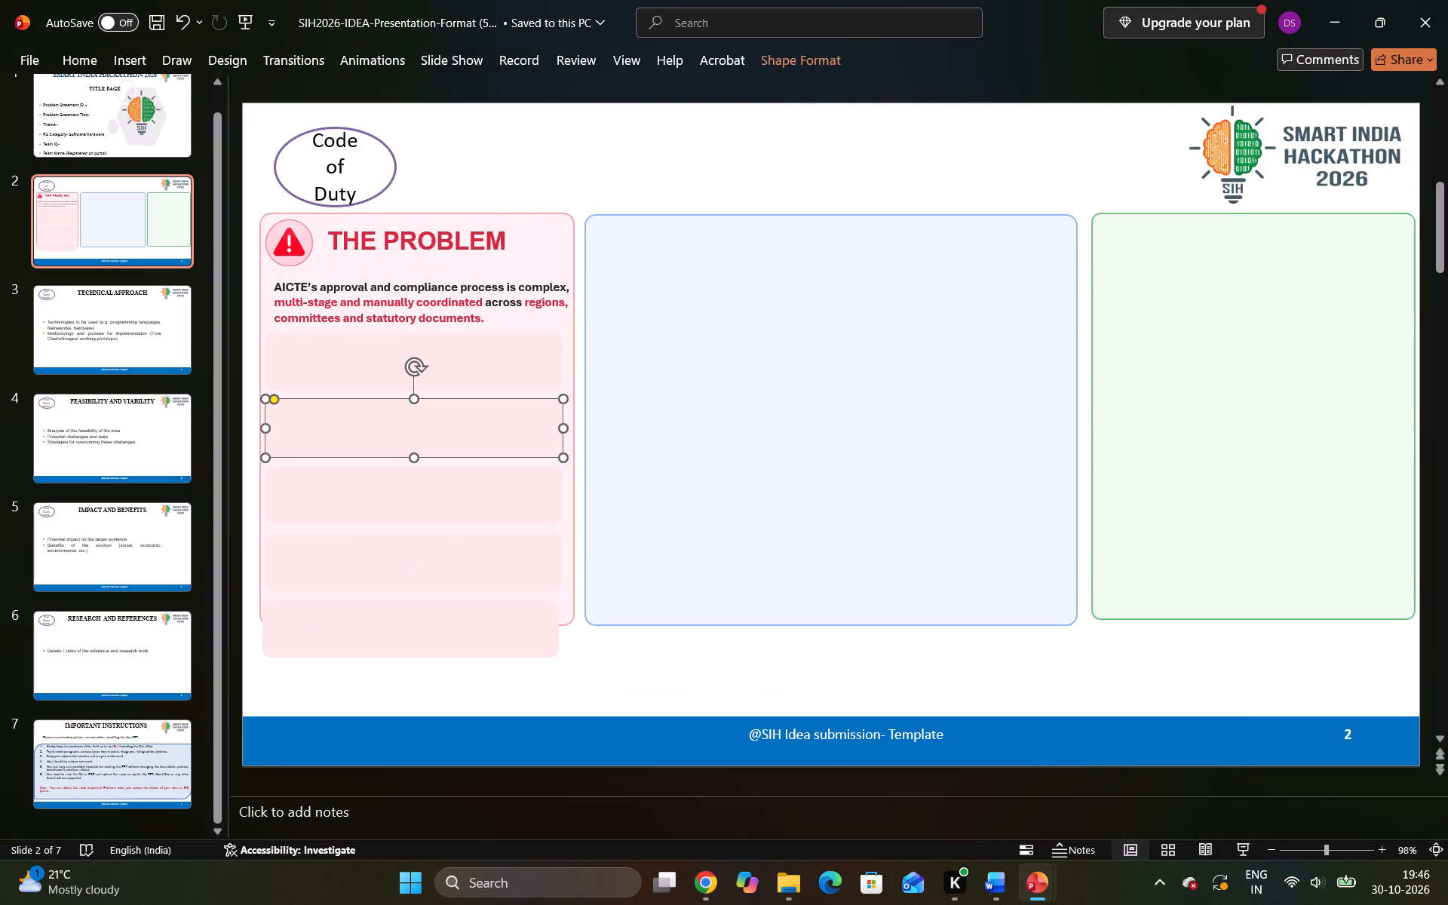
drag(397, 421, 397, 418)
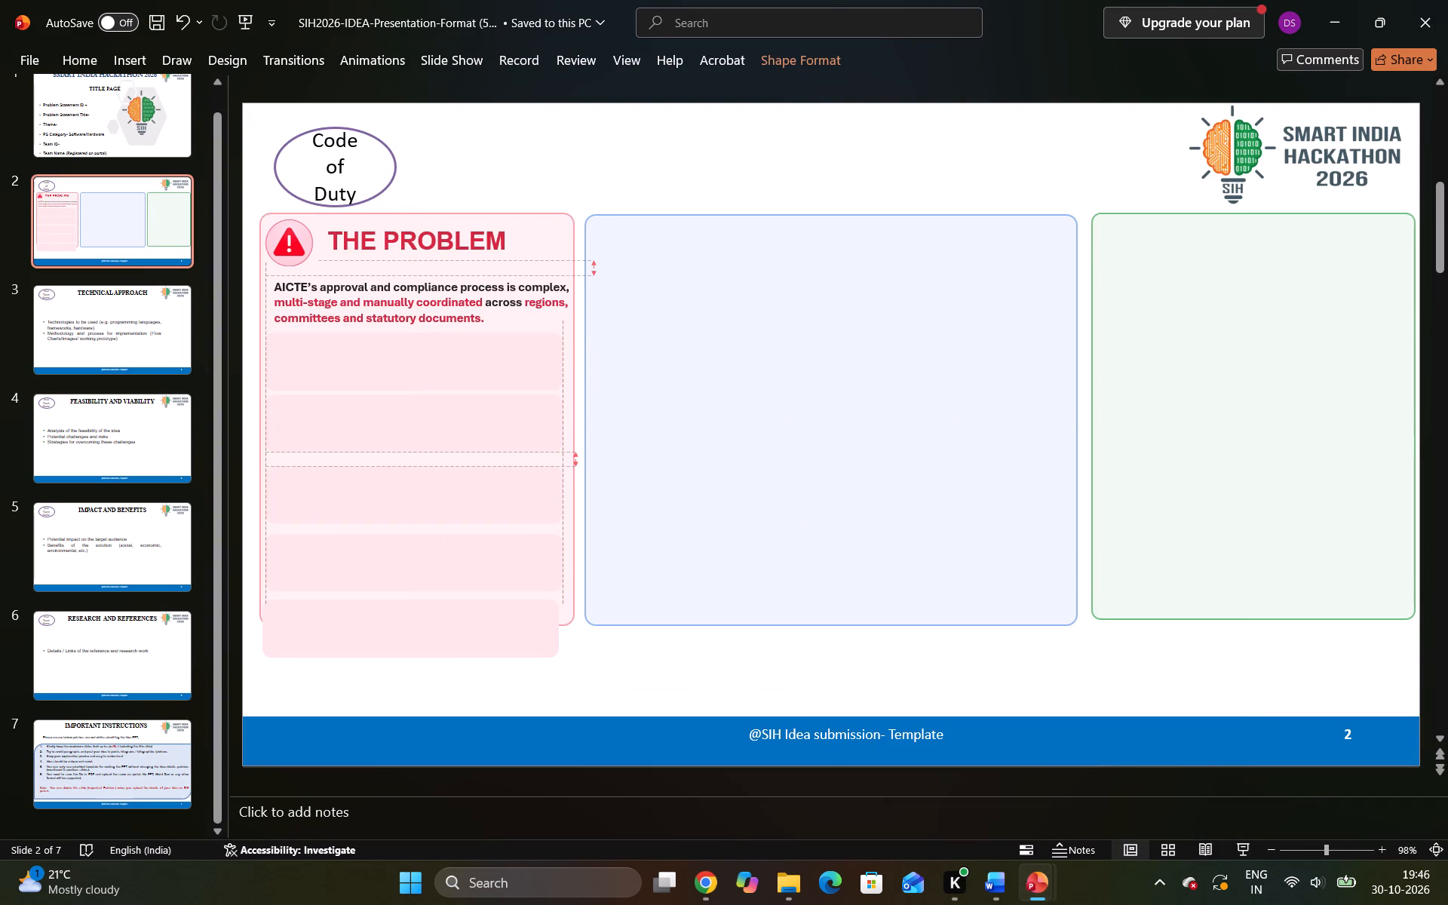
drag(397, 418, 395, 416)
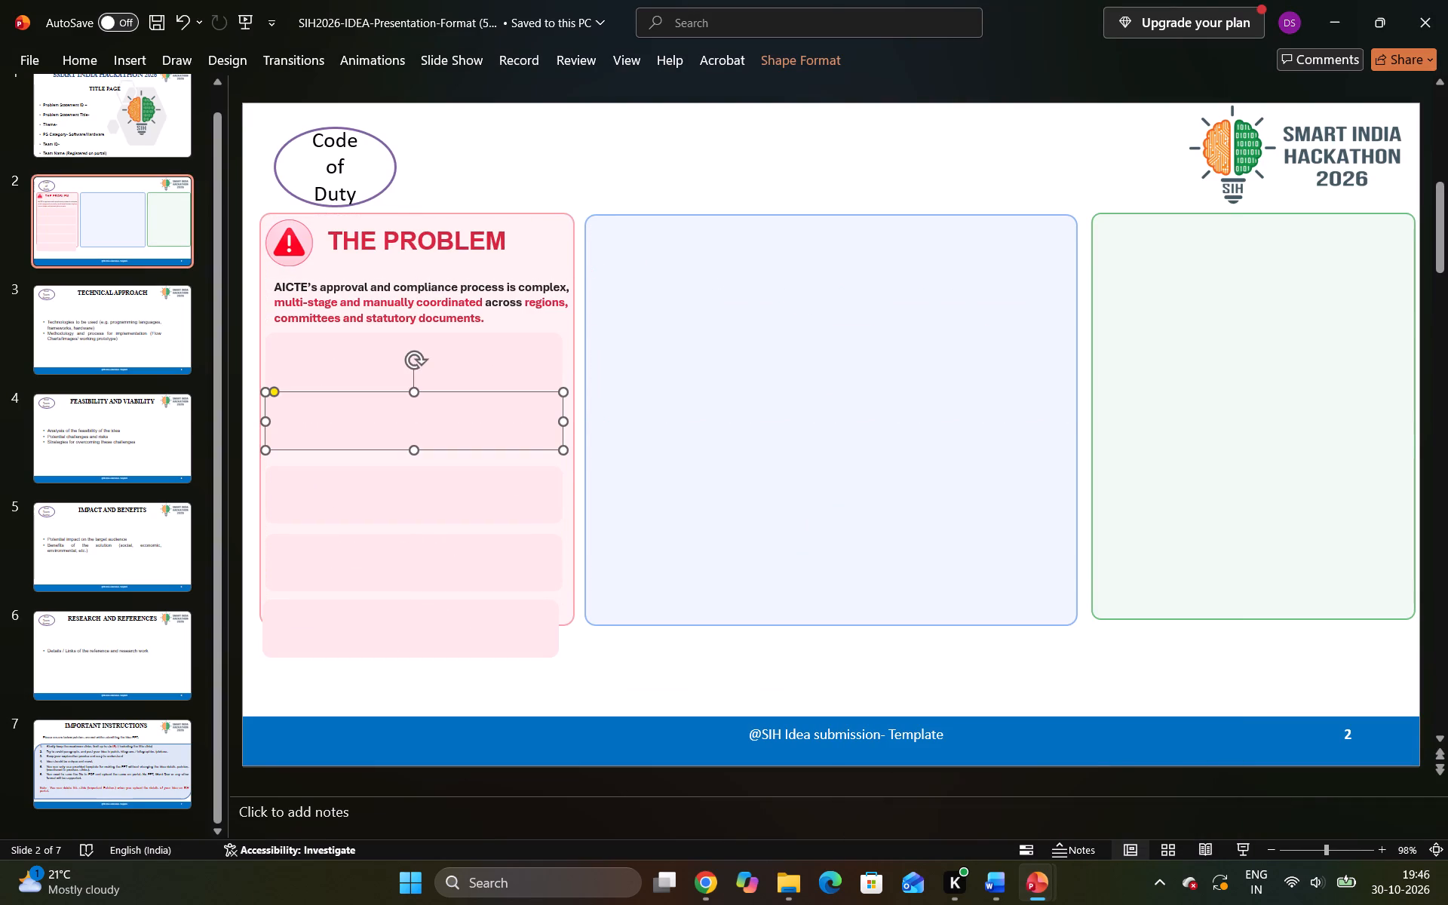
drag(398, 500, 398, 487)
drag(389, 557, 394, 541)
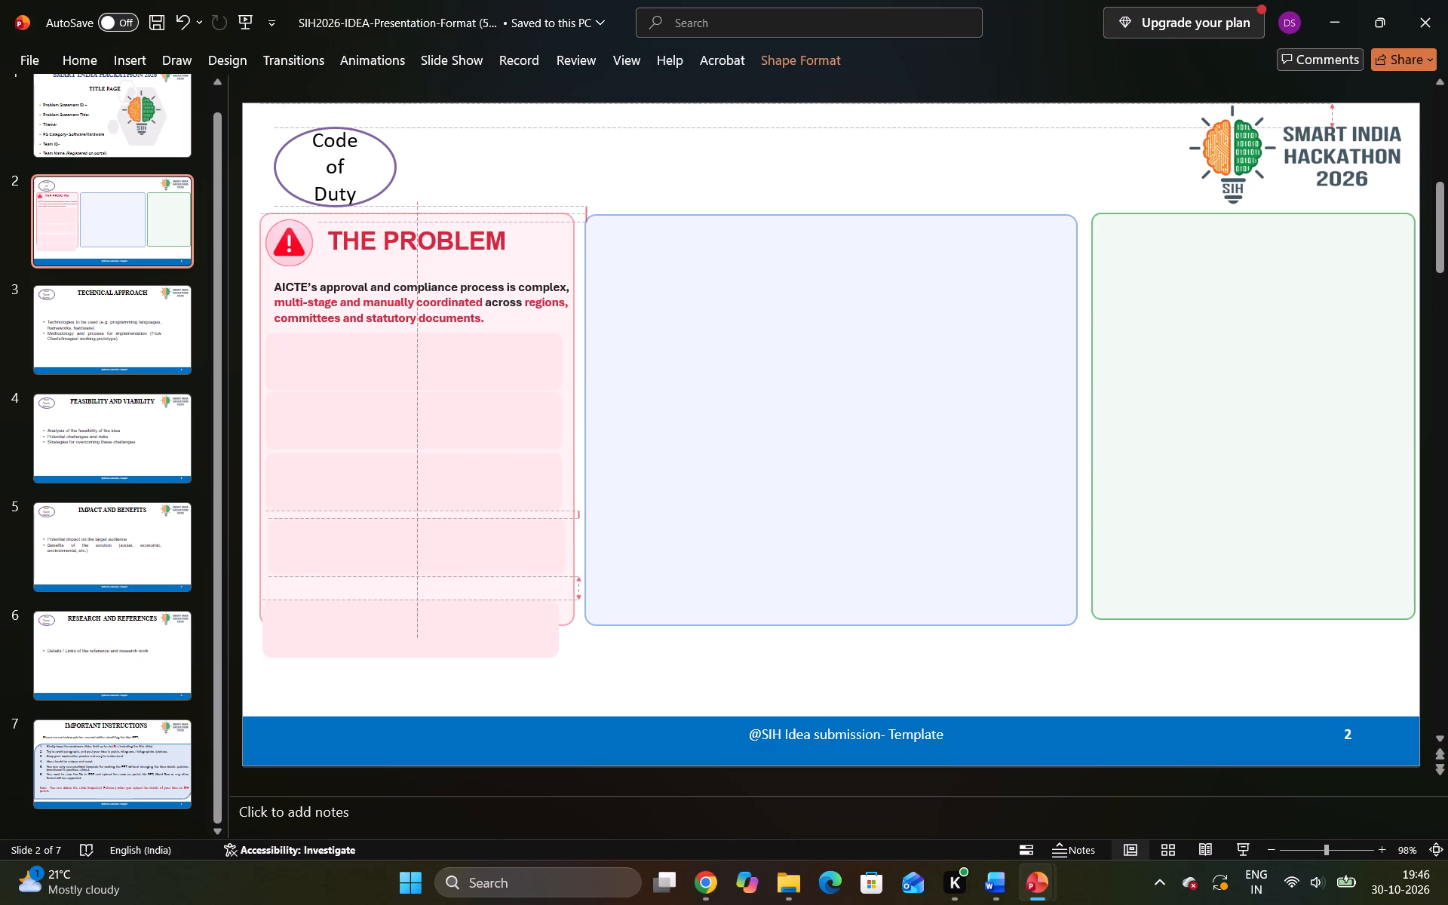
drag(394, 541, 389, 538)
drag(388, 625, 390, 607)
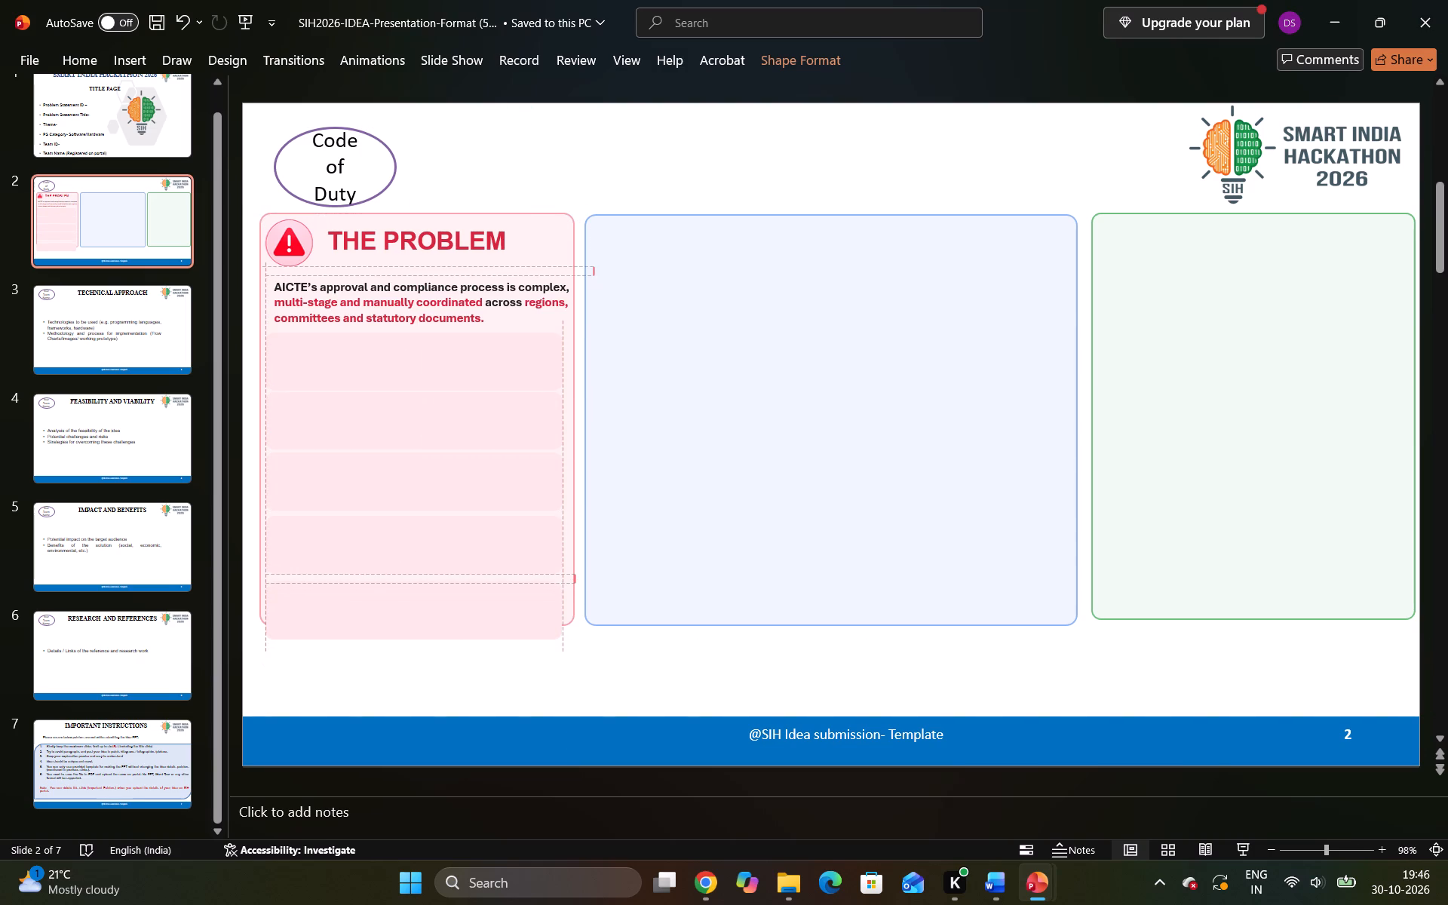
drag(390, 607, 389, 602)
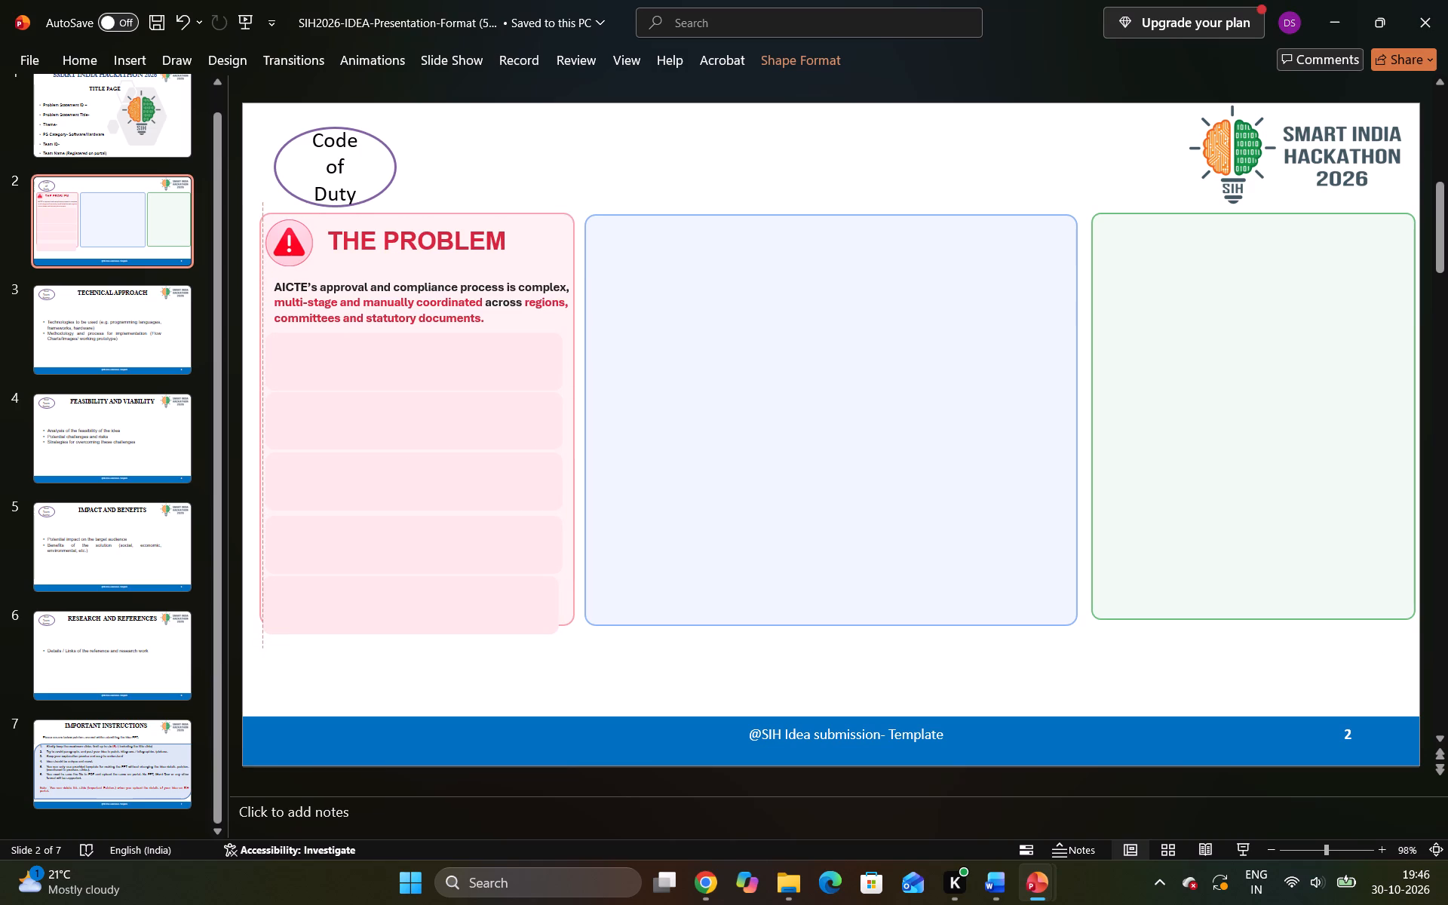
drag(389, 602, 390, 602)
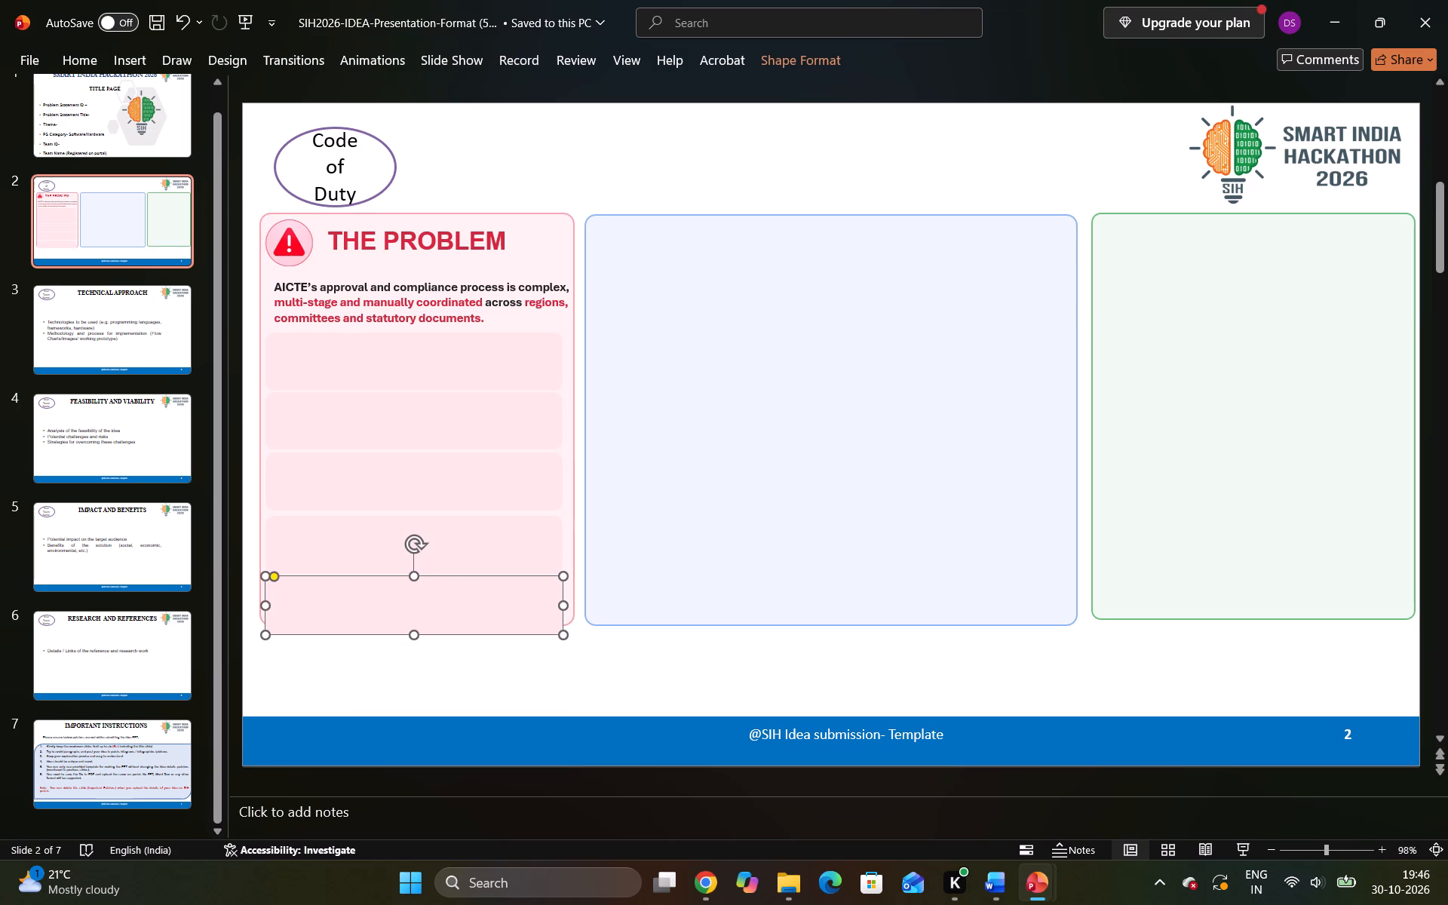
Fine-tune the positions of the fourth, fifth and second pale pink boxes to even out the narrow gaps.
click(445, 538)
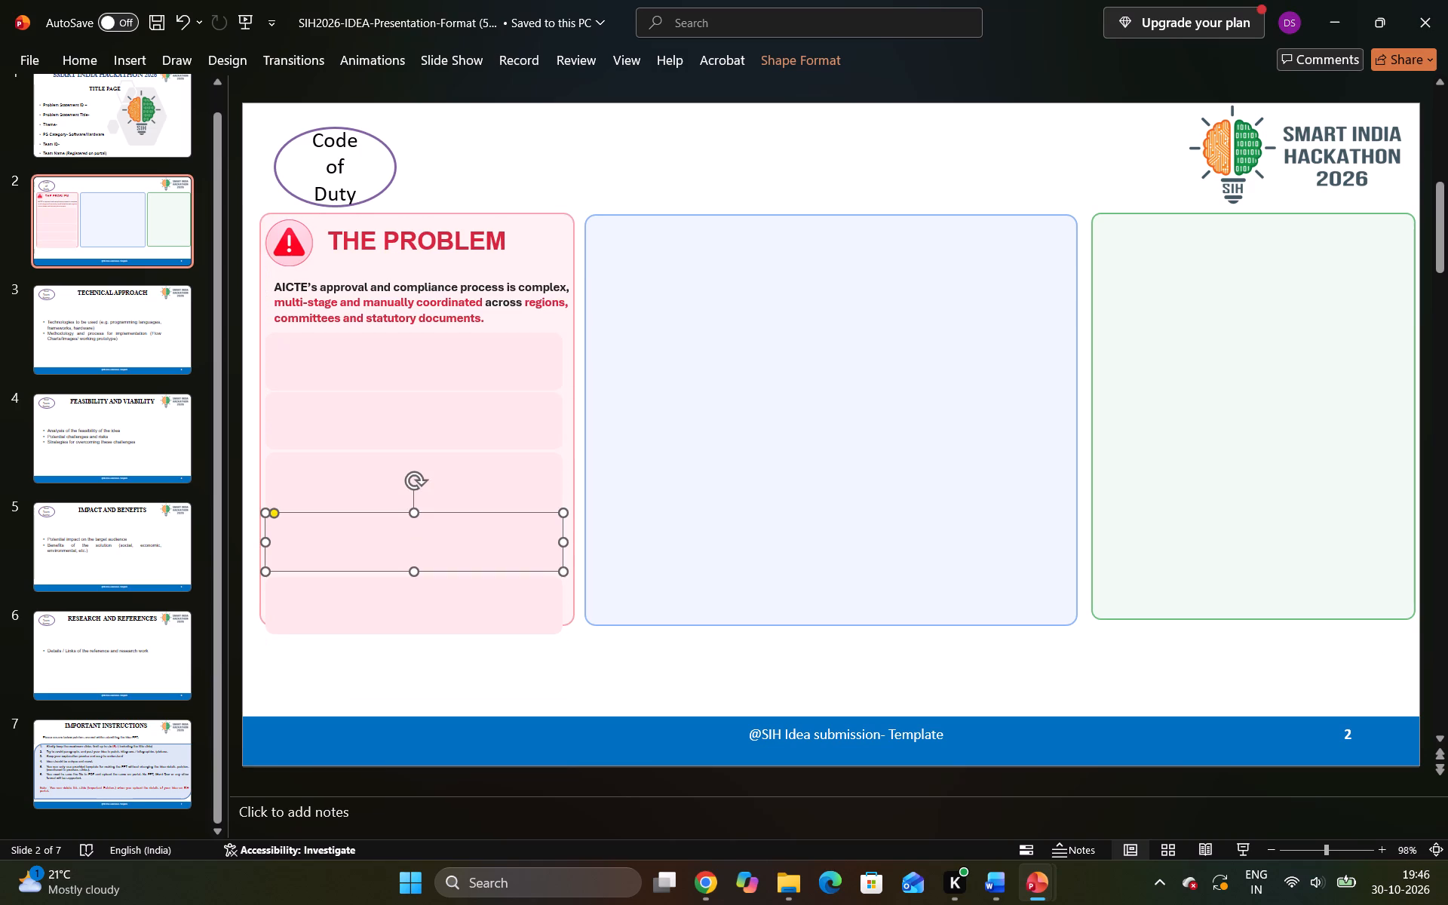
click(424, 601)
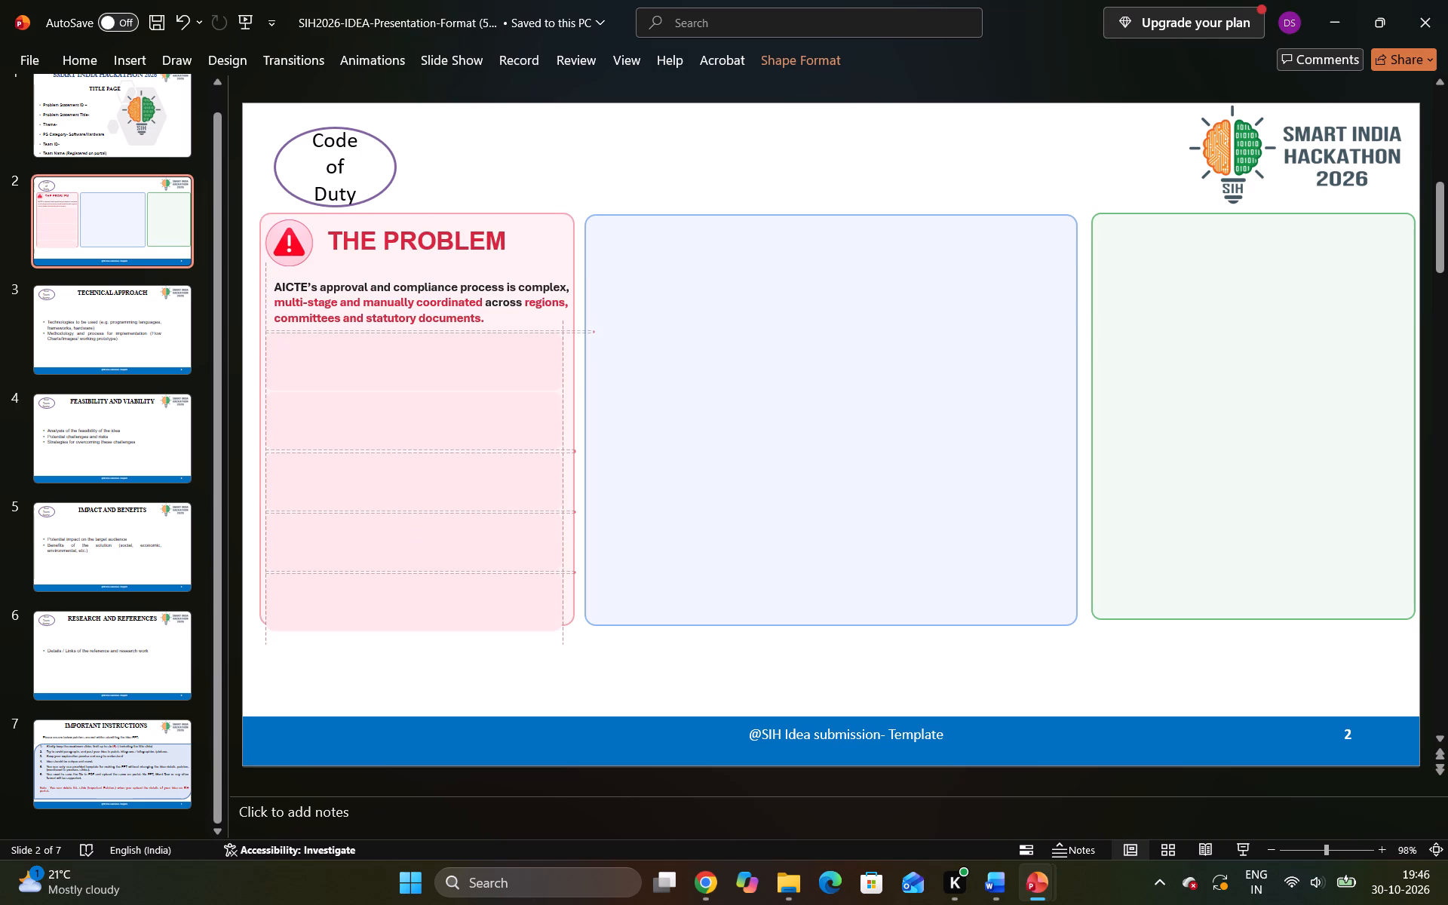
click(428, 431)
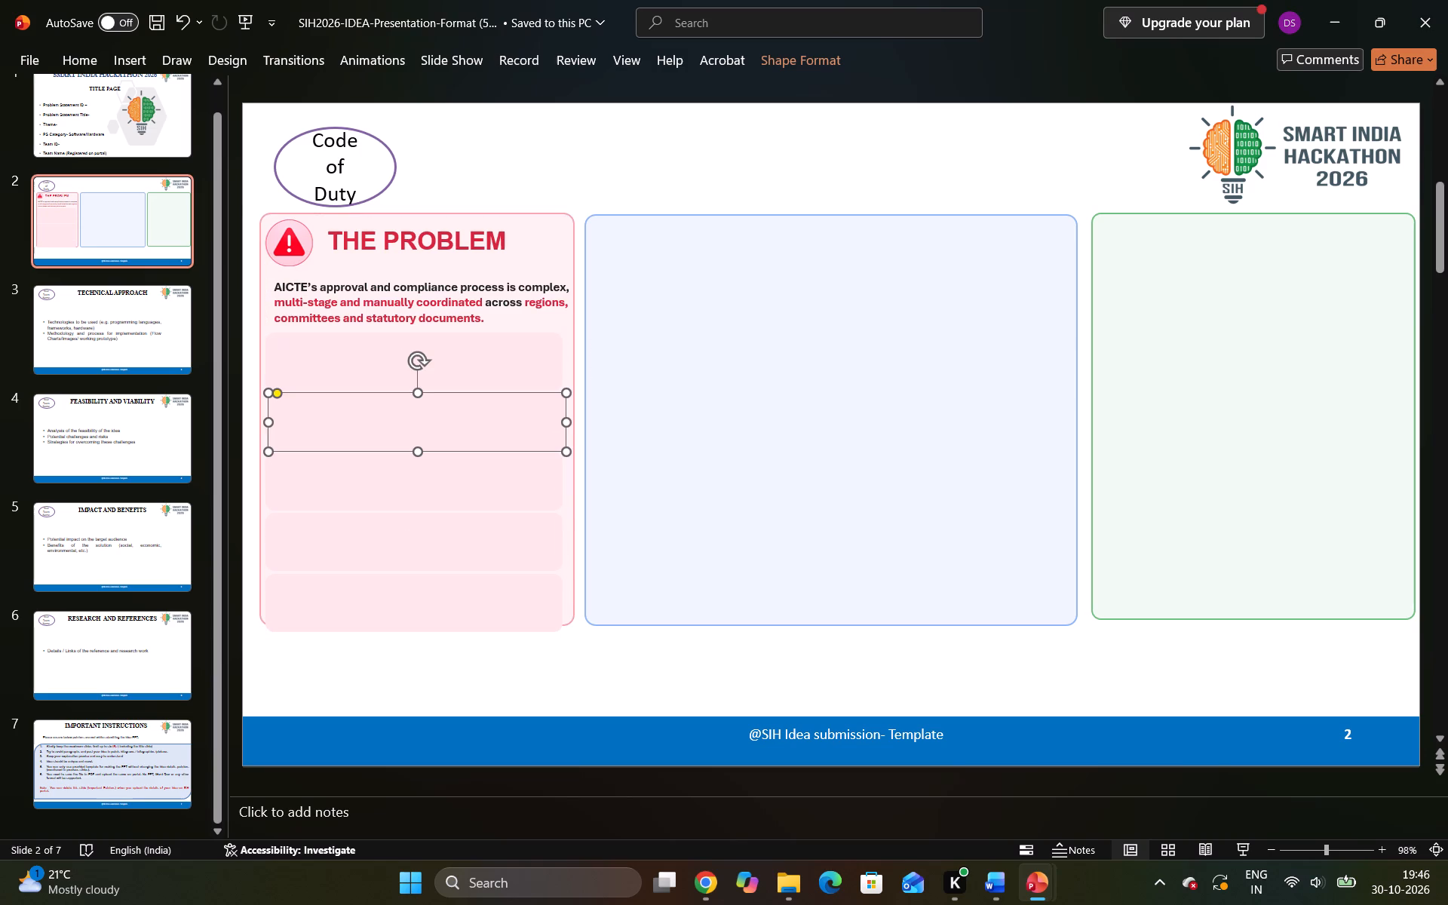
click(402, 594)
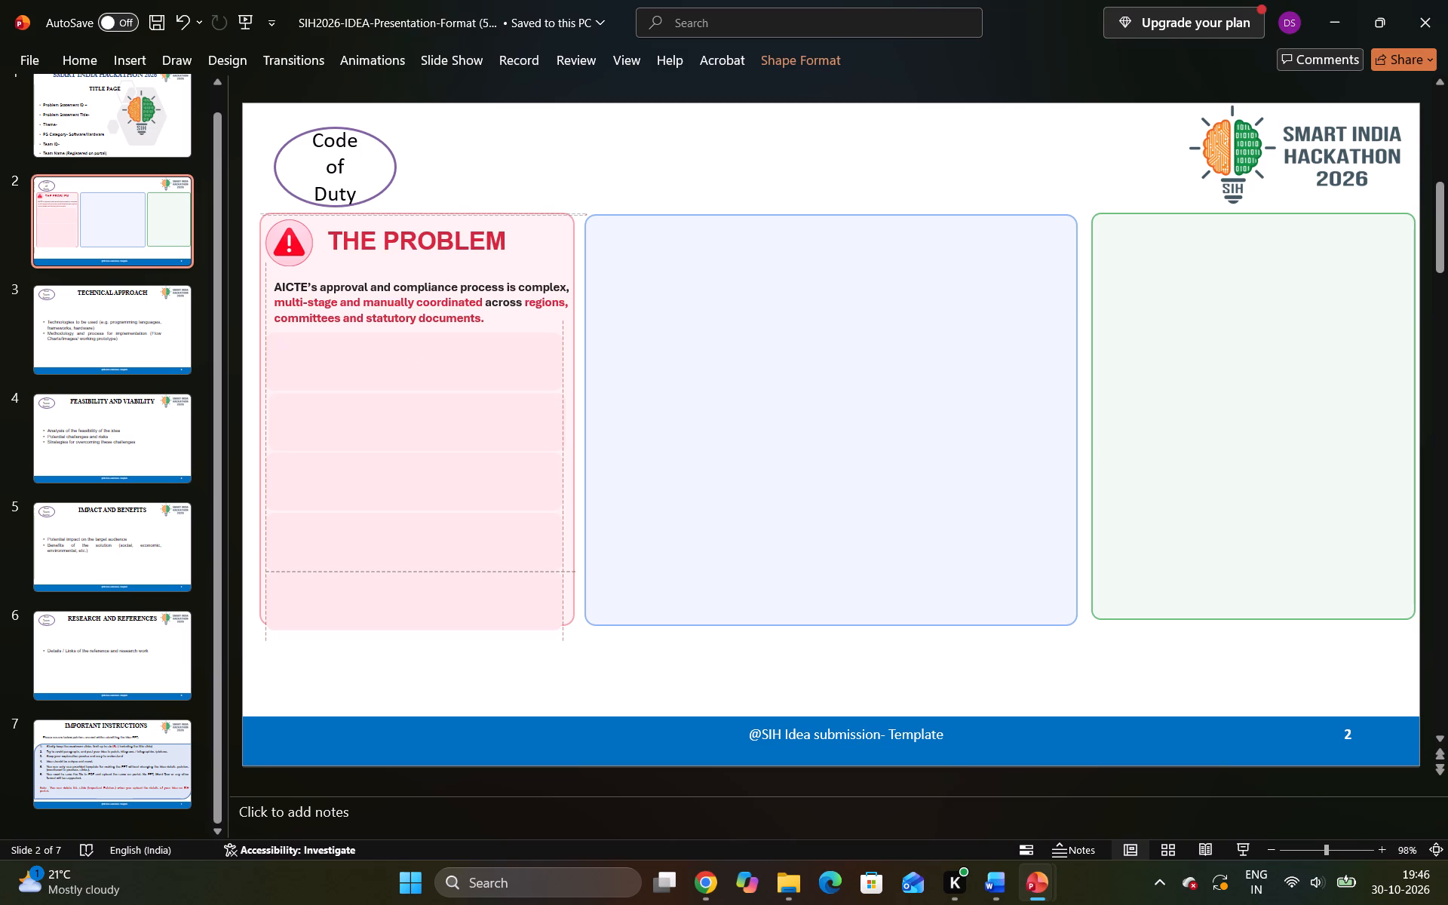
click(540, 683)
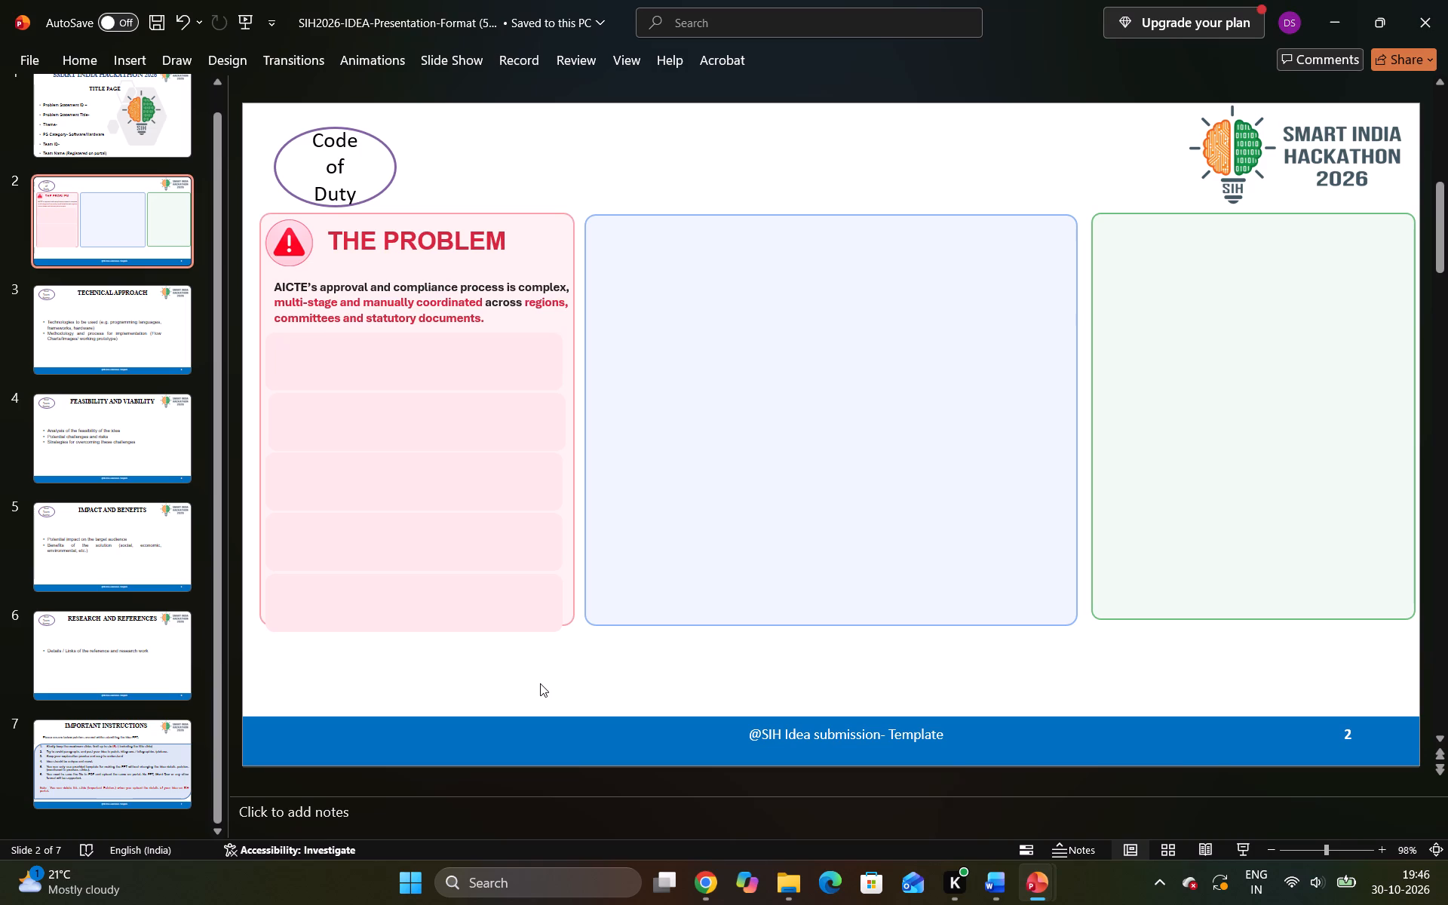
Extend the pink frame's bottom edge downward until it encloses the fifth pale pink box with a small margin.
click(539, 250)
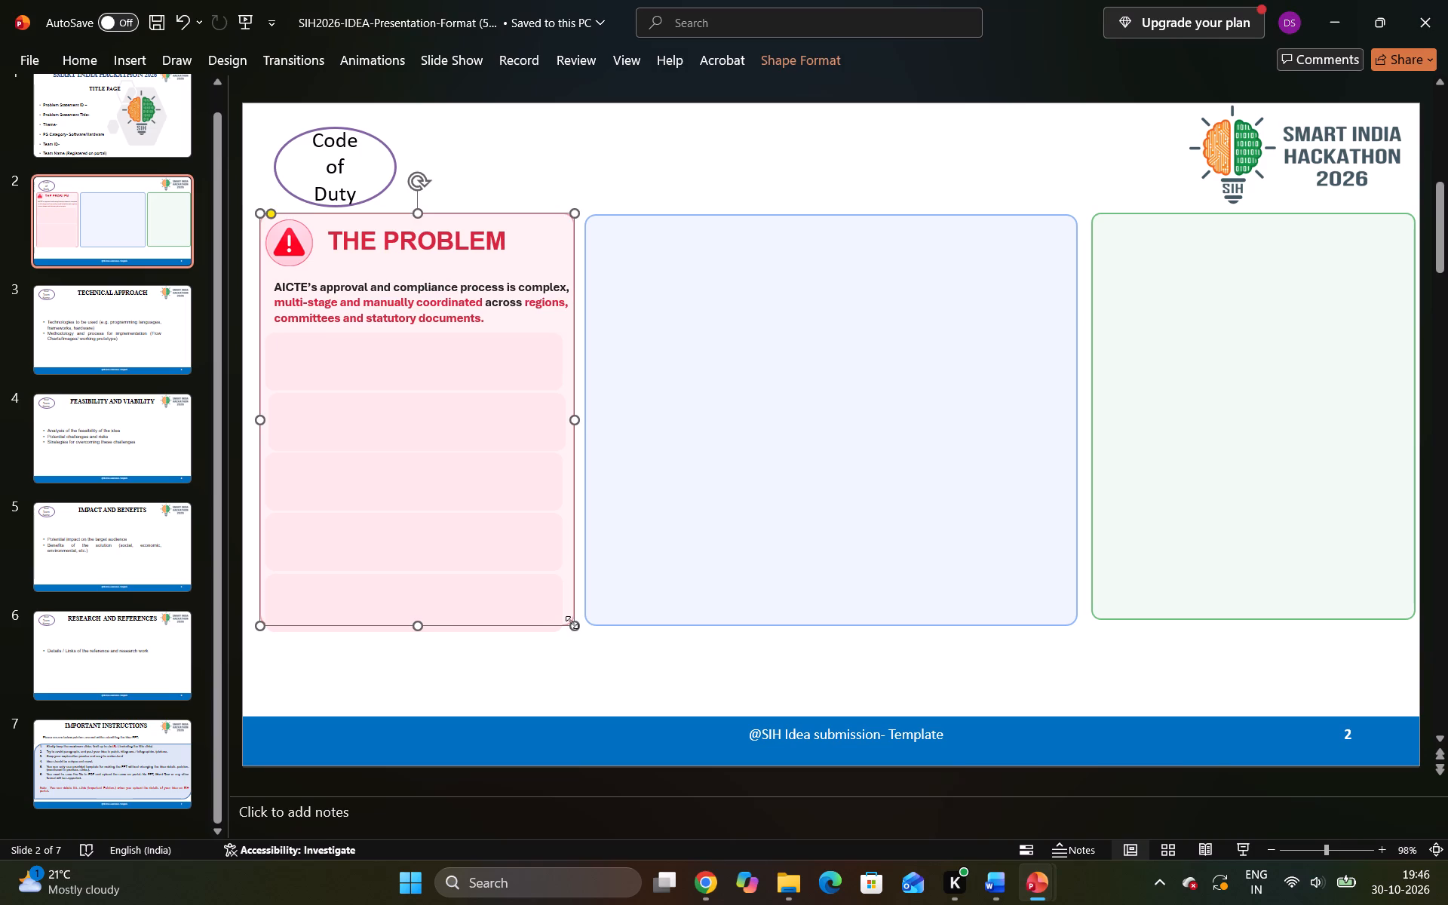
drag(418, 624, 418, 648)
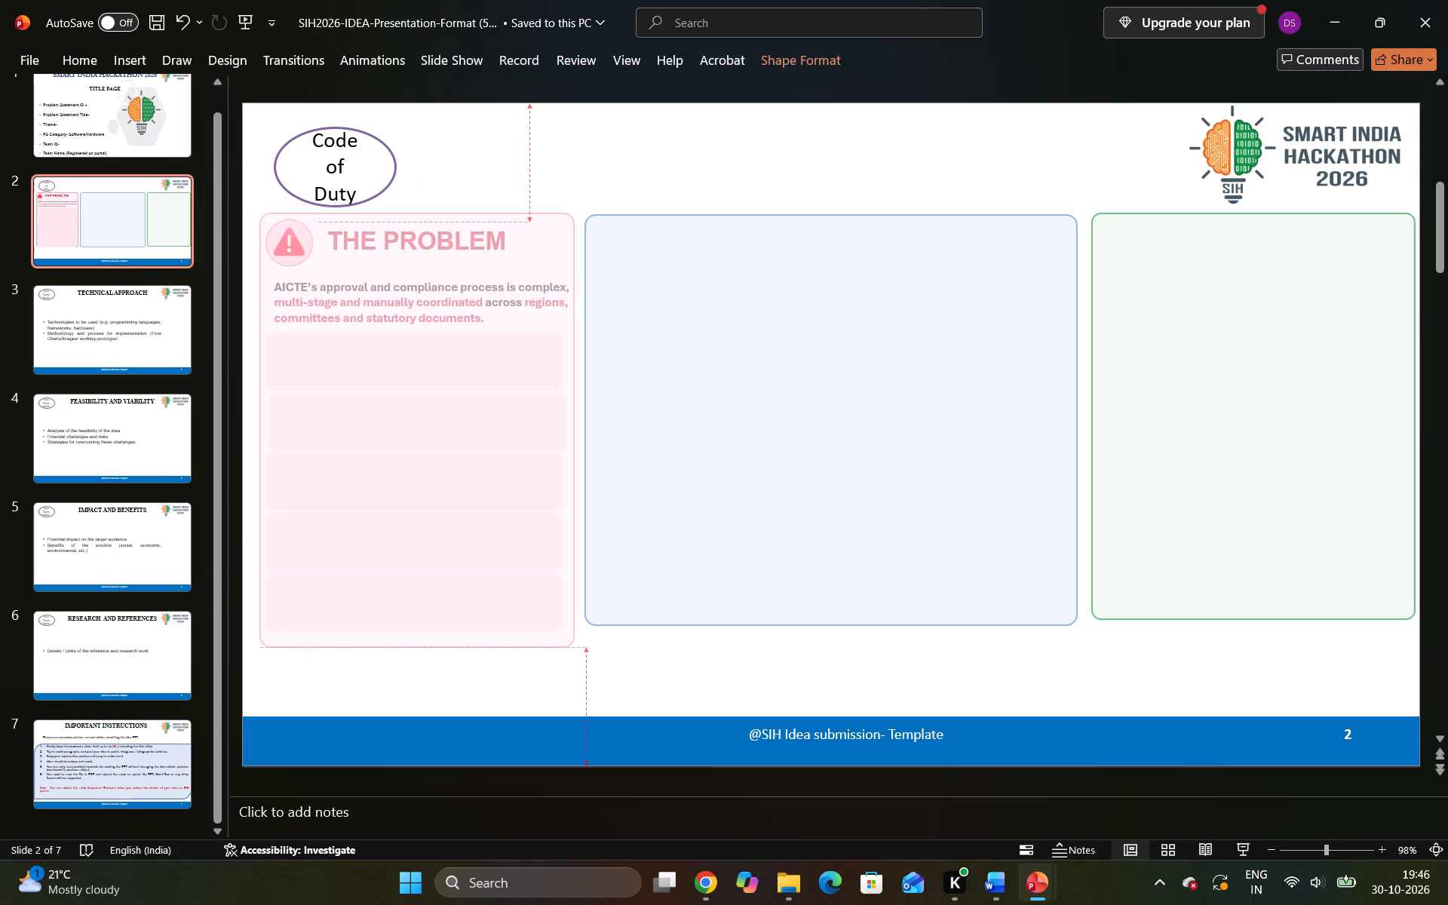
drag(418, 648, 425, 640)
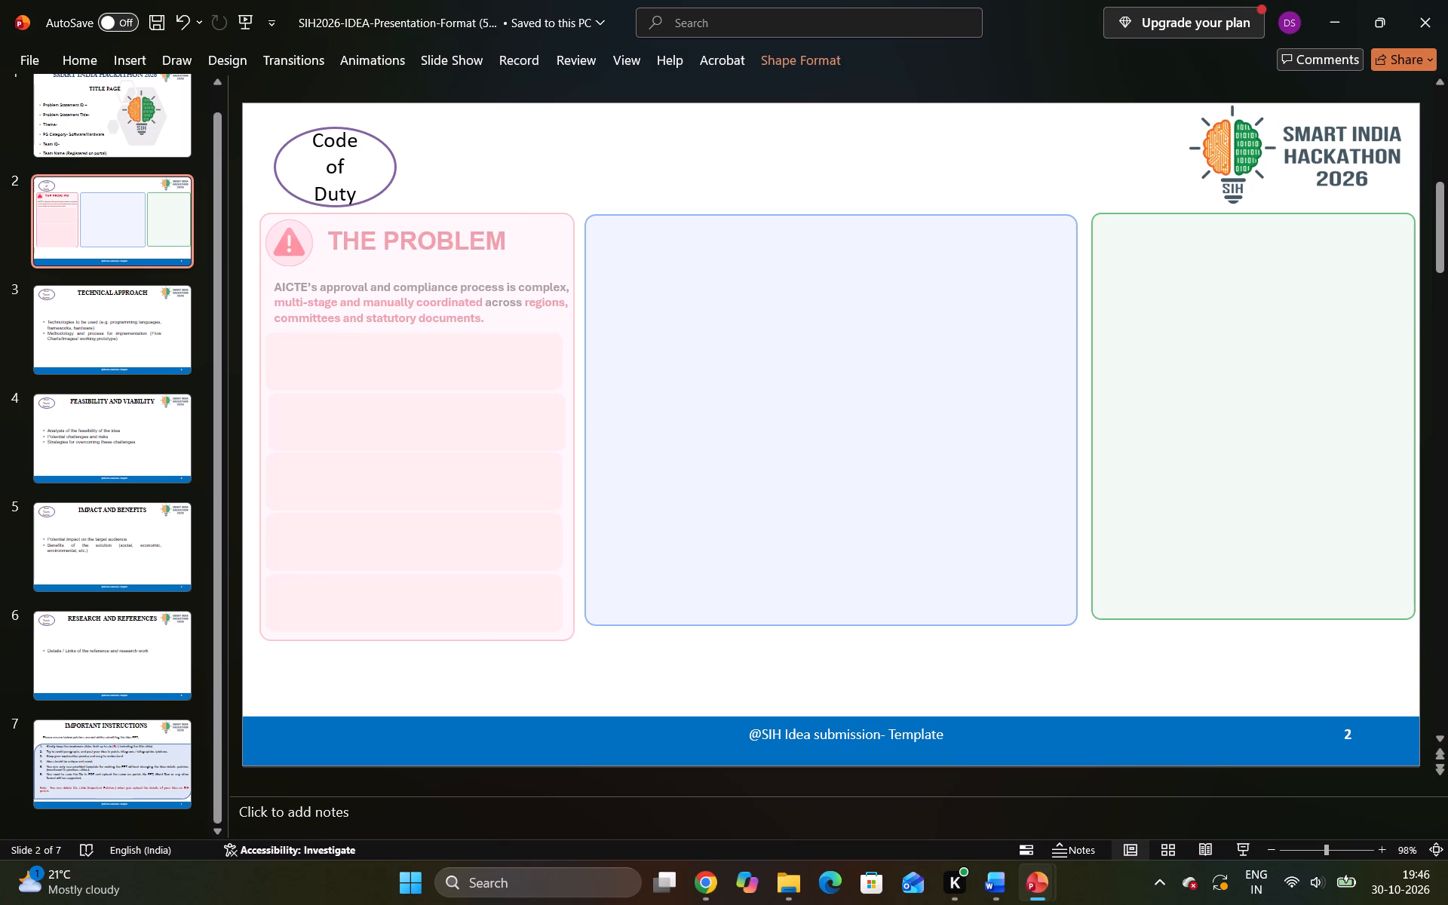
drag(425, 640, 427, 640)
click(605, 727)
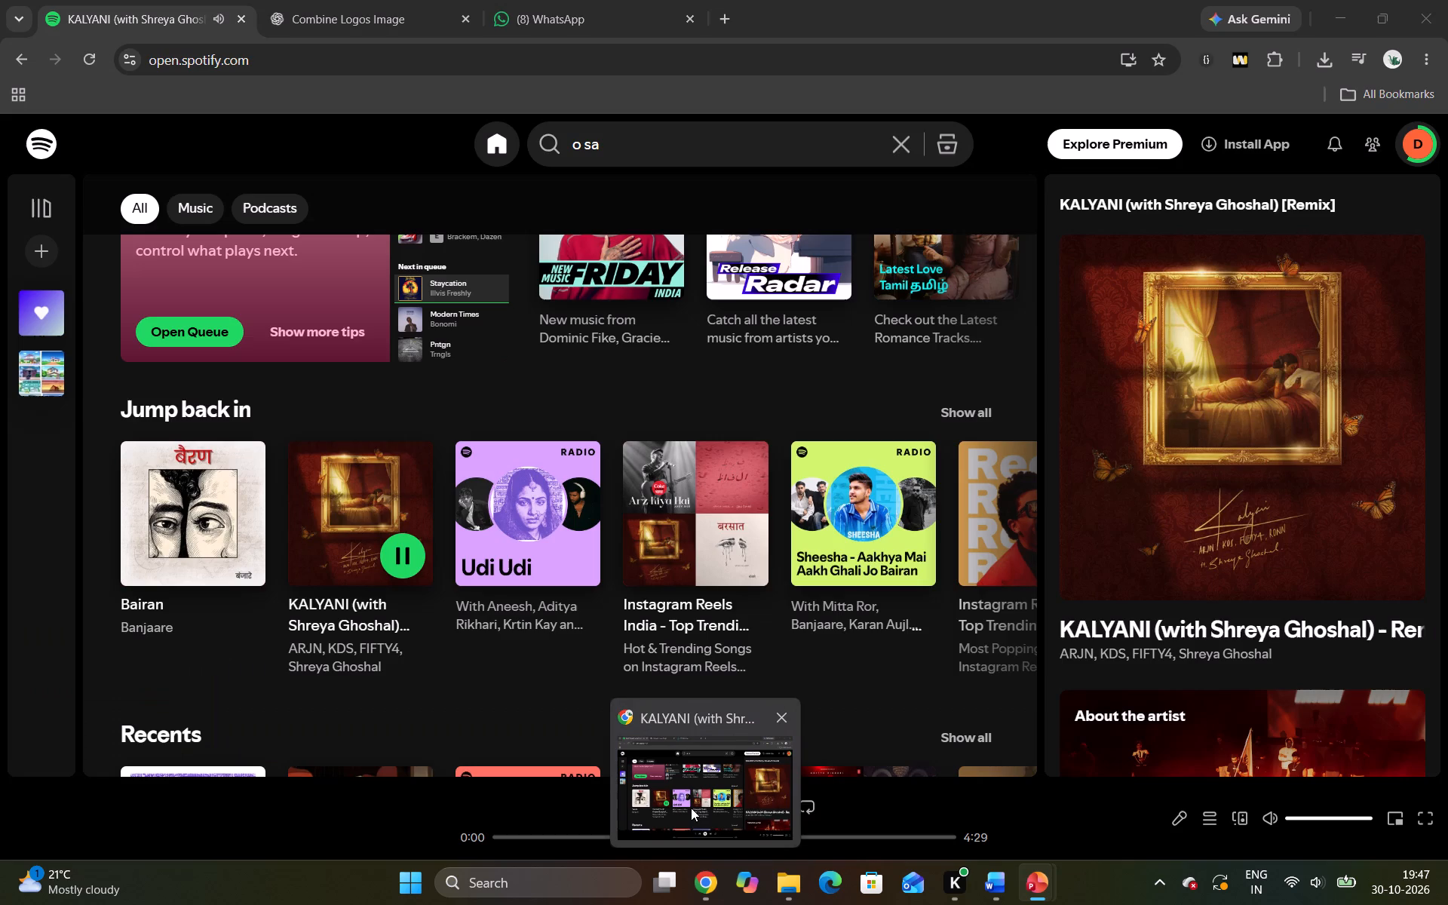
Copy the AICTE-NIYANTRAN title from the reference presentation and place it on slide 2 between the team oval and the hackathon logo.
click(954, 800)
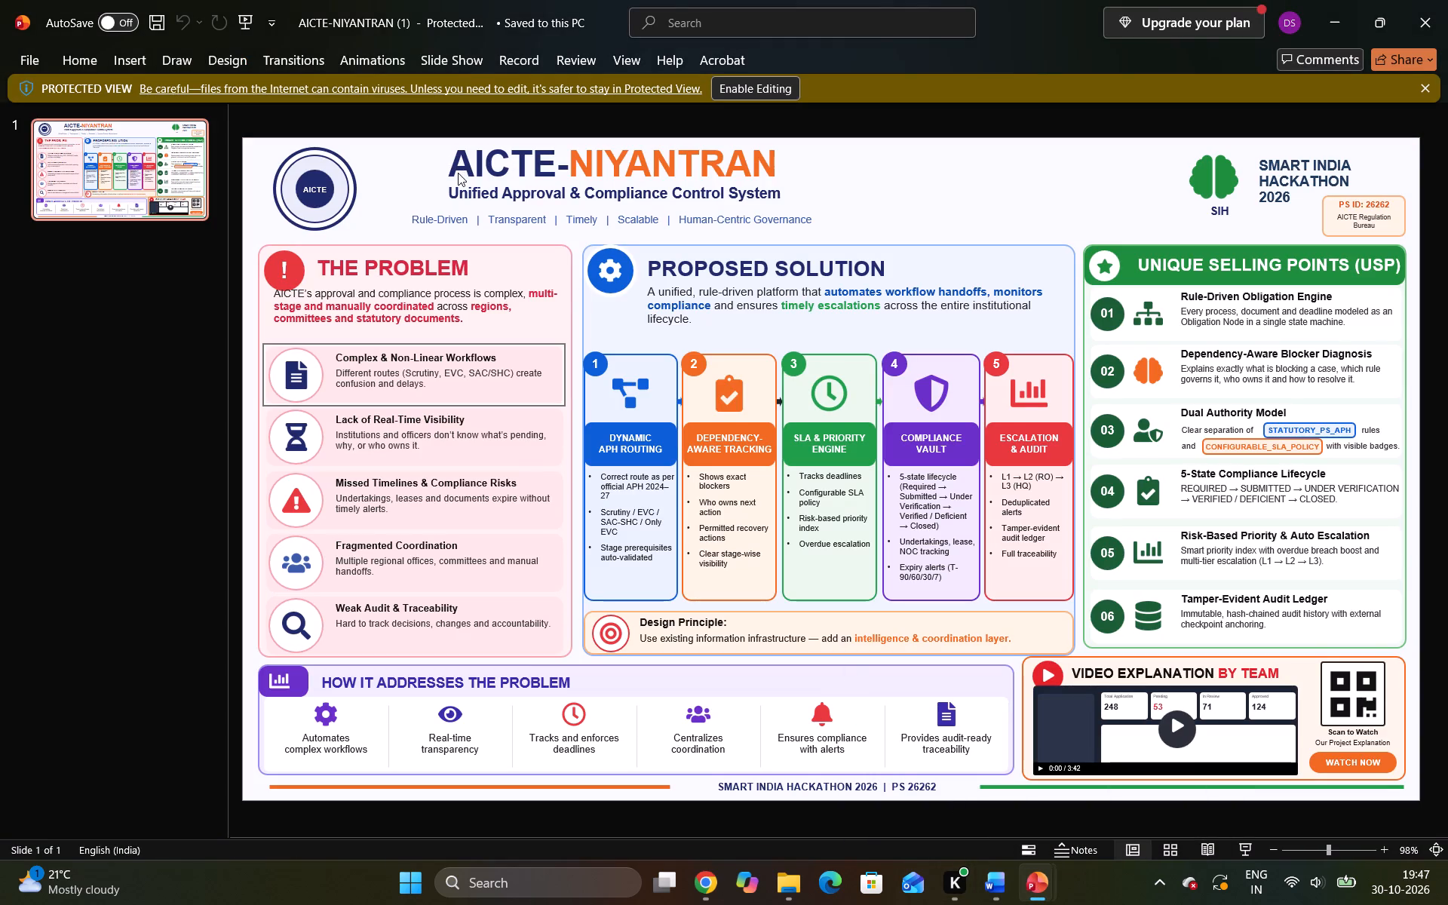
drag(457, 165, 755, 173)
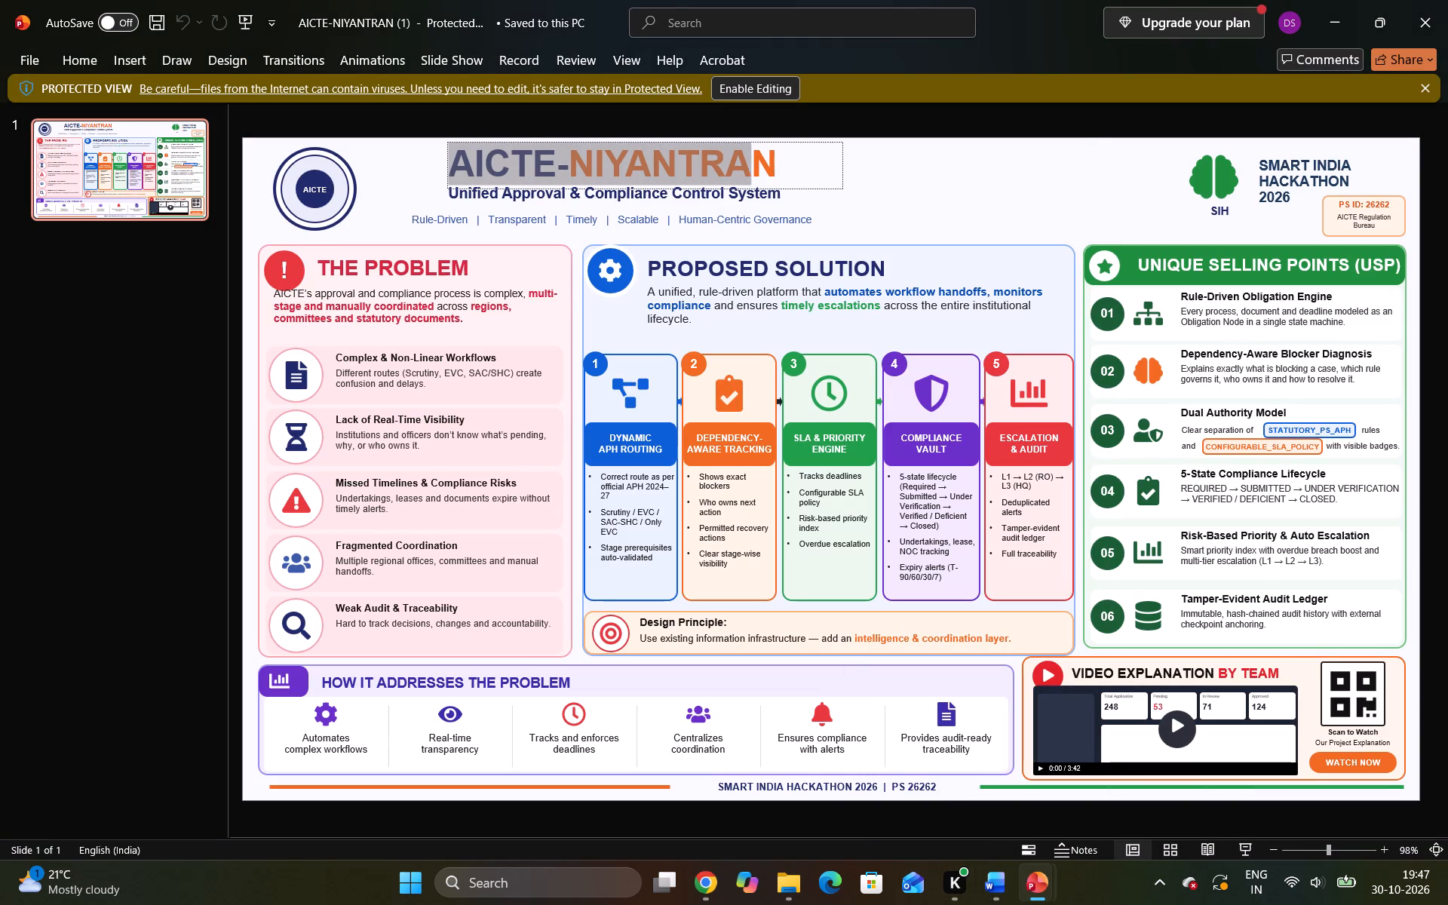
drag(755, 173, 802, 169)
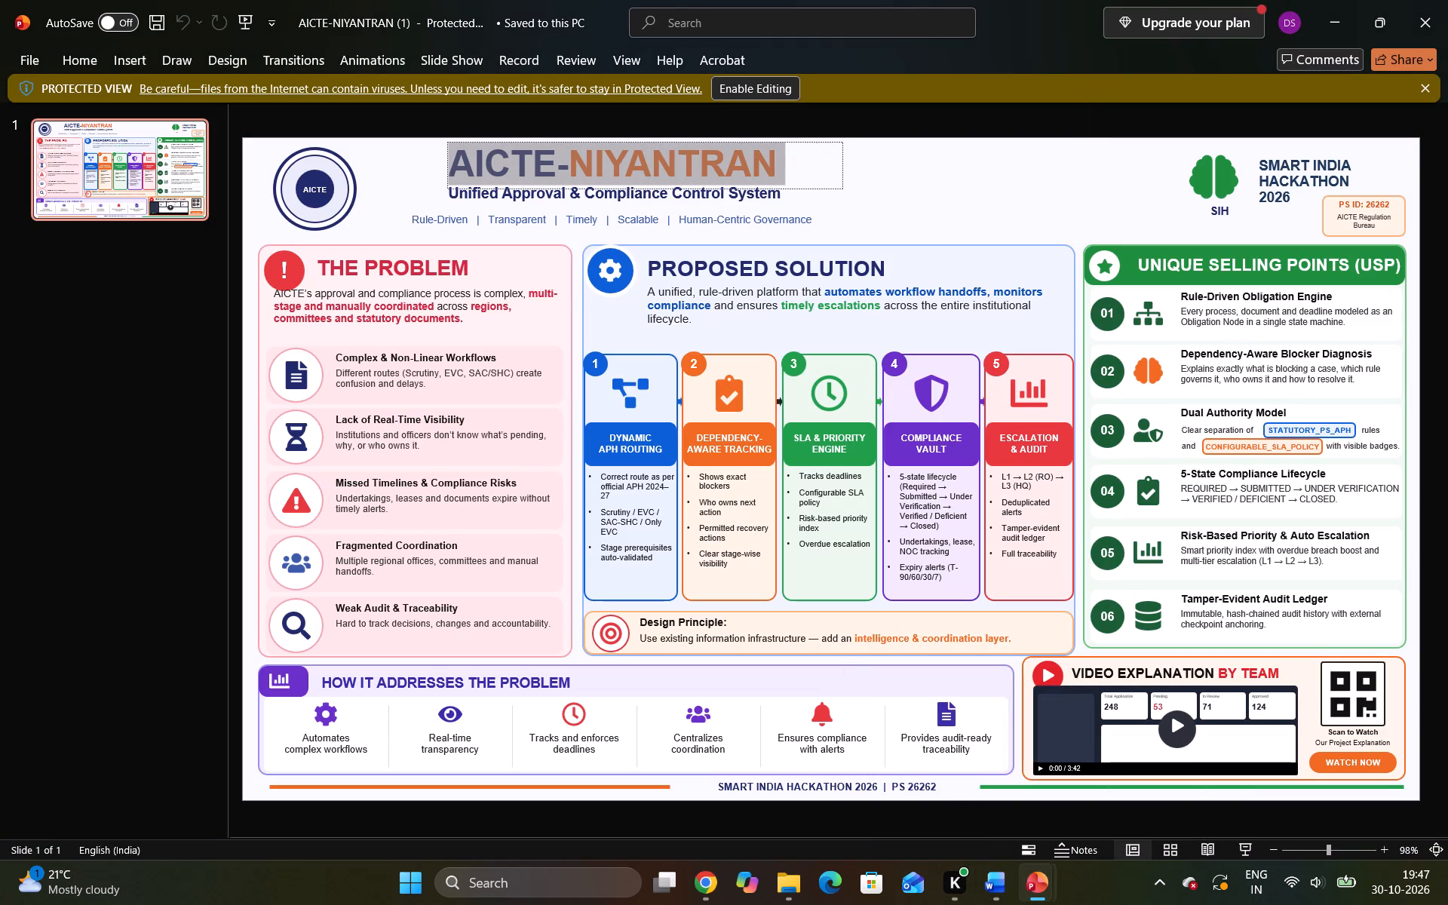
key(ctrl+c)
click(916, 205)
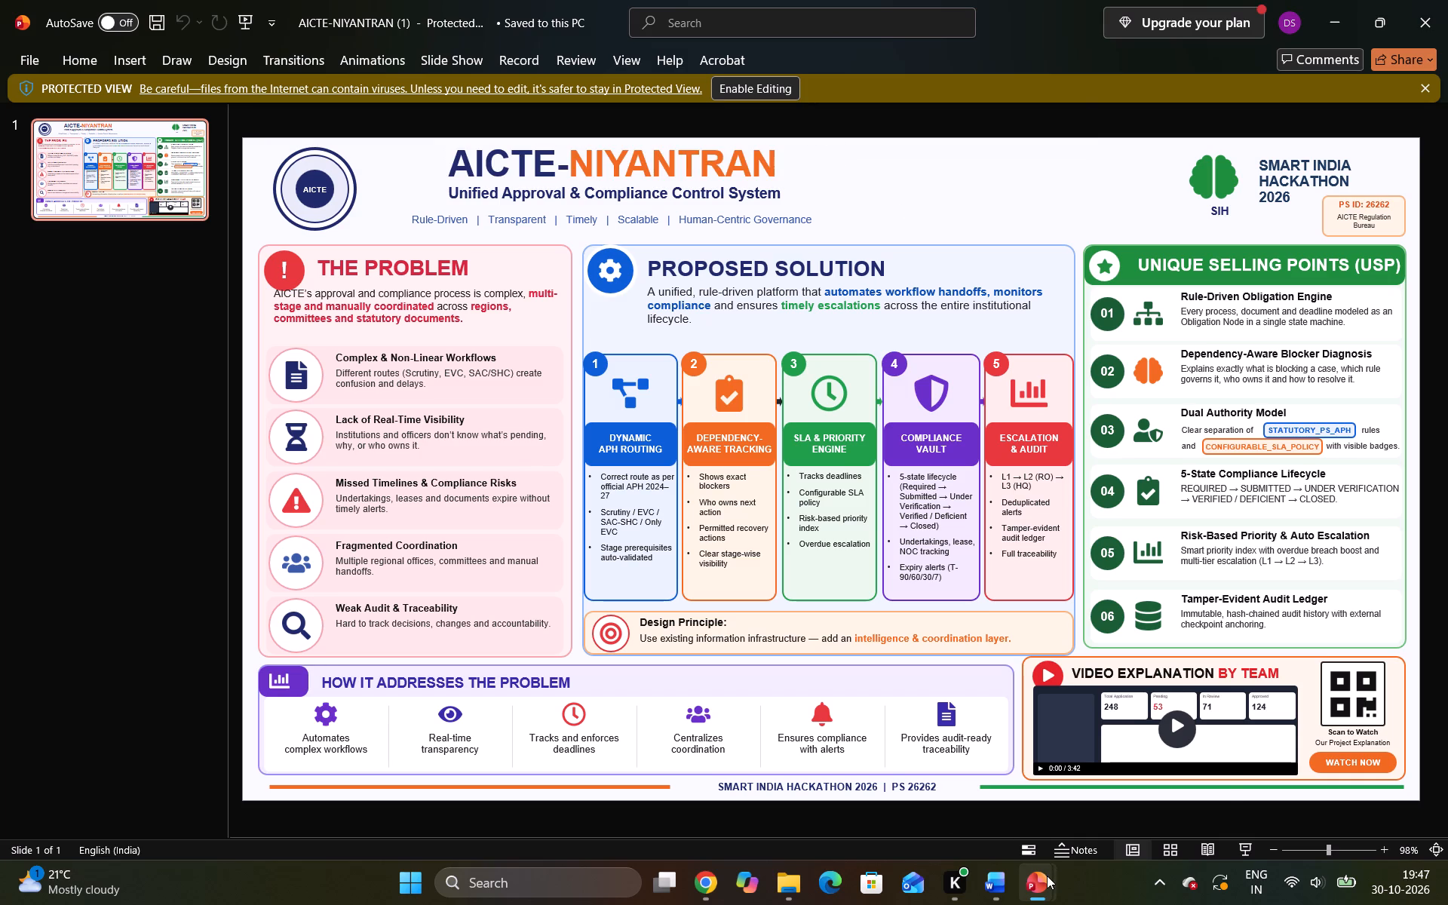
click(1091, 783)
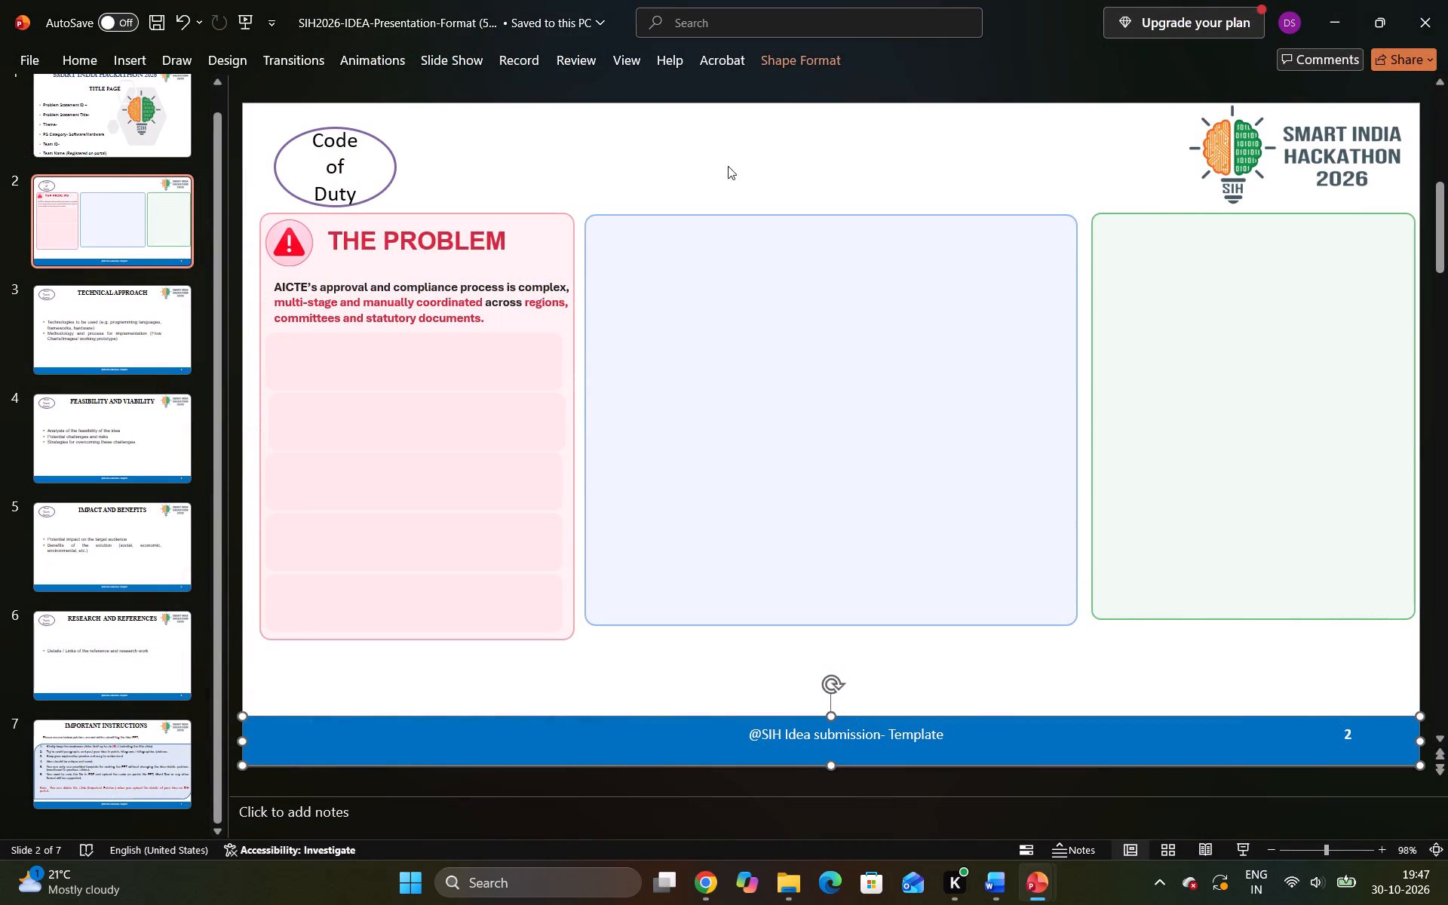
click(680, 143)
key(ctrl+v)
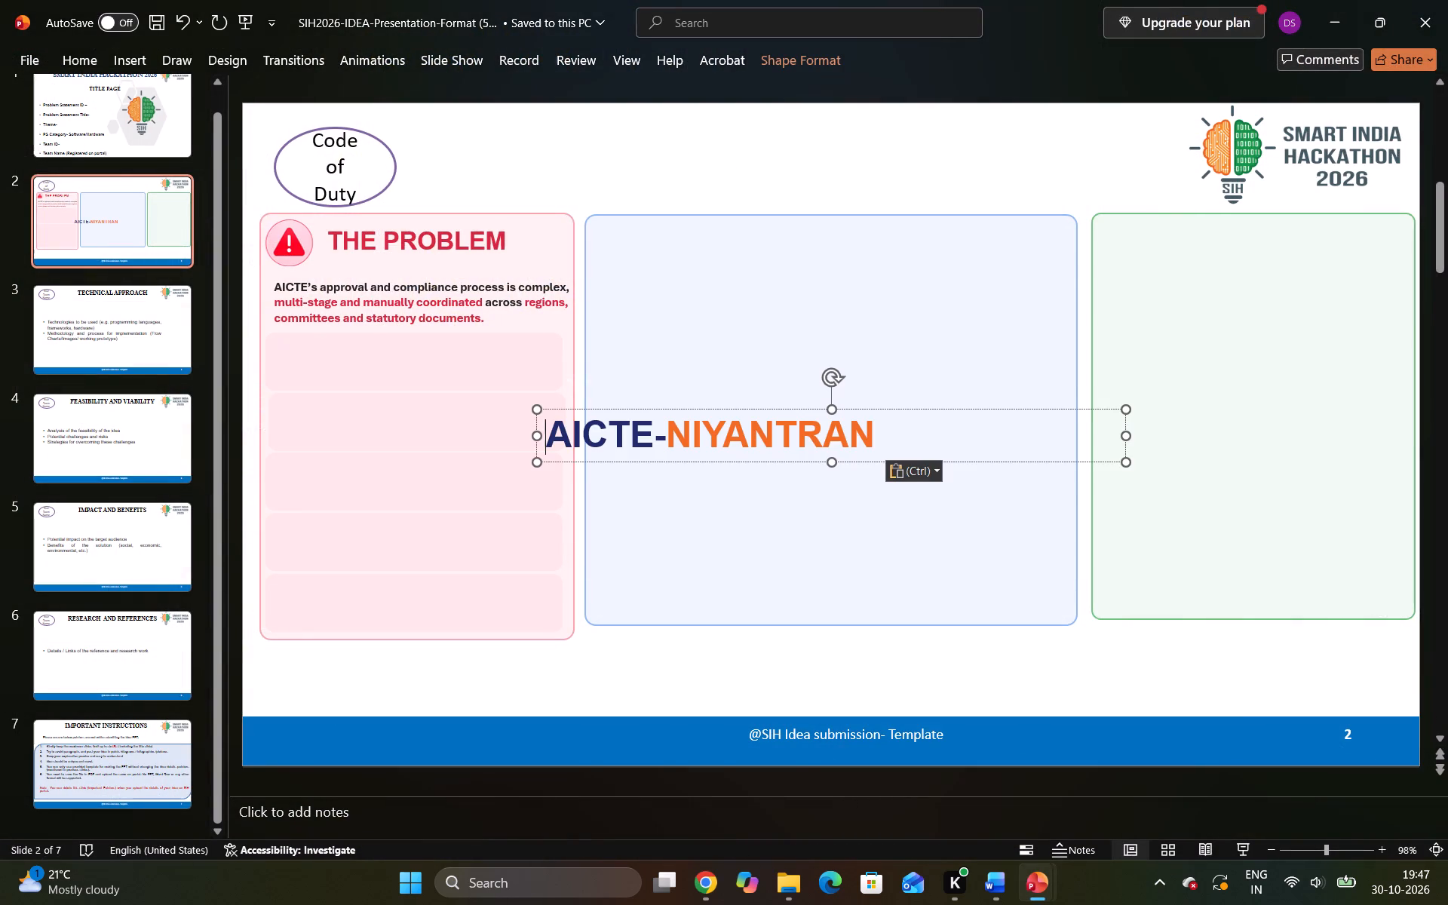
drag(772, 410, 856, 137)
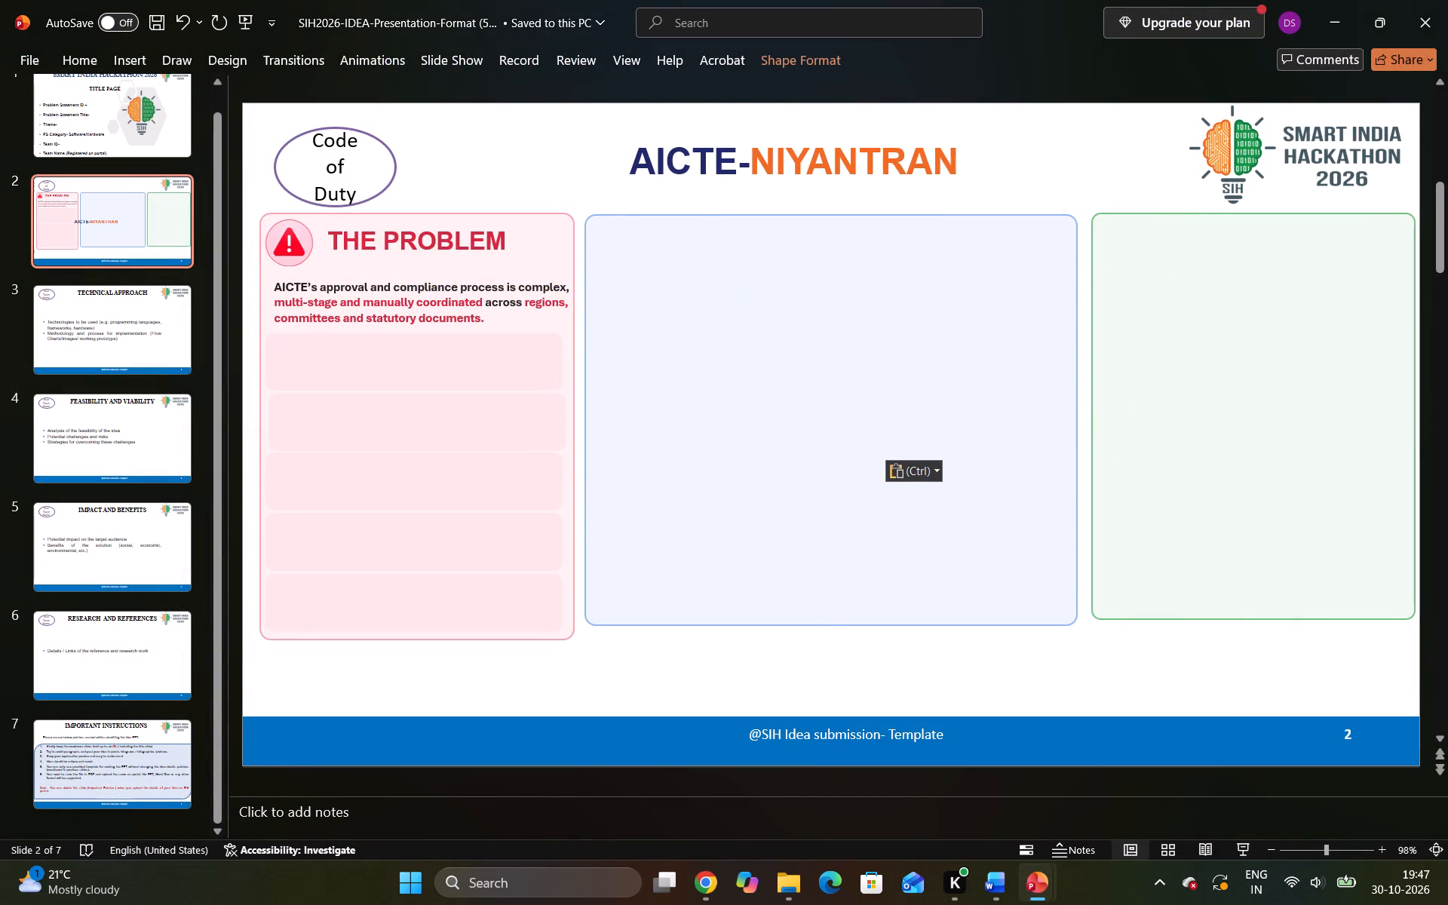
drag(856, 137, 854, 130)
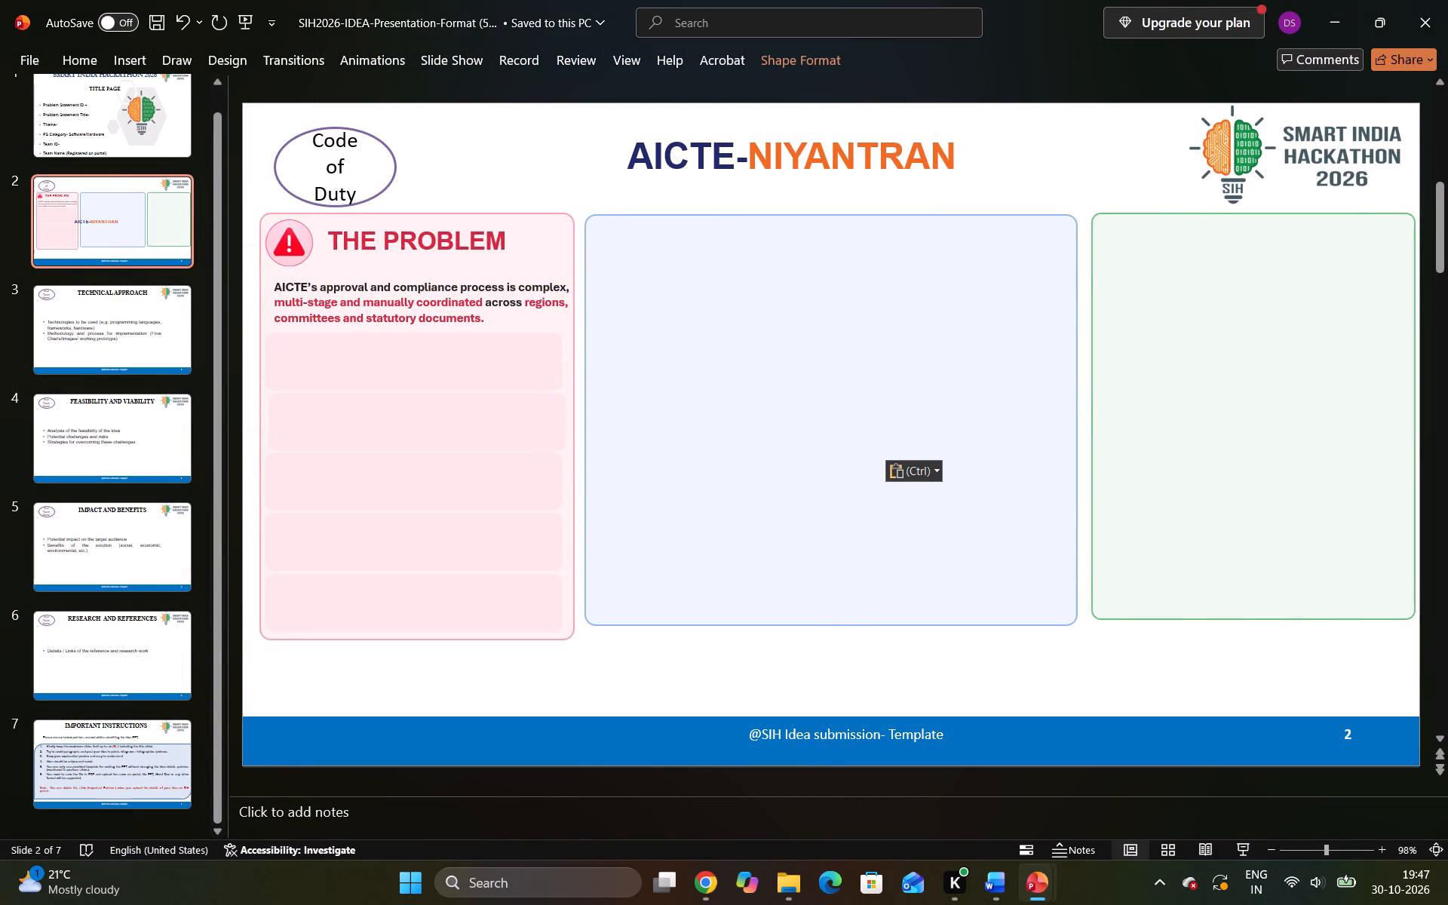
drag(854, 130, 842, 137)
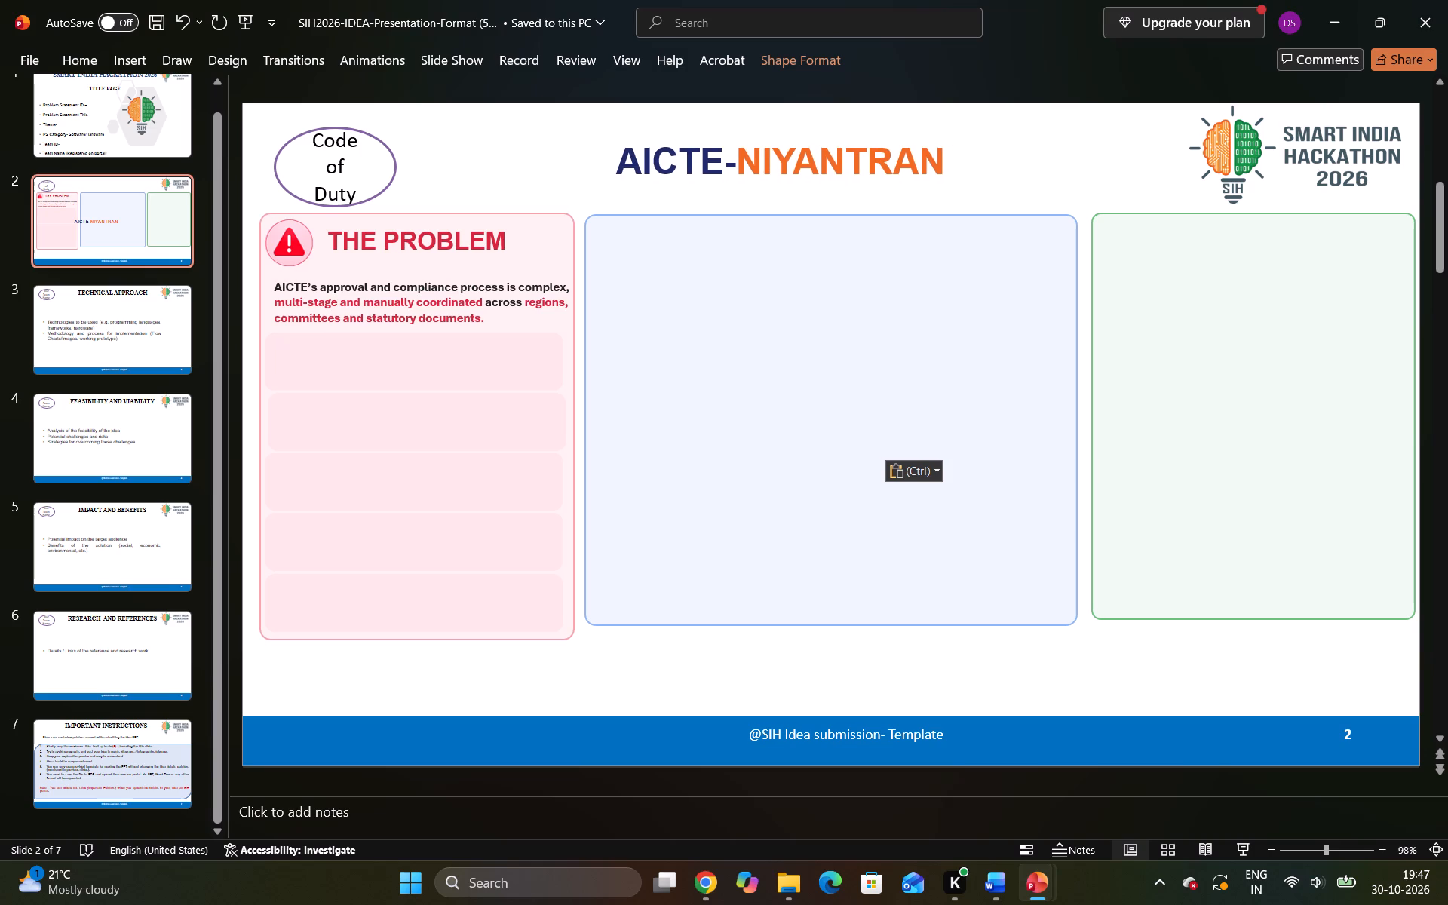
drag(842, 137, 850, 140)
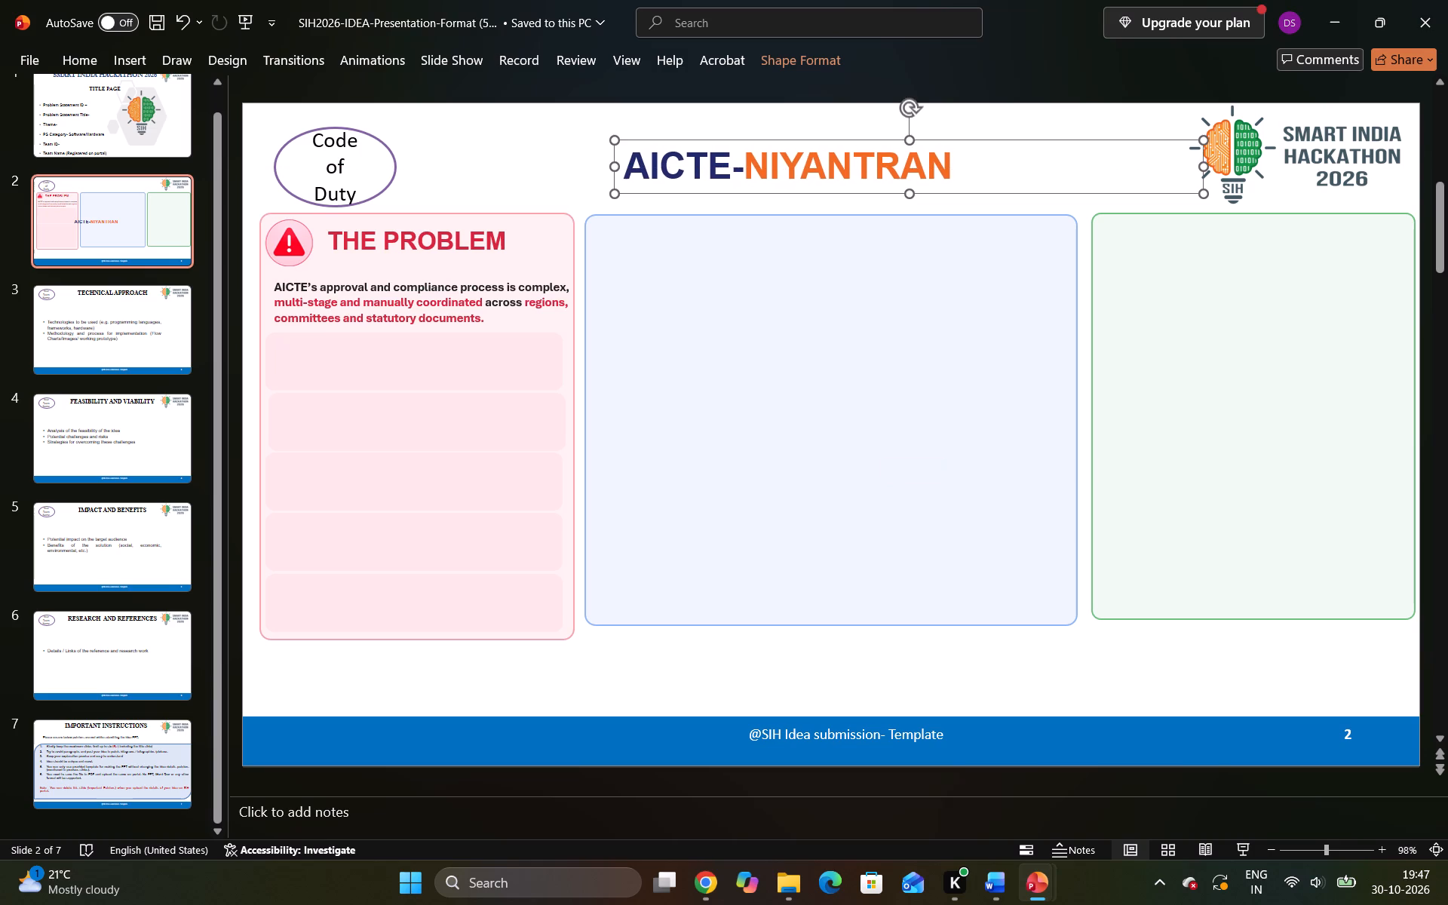
Align the top edges of the blue and green frames with the pink frame's top edge.
click(839, 233)
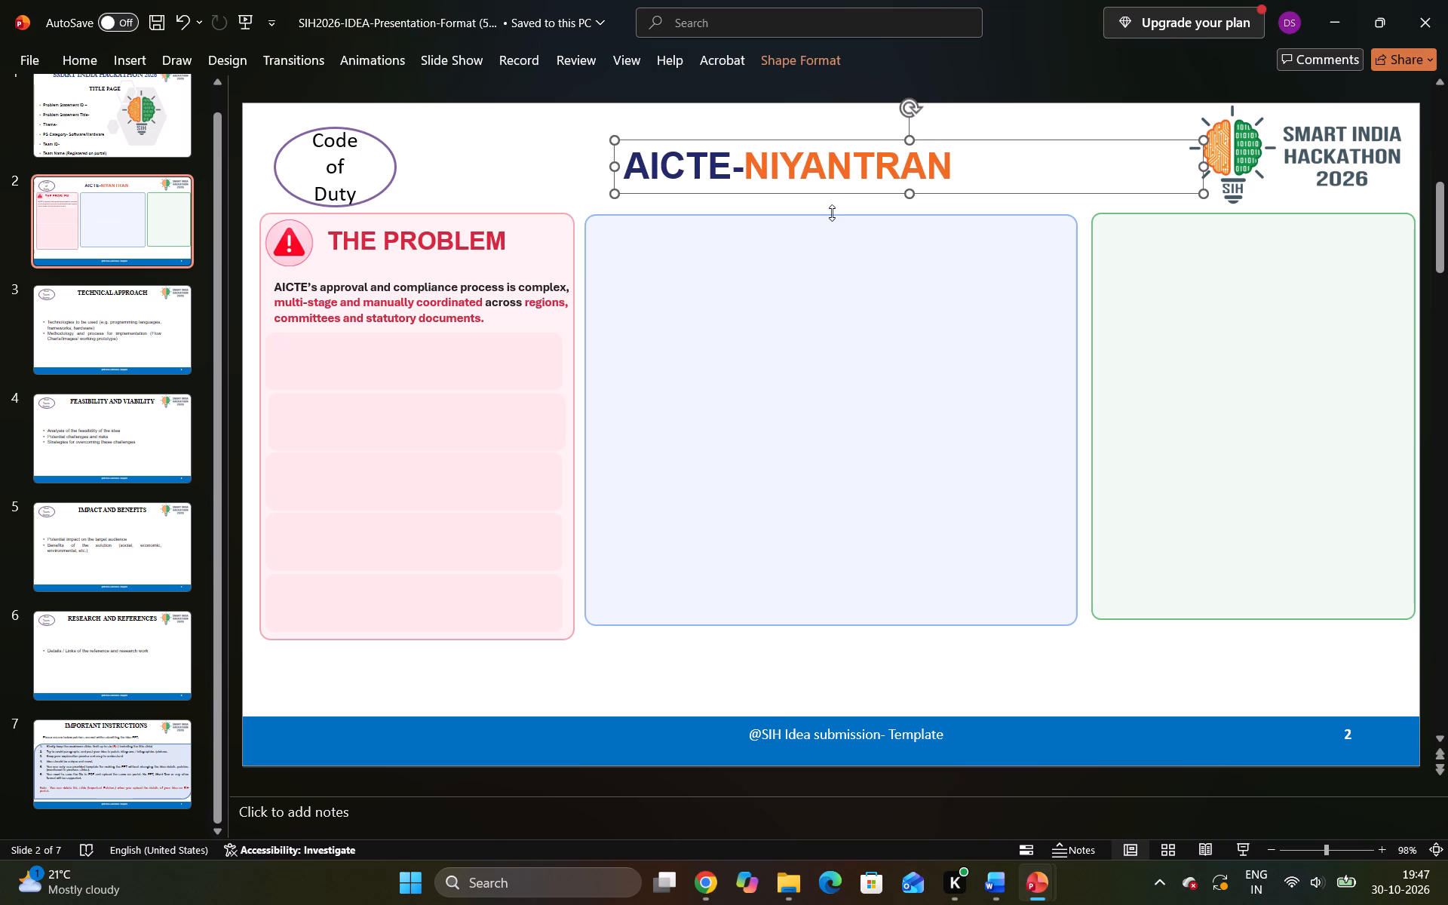
click(831, 213)
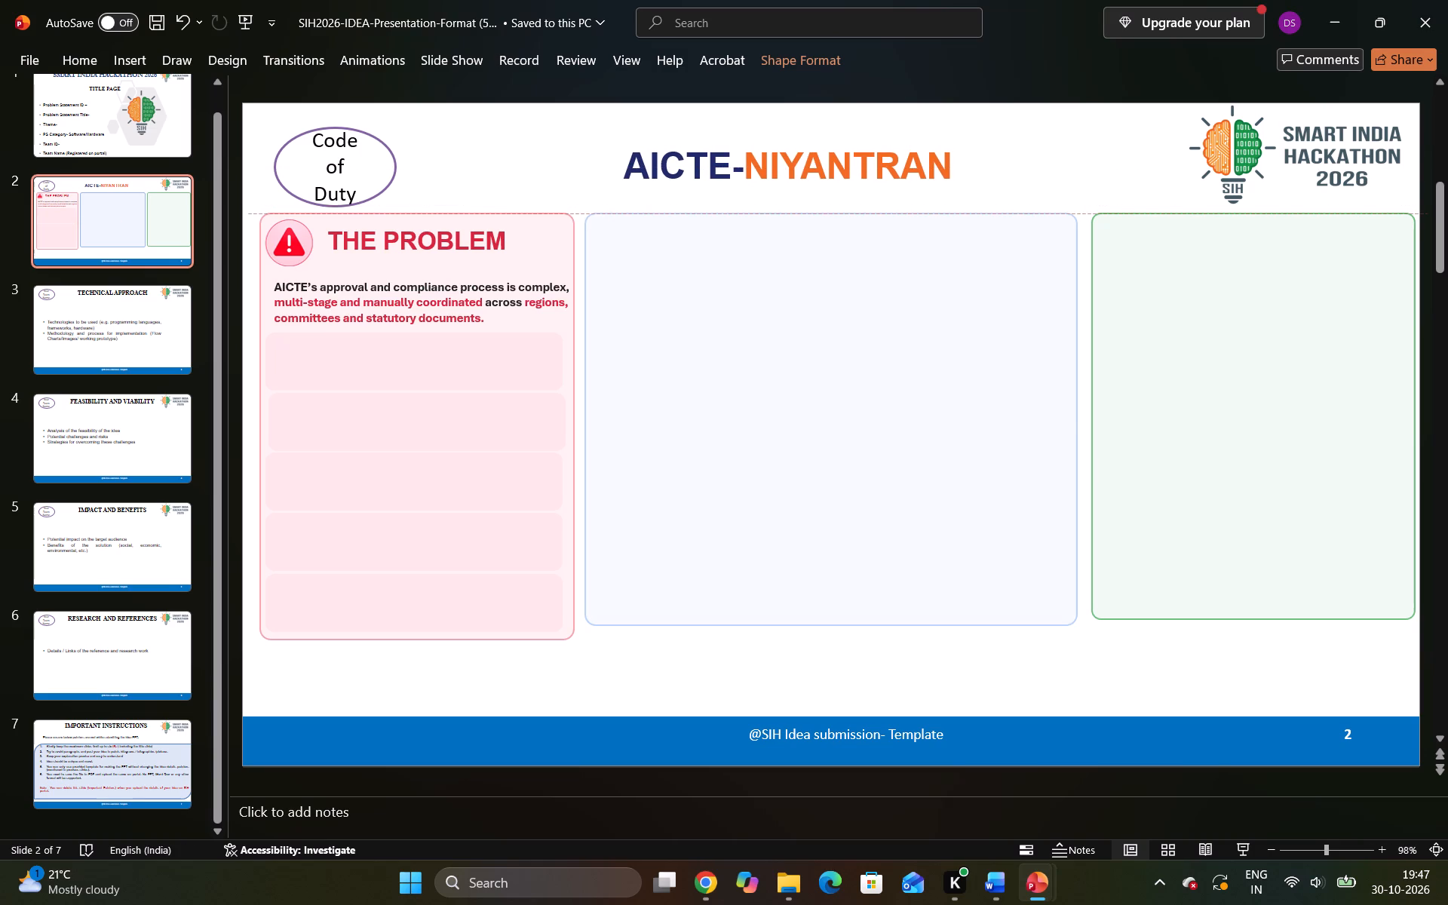
click(1176, 291)
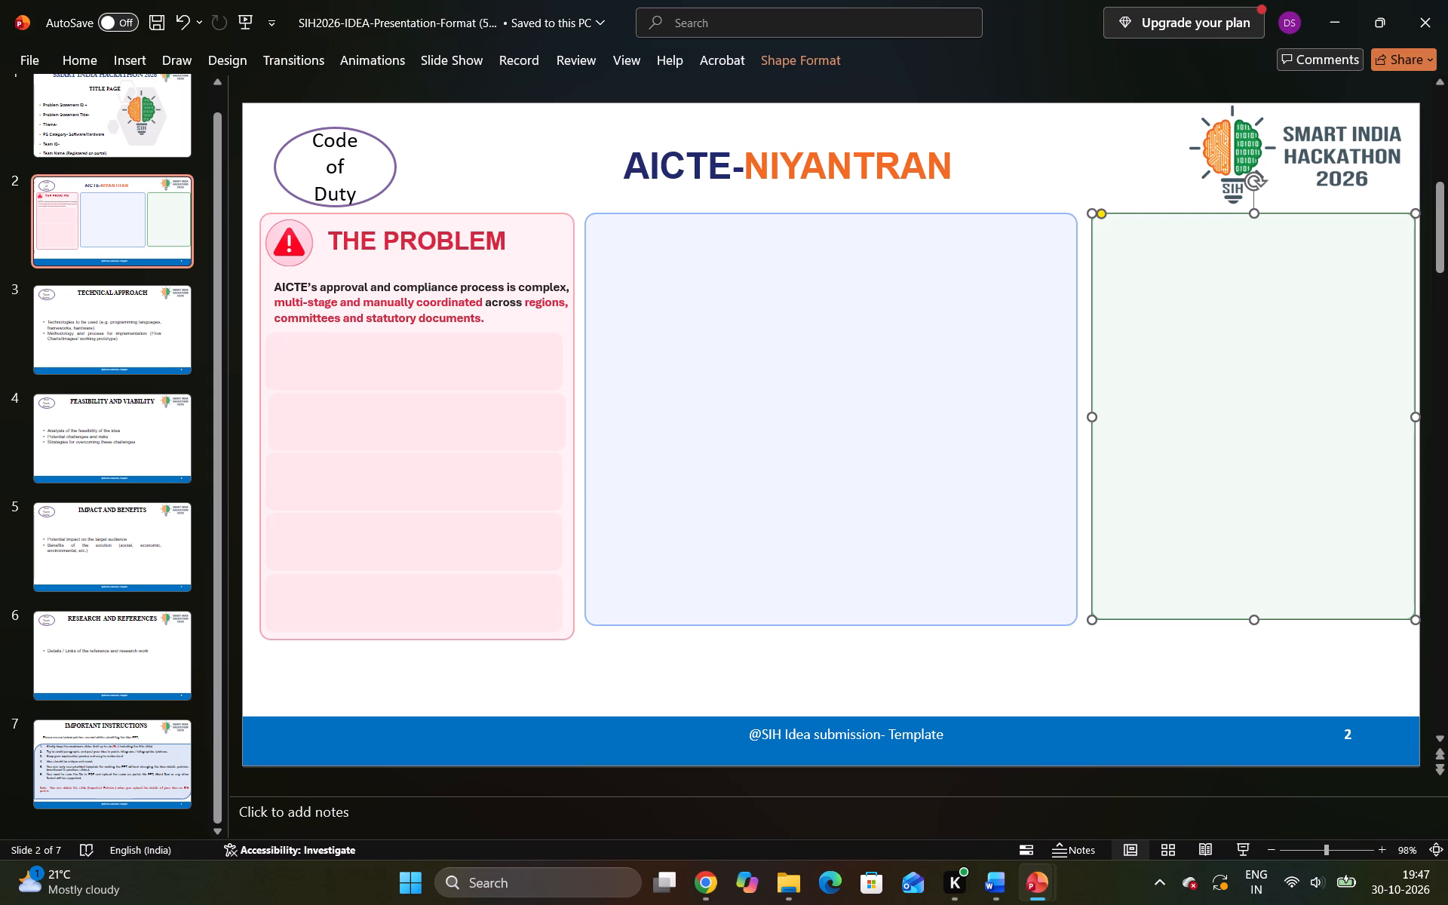
click(1254, 216)
Extend the blue and green frames downward so their bottom edges align with the pink frame's bottom edge.
click(786, 591)
drag(831, 624, 834, 635)
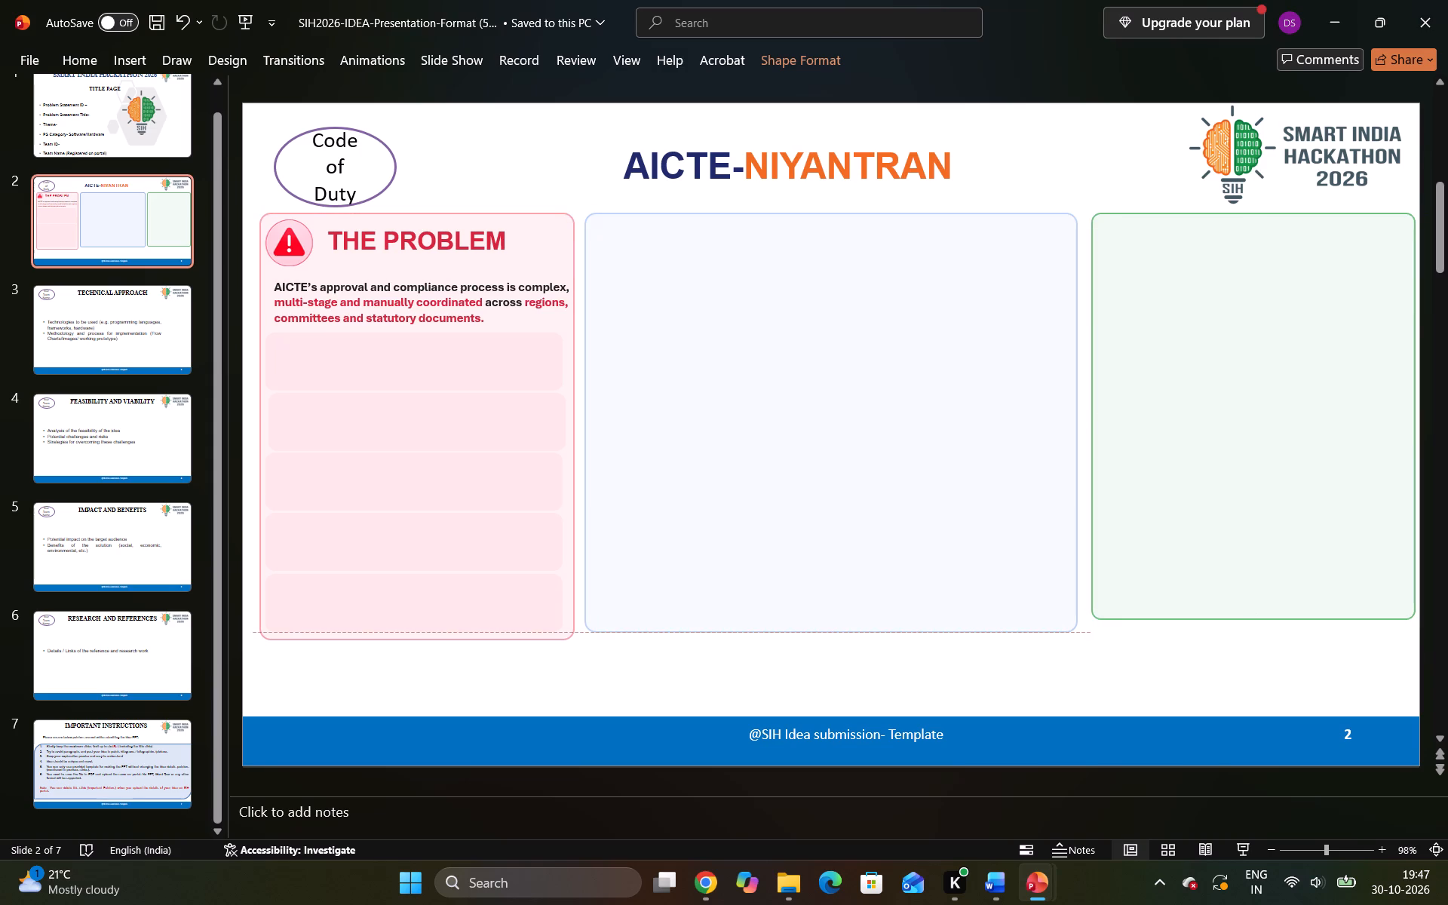
drag(834, 635, 836, 640)
click(1291, 576)
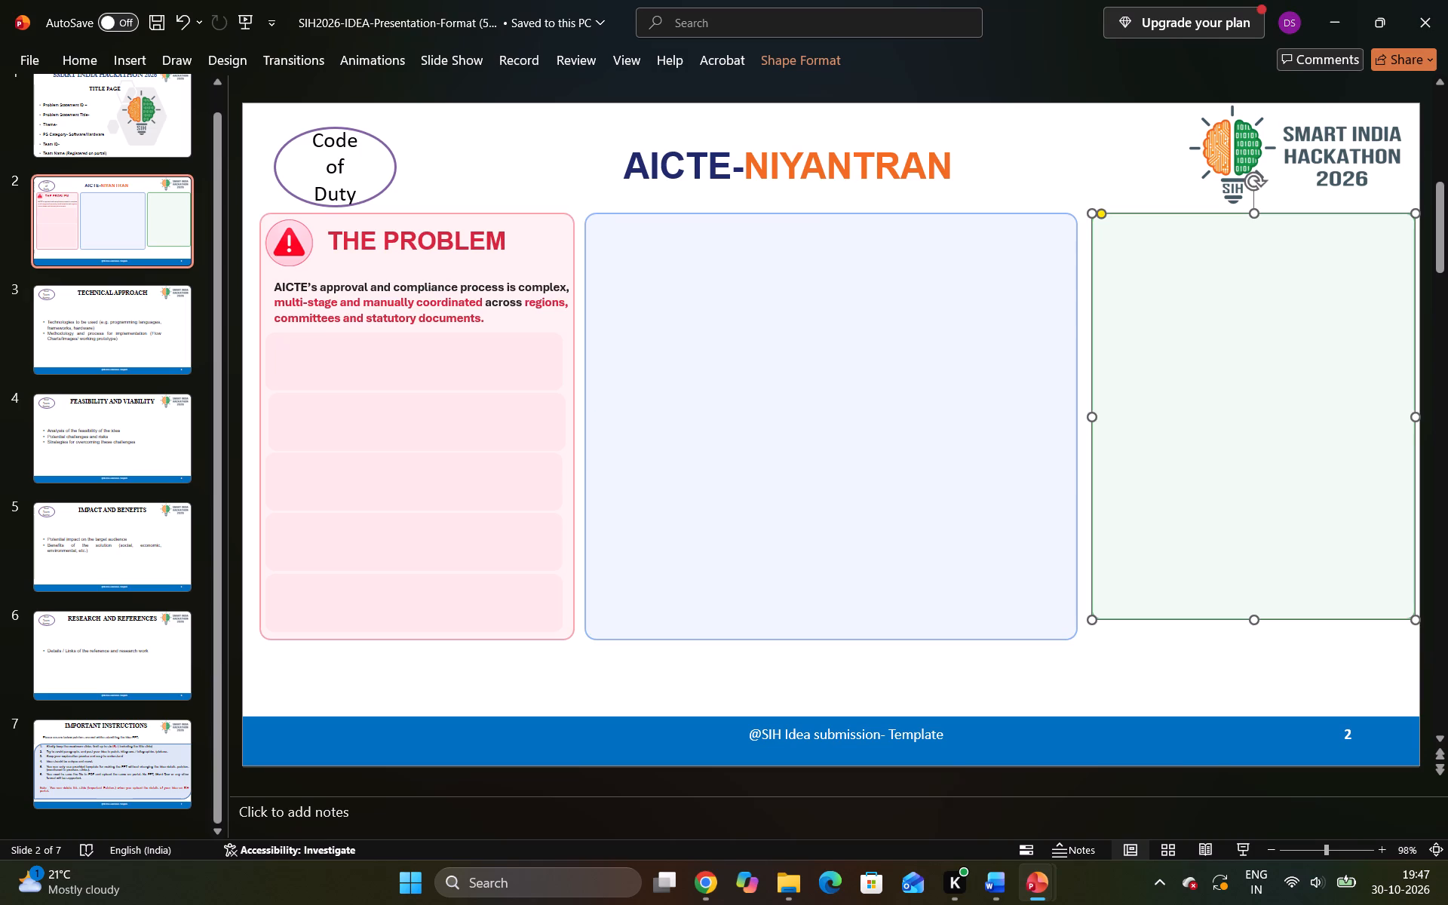
drag(1254, 620, 1257, 629)
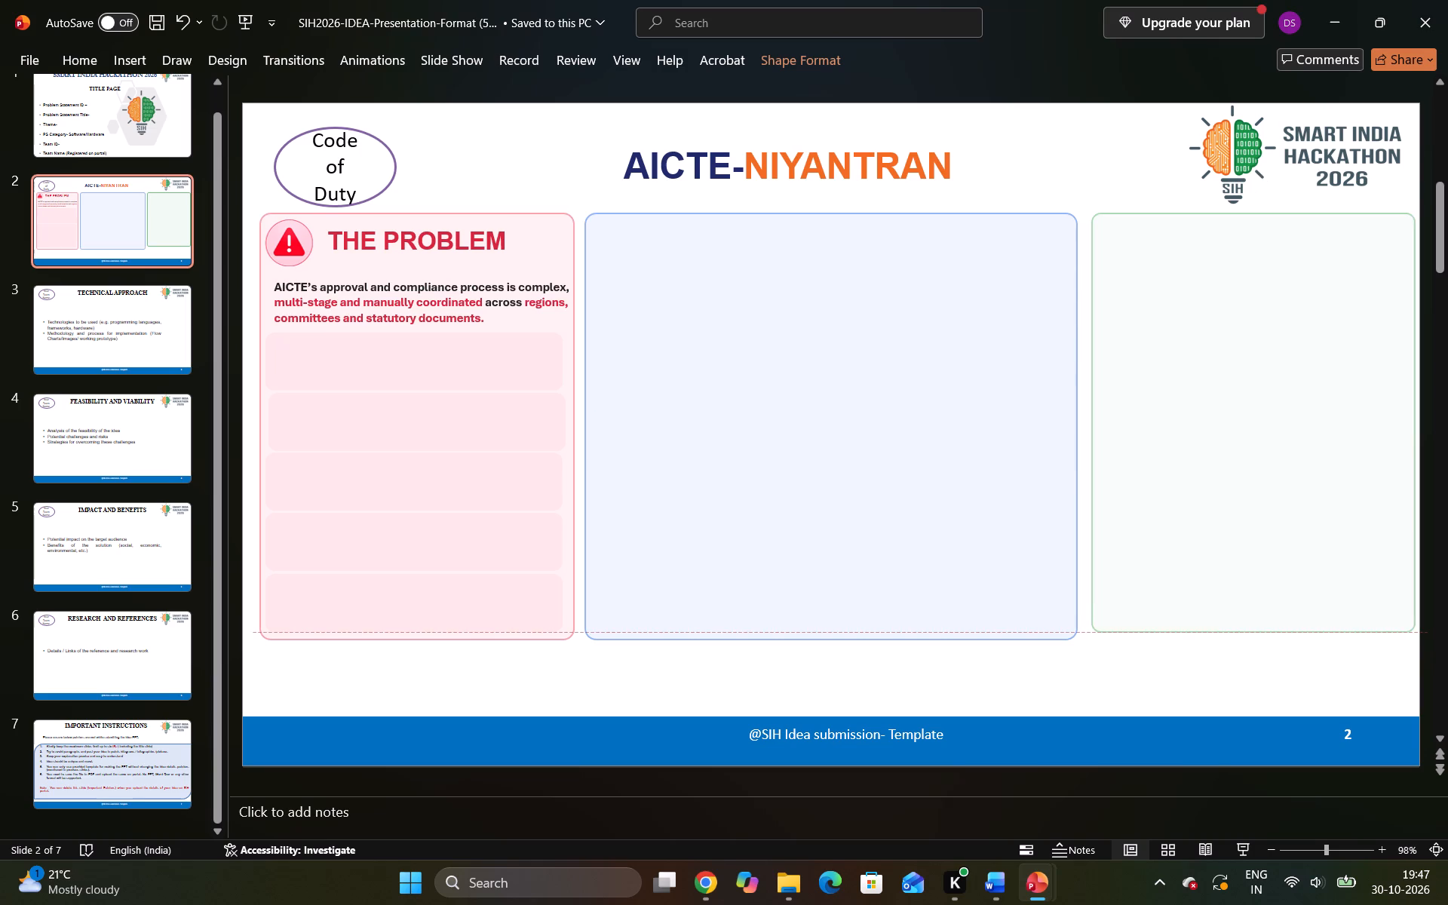
drag(1257, 629, 1266, 639)
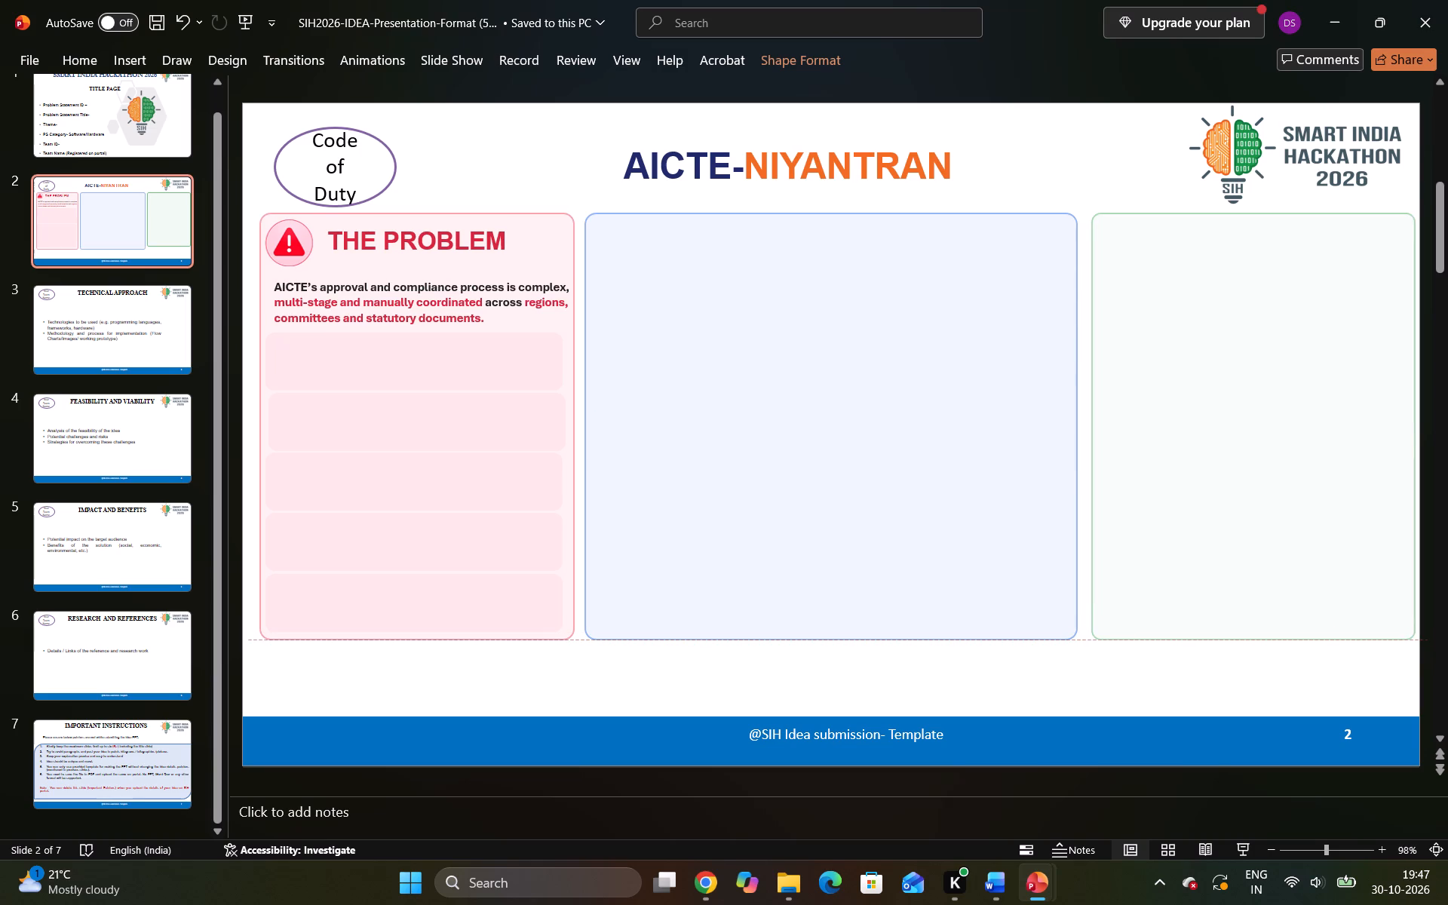
Widen the blue frame slightly toward the green frame so the gaps on both sides of it are equal.
click(928, 457)
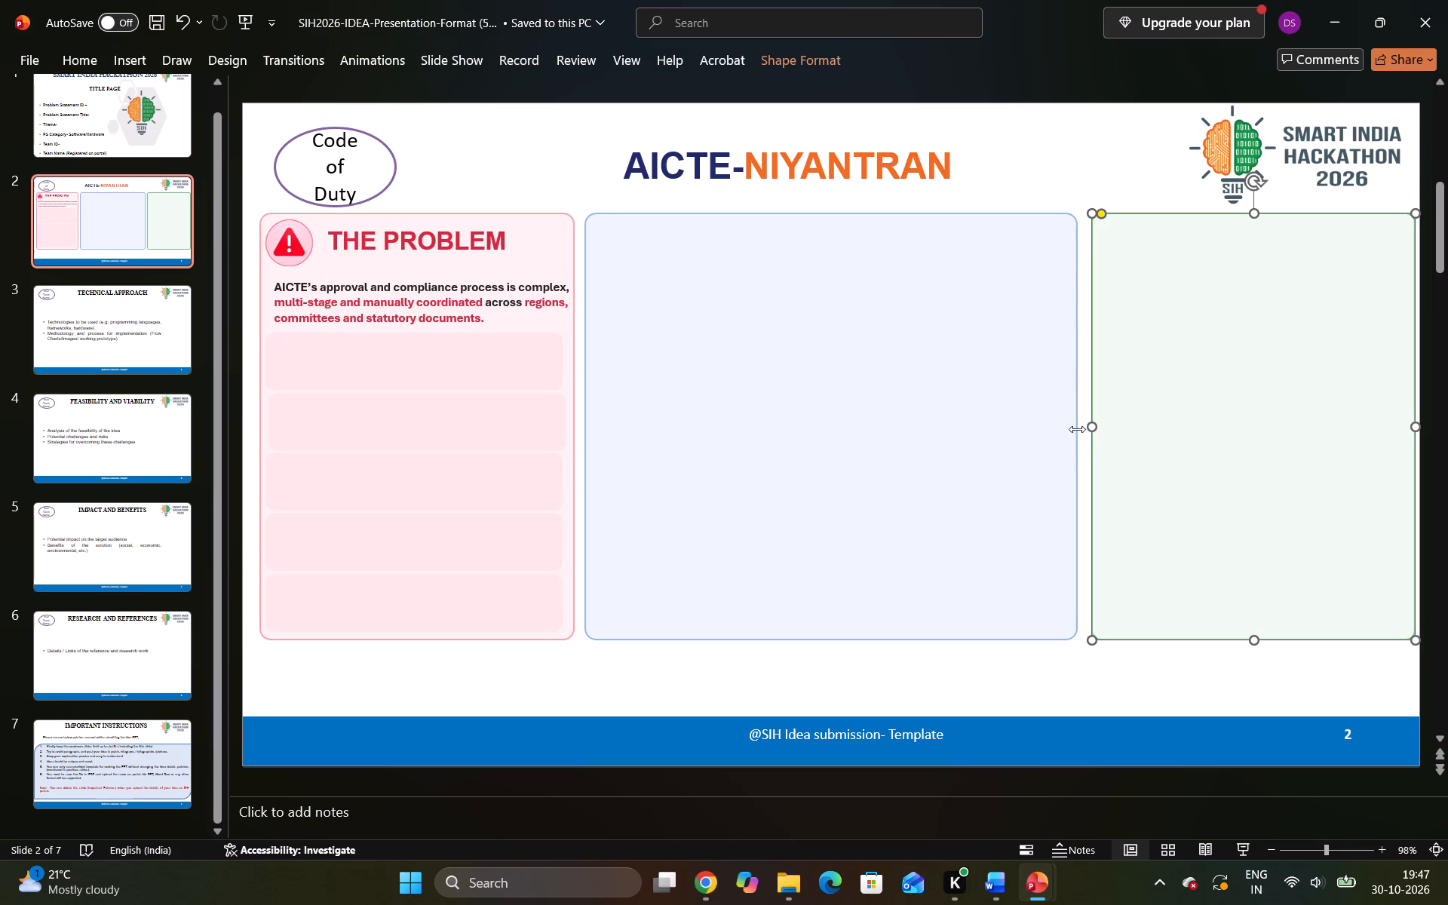
click(1080, 431)
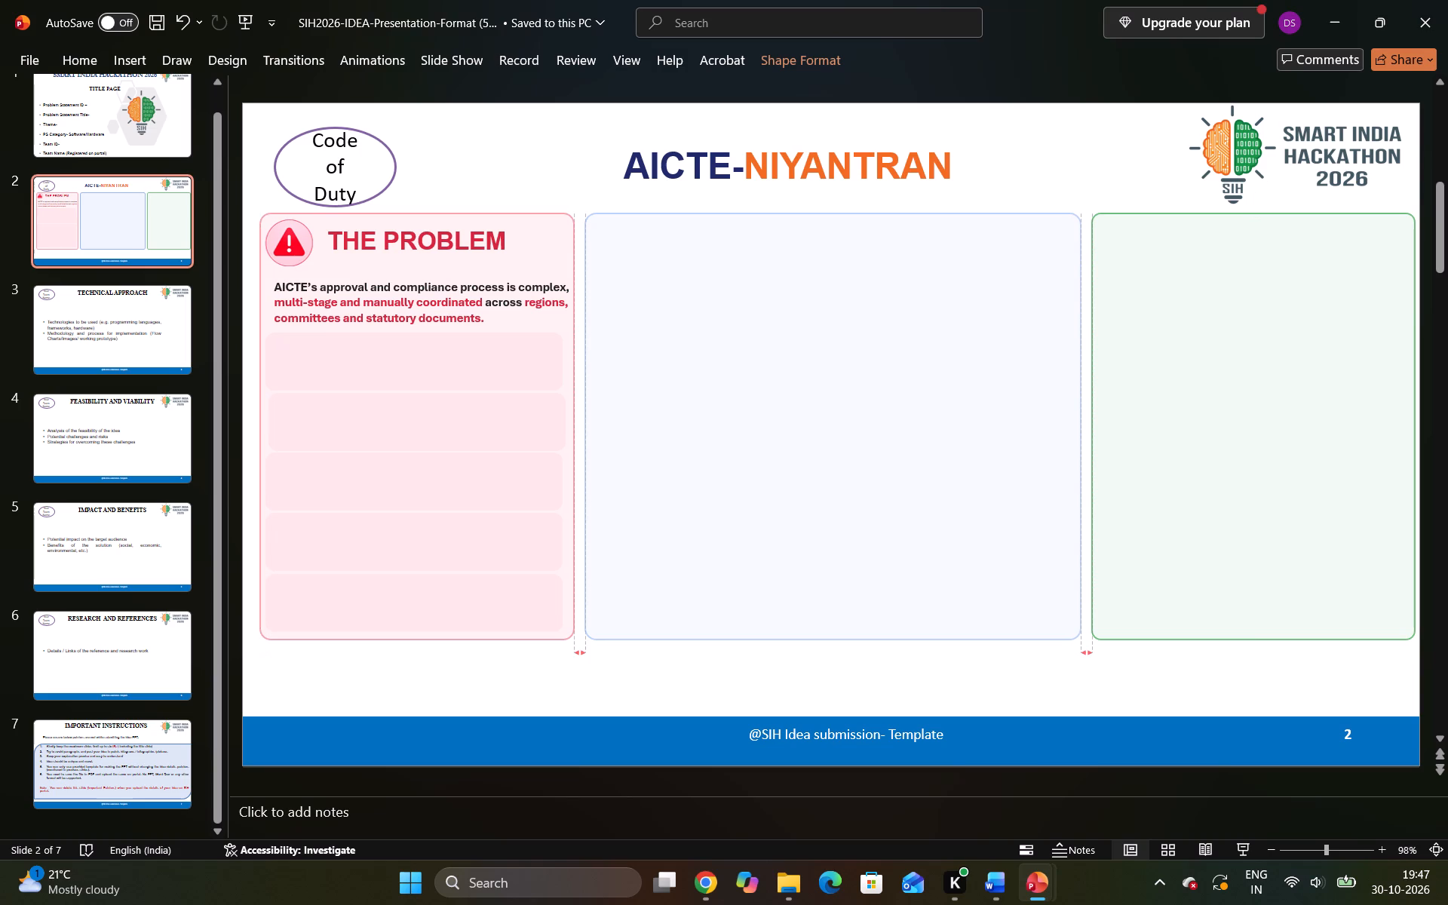
click(1046, 155)
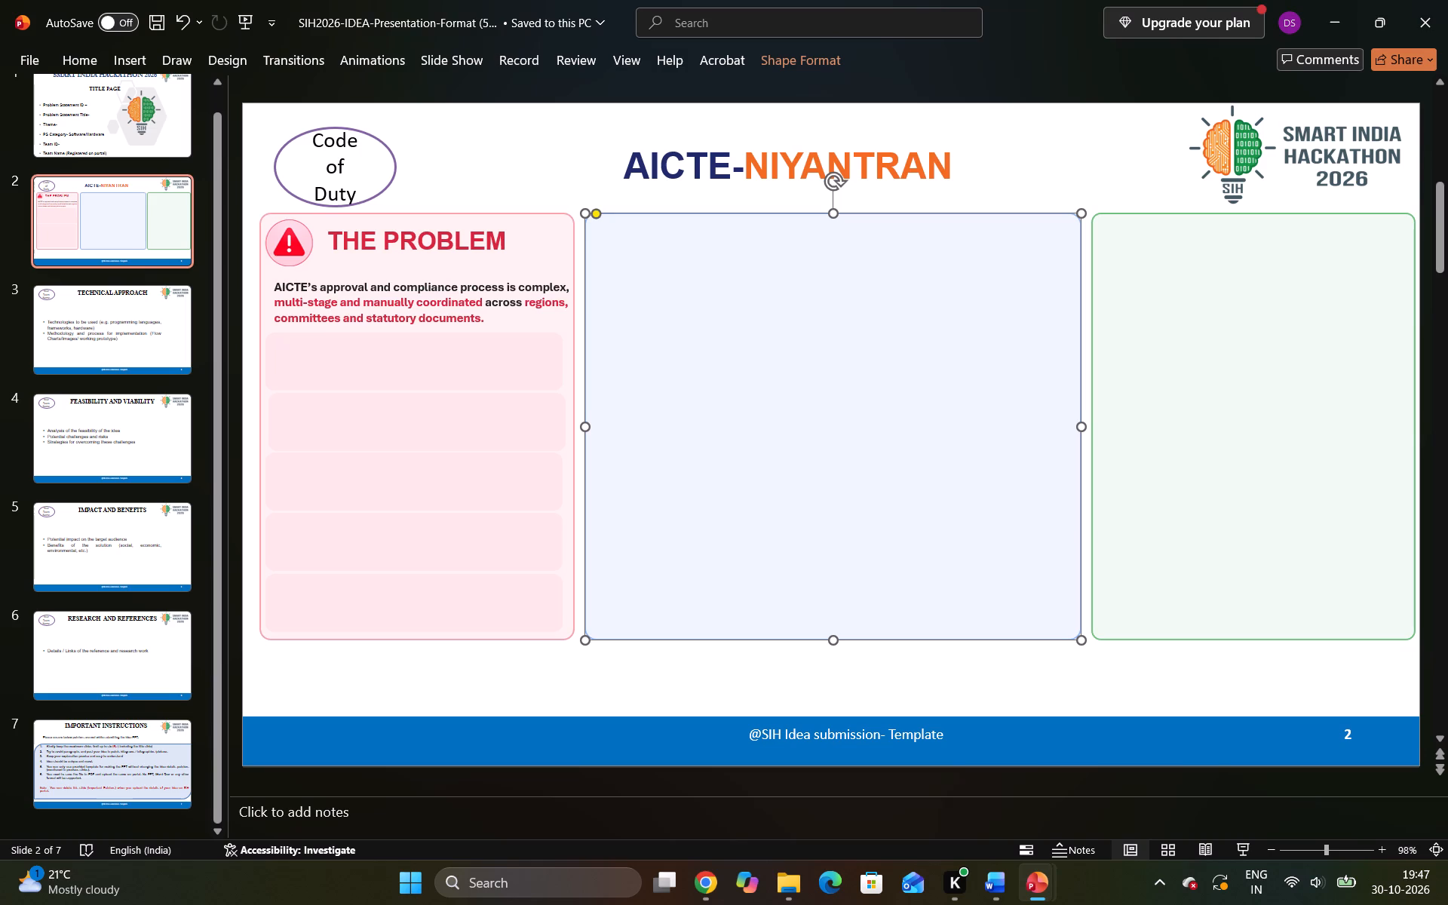
Adjust the second pale pink box's side edges so they line up with the other row boxes in the pink frame.
click(334, 437)
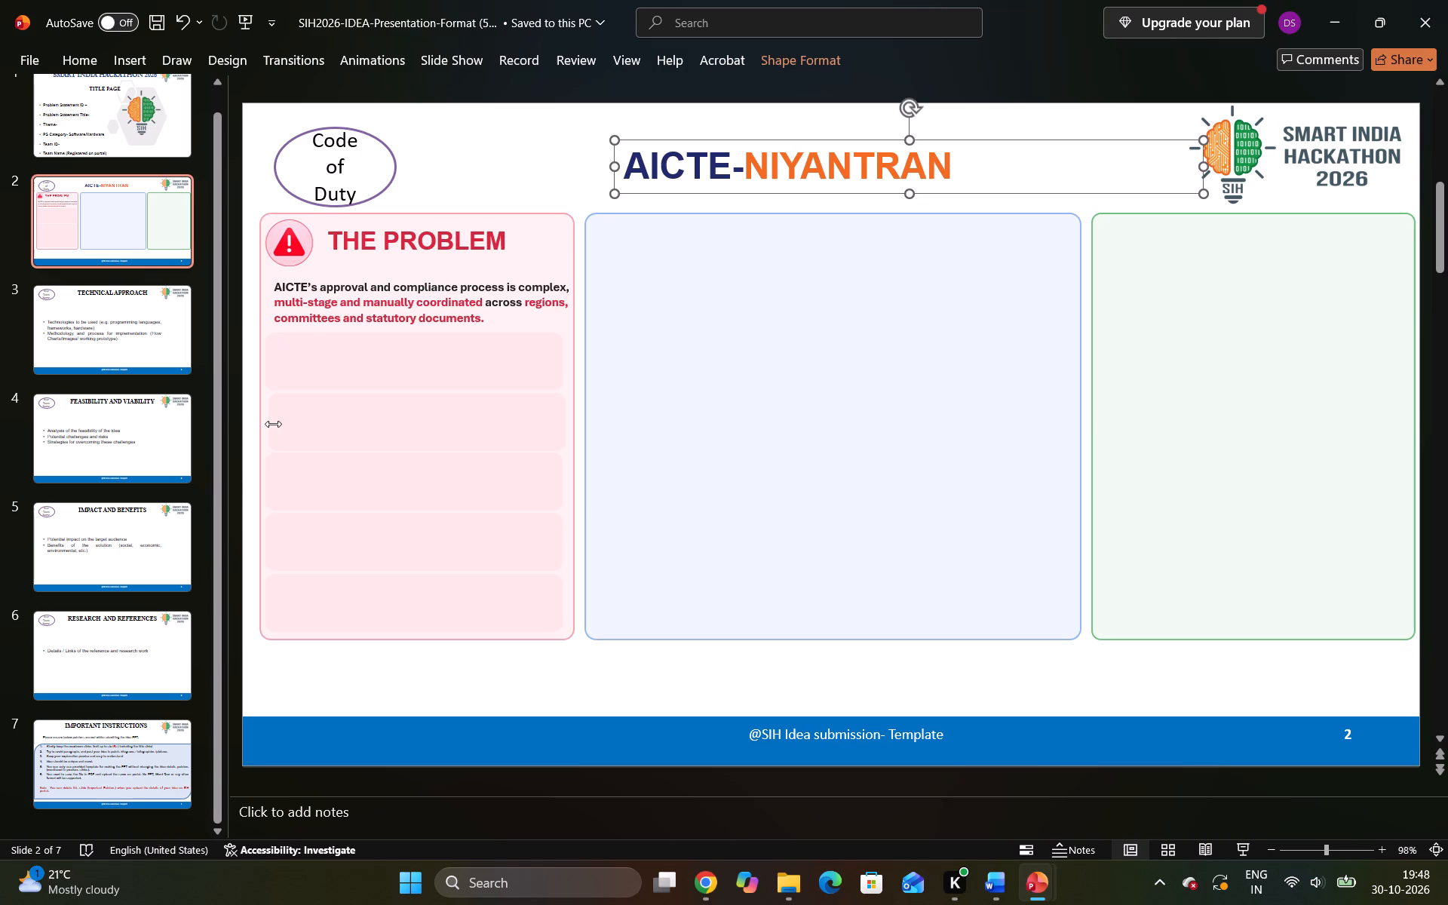
click(268, 423)
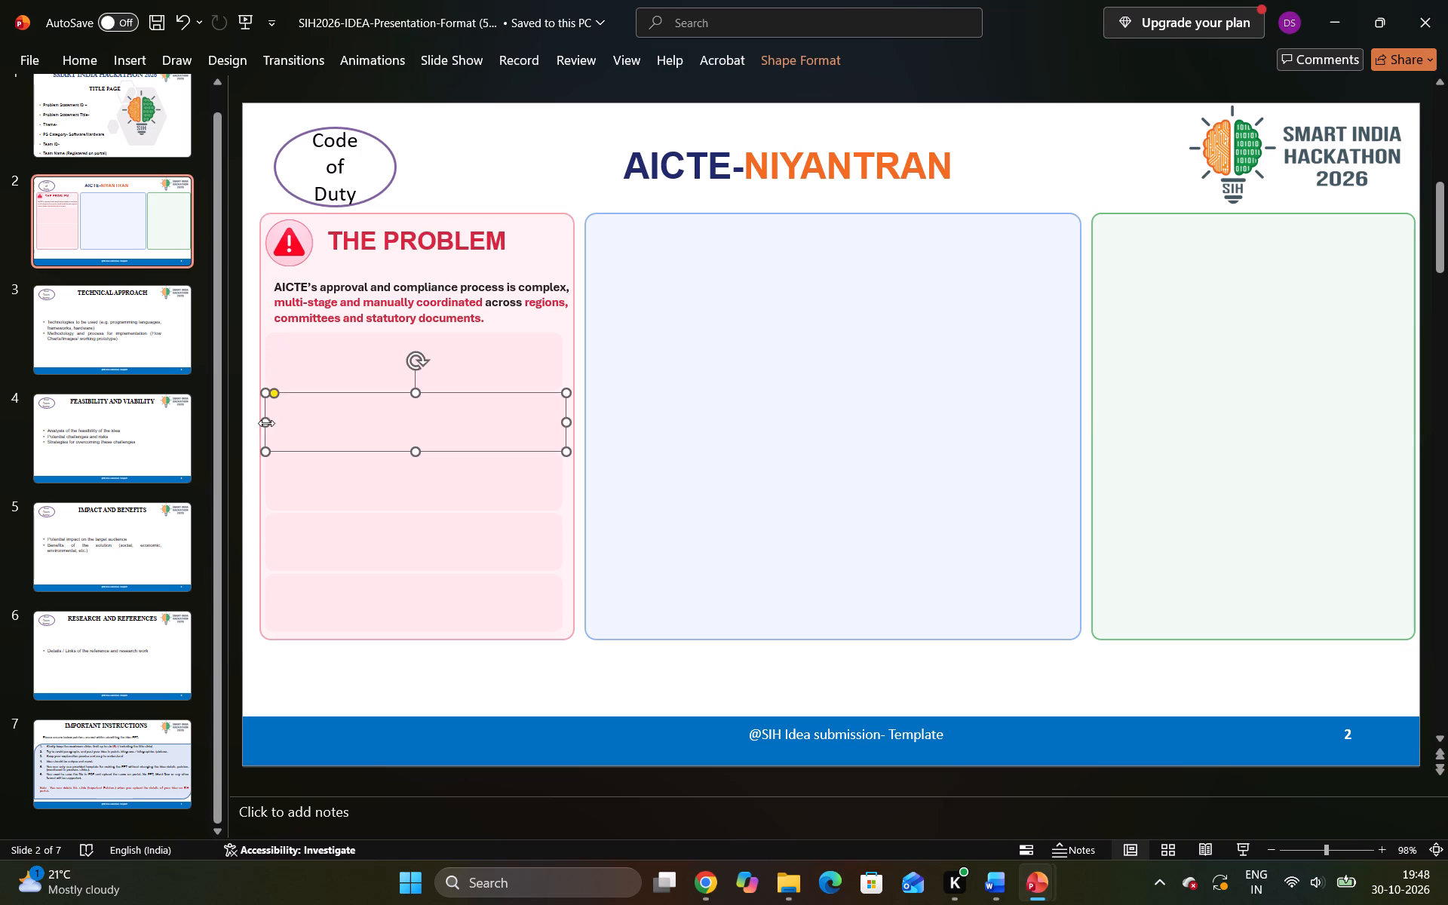
click(566, 425)
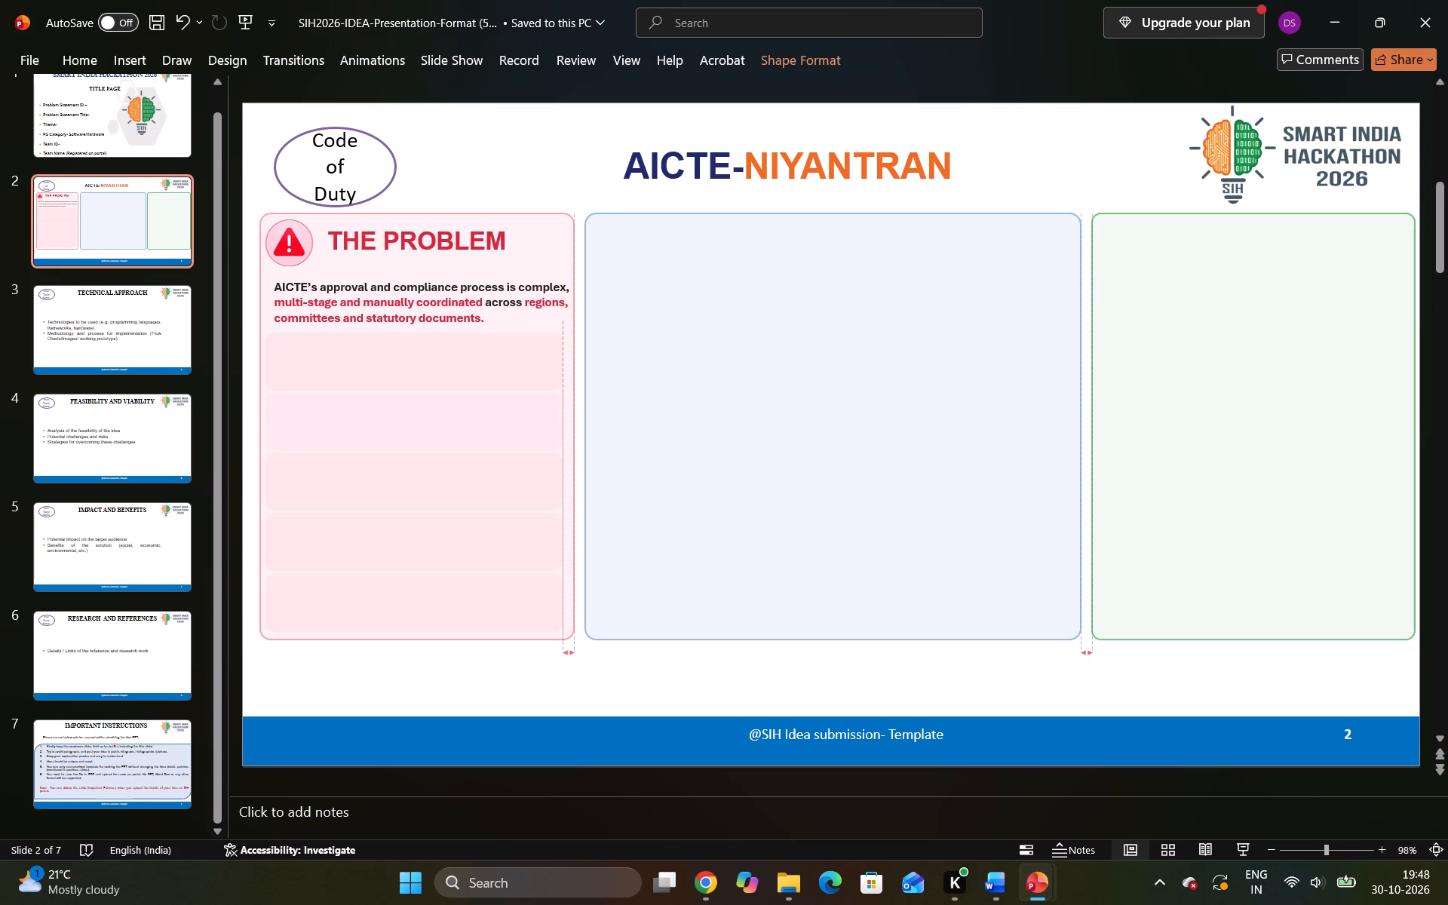
click(699, 400)
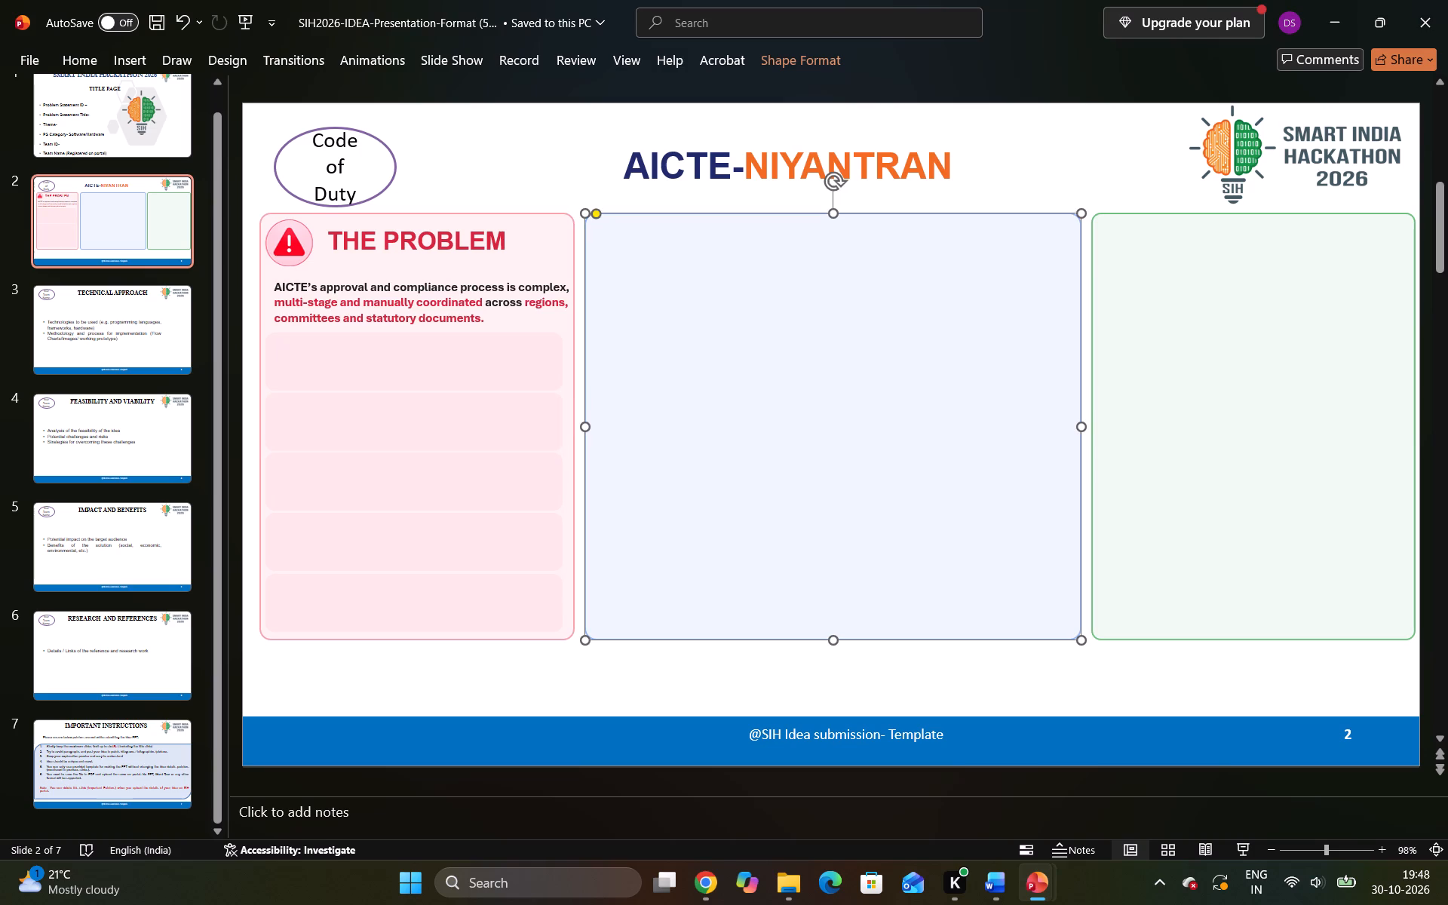
Open the shape formatting options for the first pale pink box under the problem text.
click(403, 360)
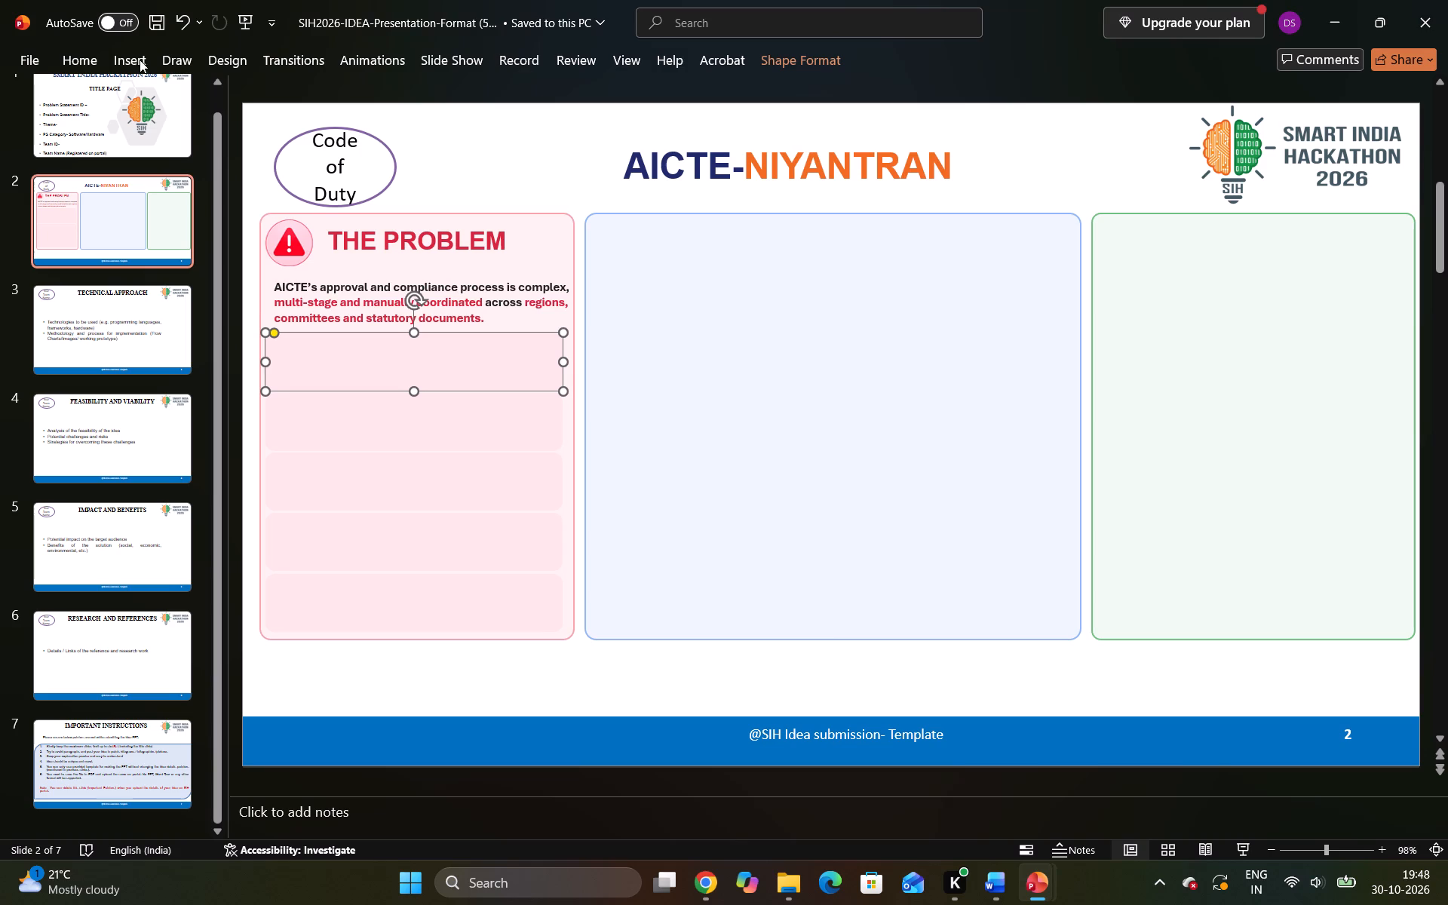
click(837, 60)
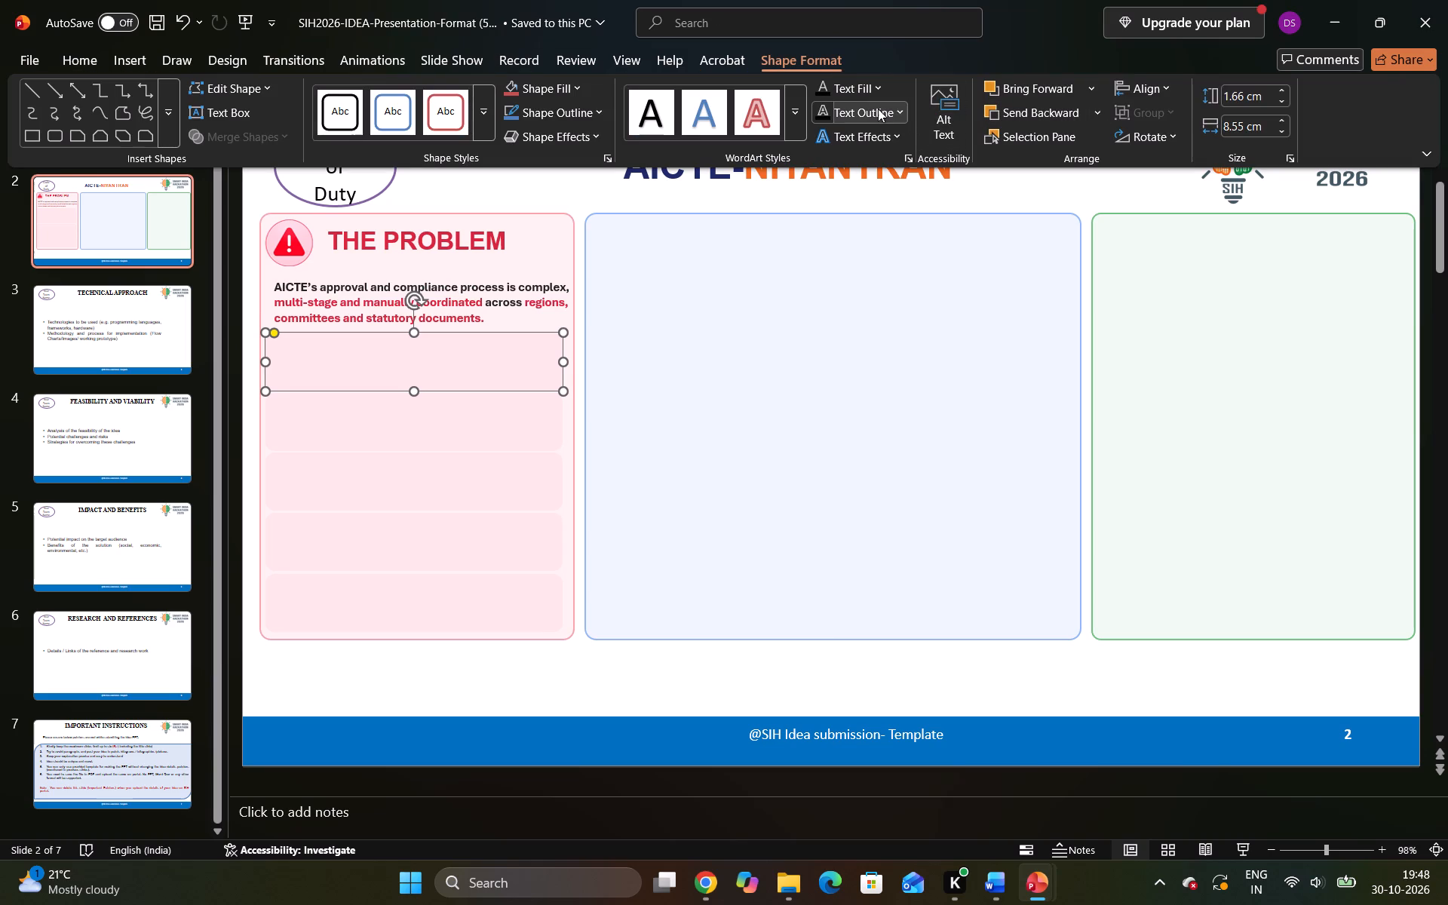
Open the fill colour choices for the first pale pink box under the problem text.
click(550, 89)
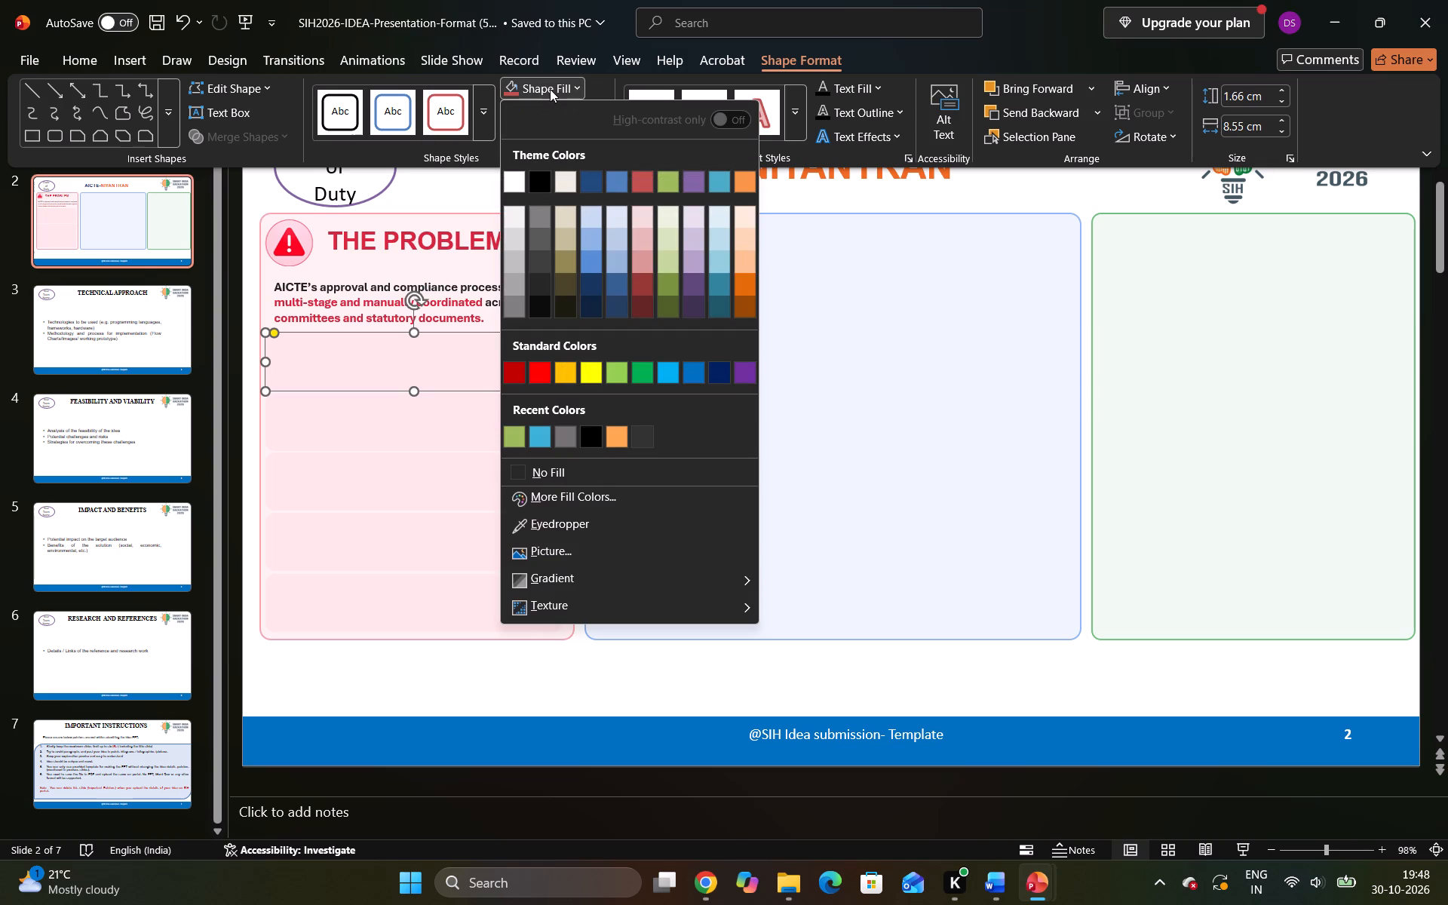
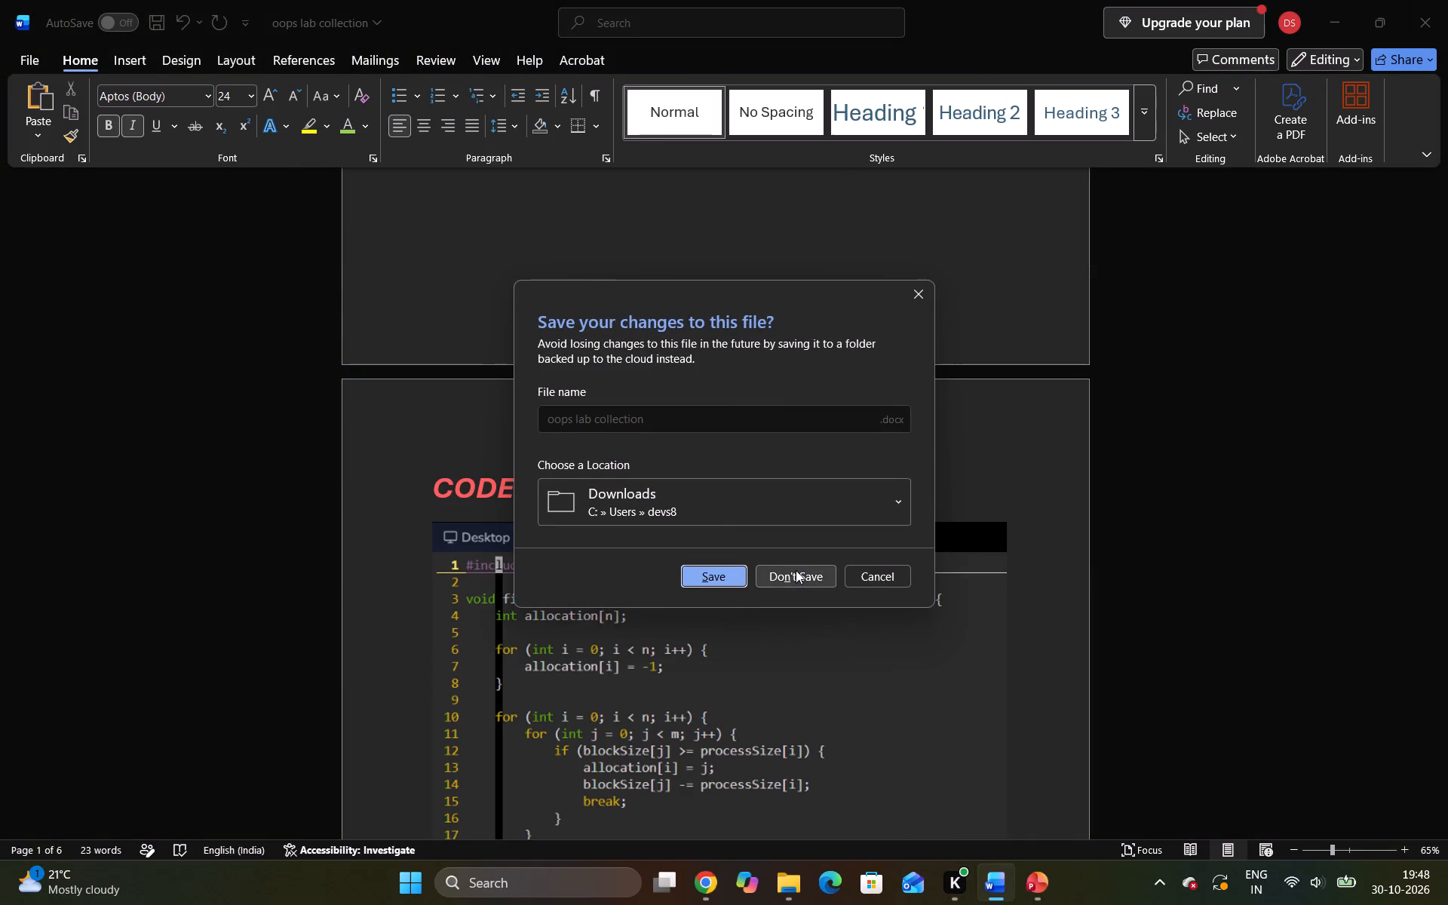
Close the oops lab collection Word document without saving its changes.
click(796, 570)
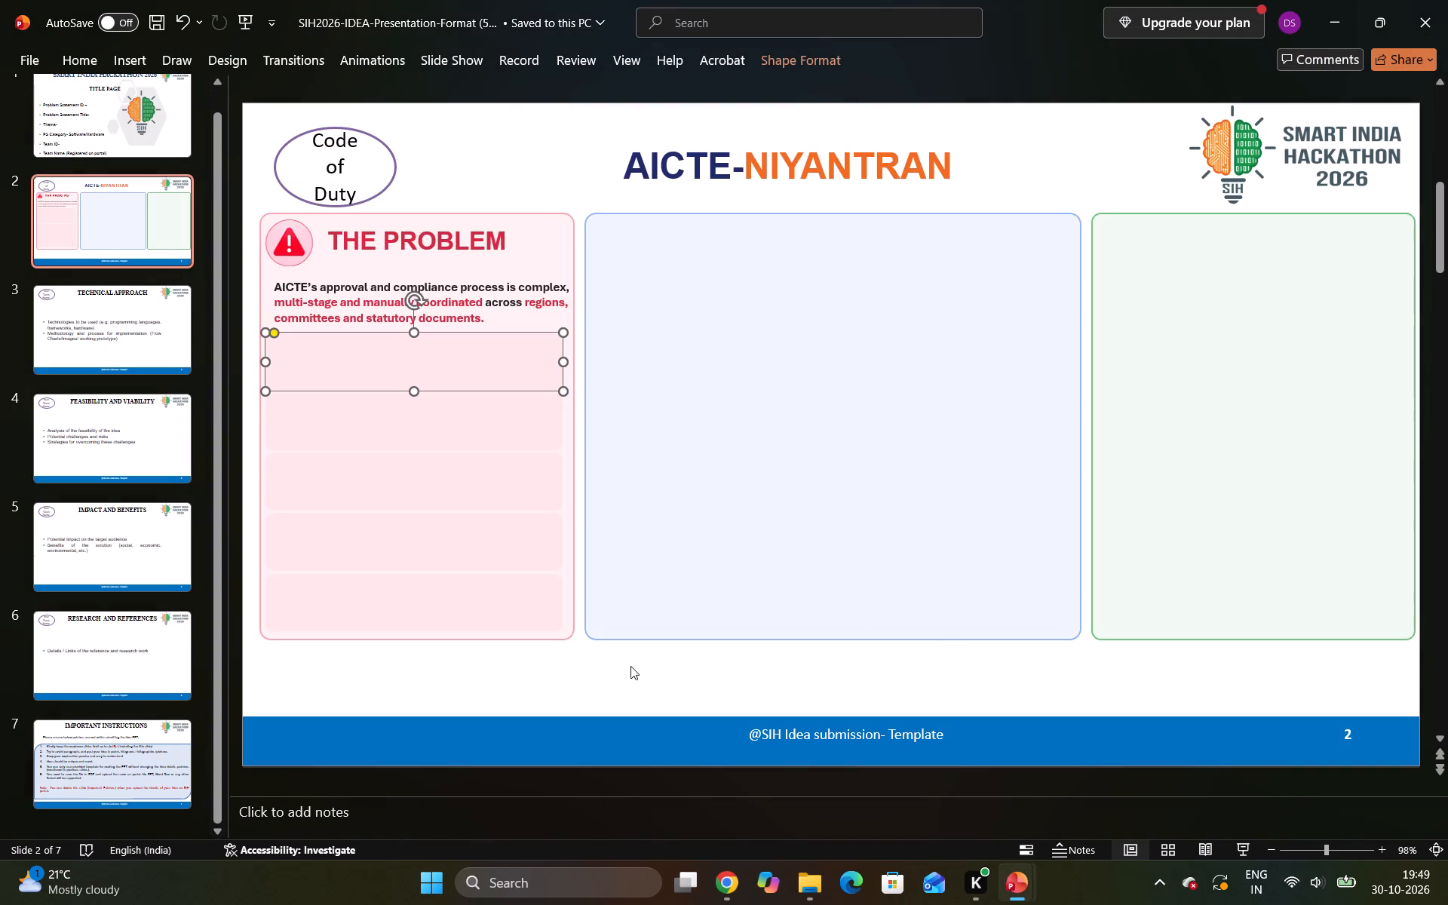
Deselect the pale pink box and open the slide options for the AICTE-NIYANTRAN slide's thumbnail.
click(591, 679)
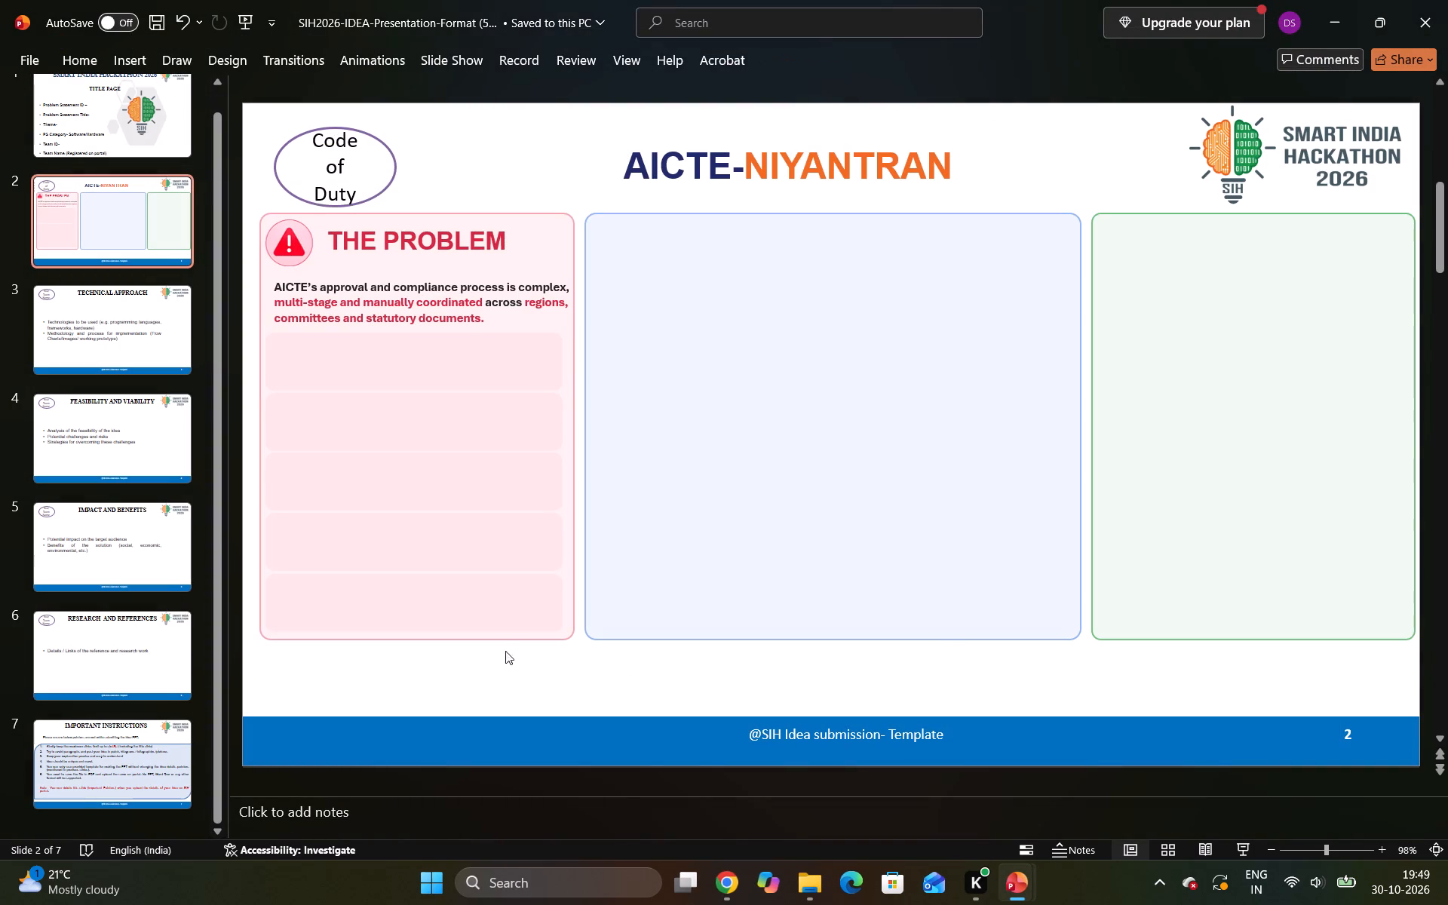
right_click(104, 252)
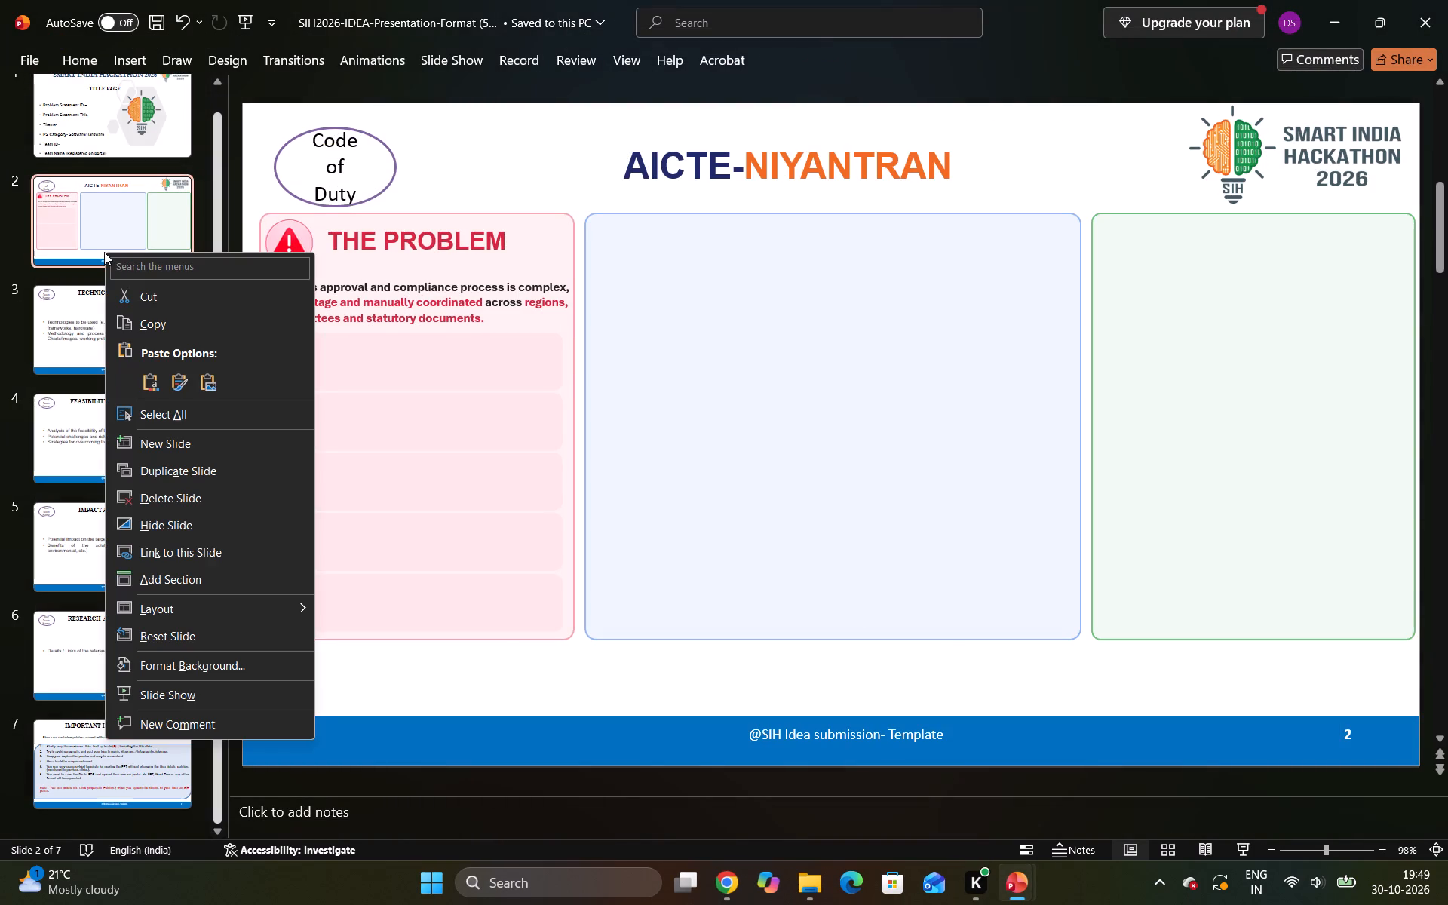
Add a new slide after slide 2 and paste the copied AICTE-NIYANTRAN reference image into its content area.
click(149, 437)
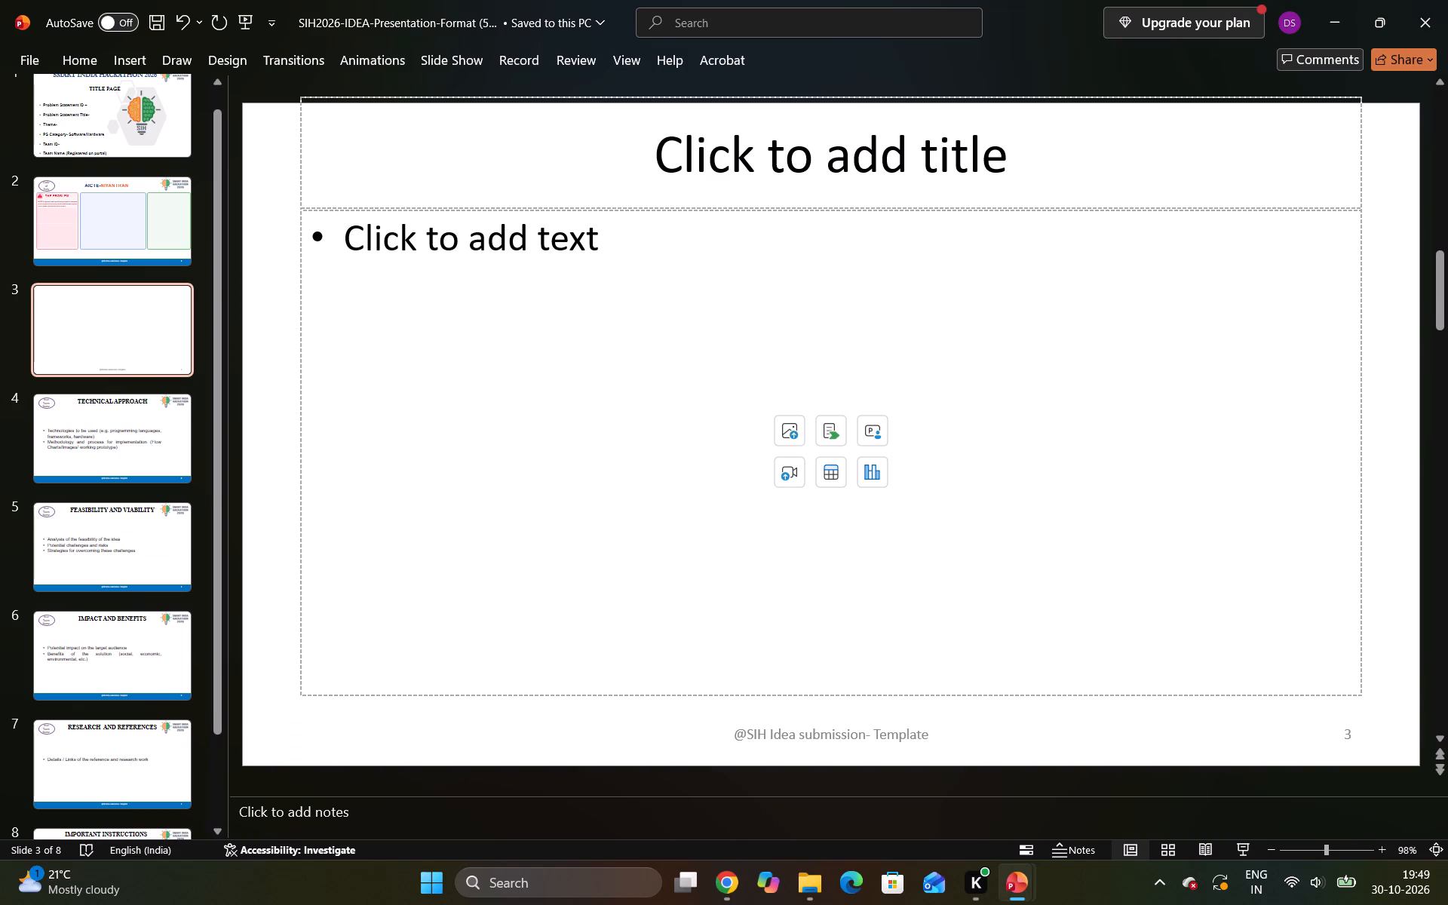
click(409, 305)
key(ctrl+v)
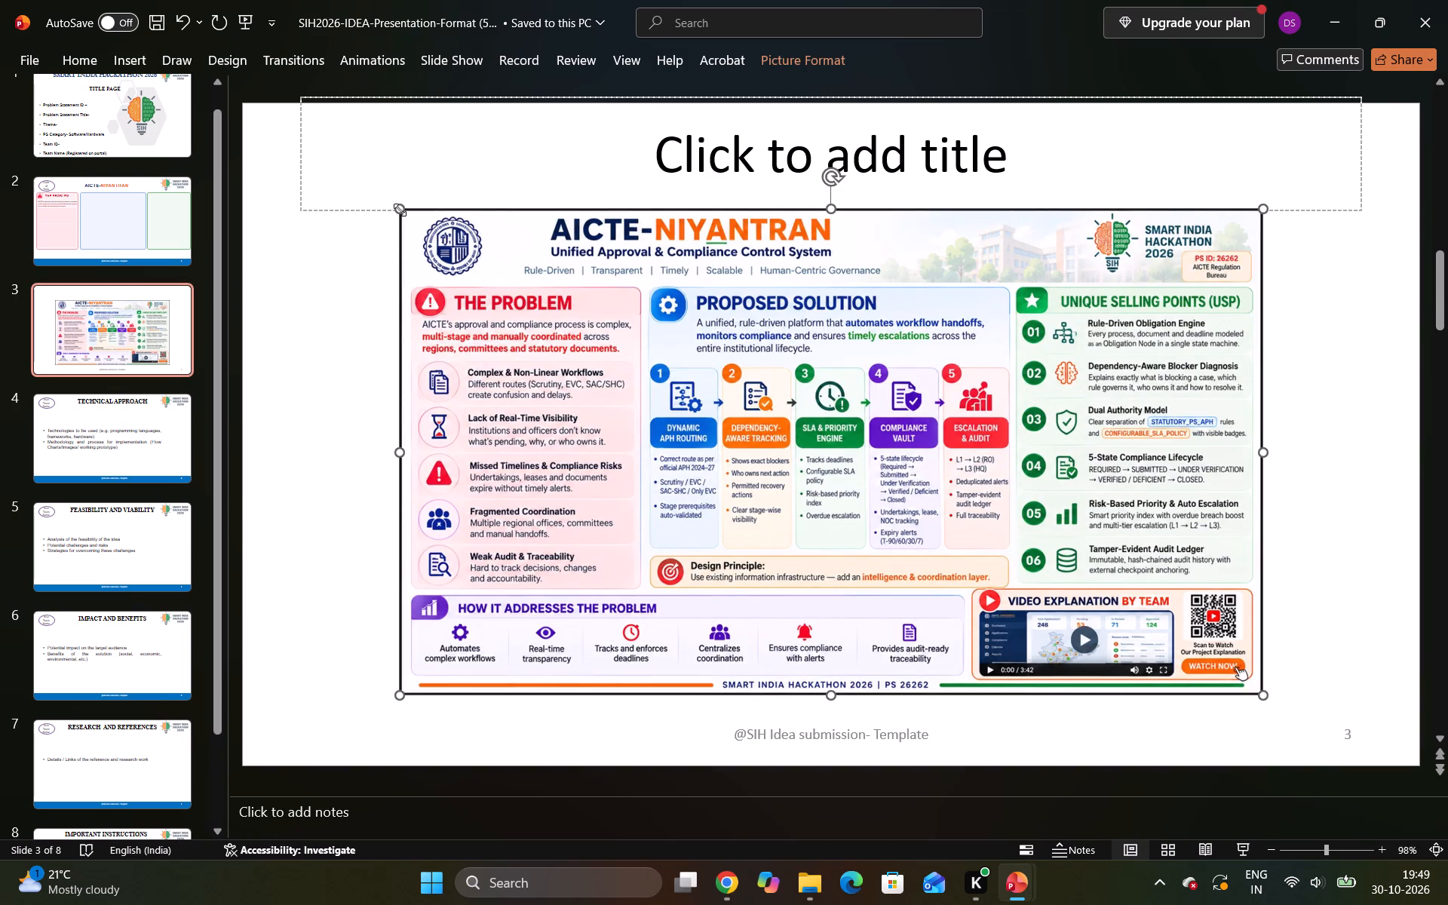
Enlarge the pasted reference image and position it near the upper-left corner of slide 3, within the slide's edges.
drag(400, 210, 247, 106)
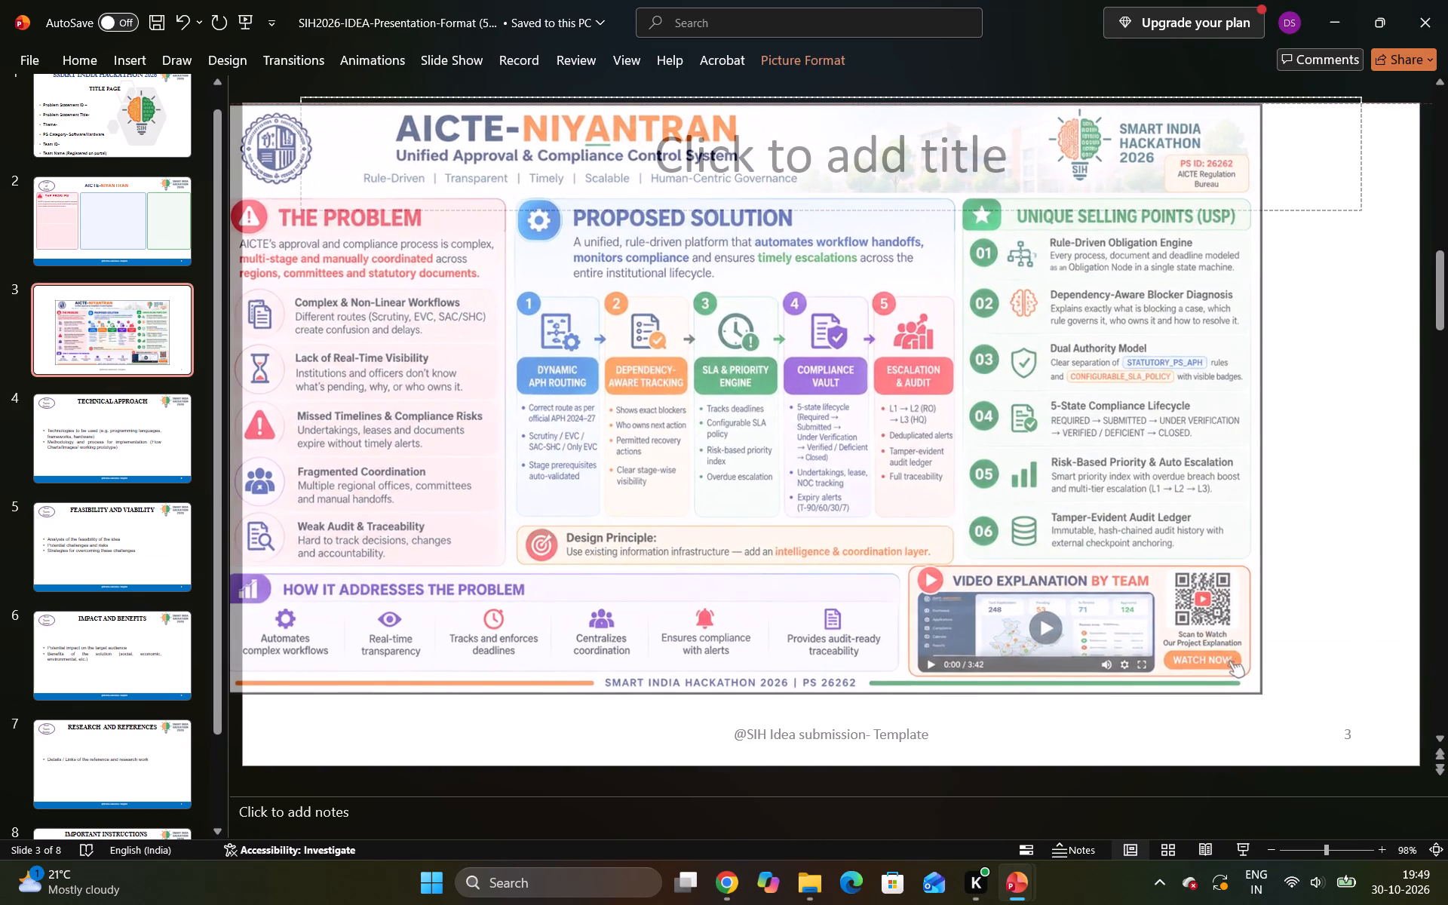
drag(247, 106, 263, 102)
drag(388, 197, 422, 198)
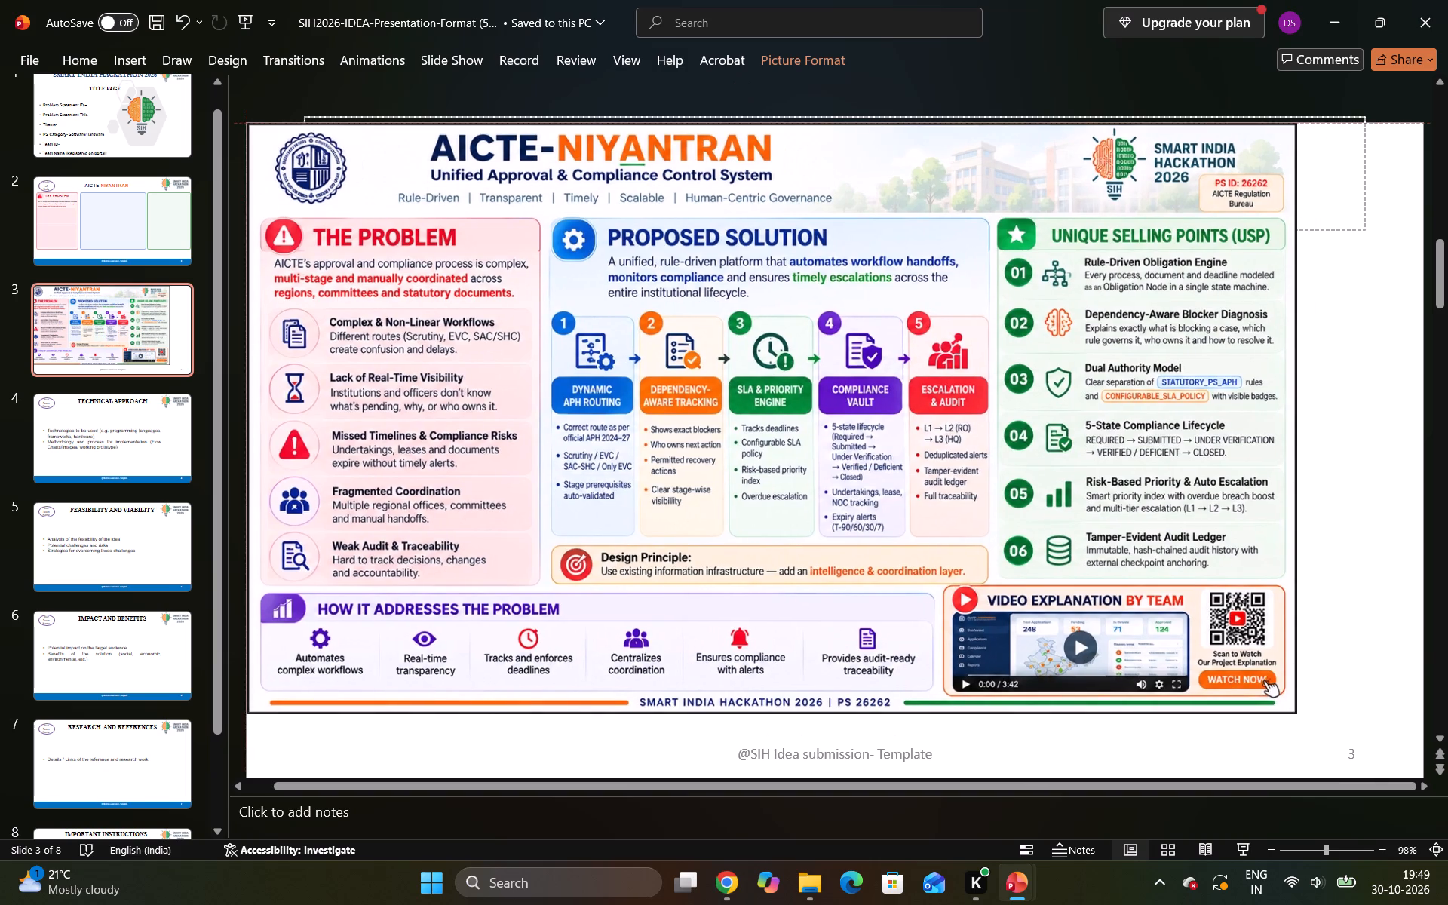
drag(422, 198, 428, 198)
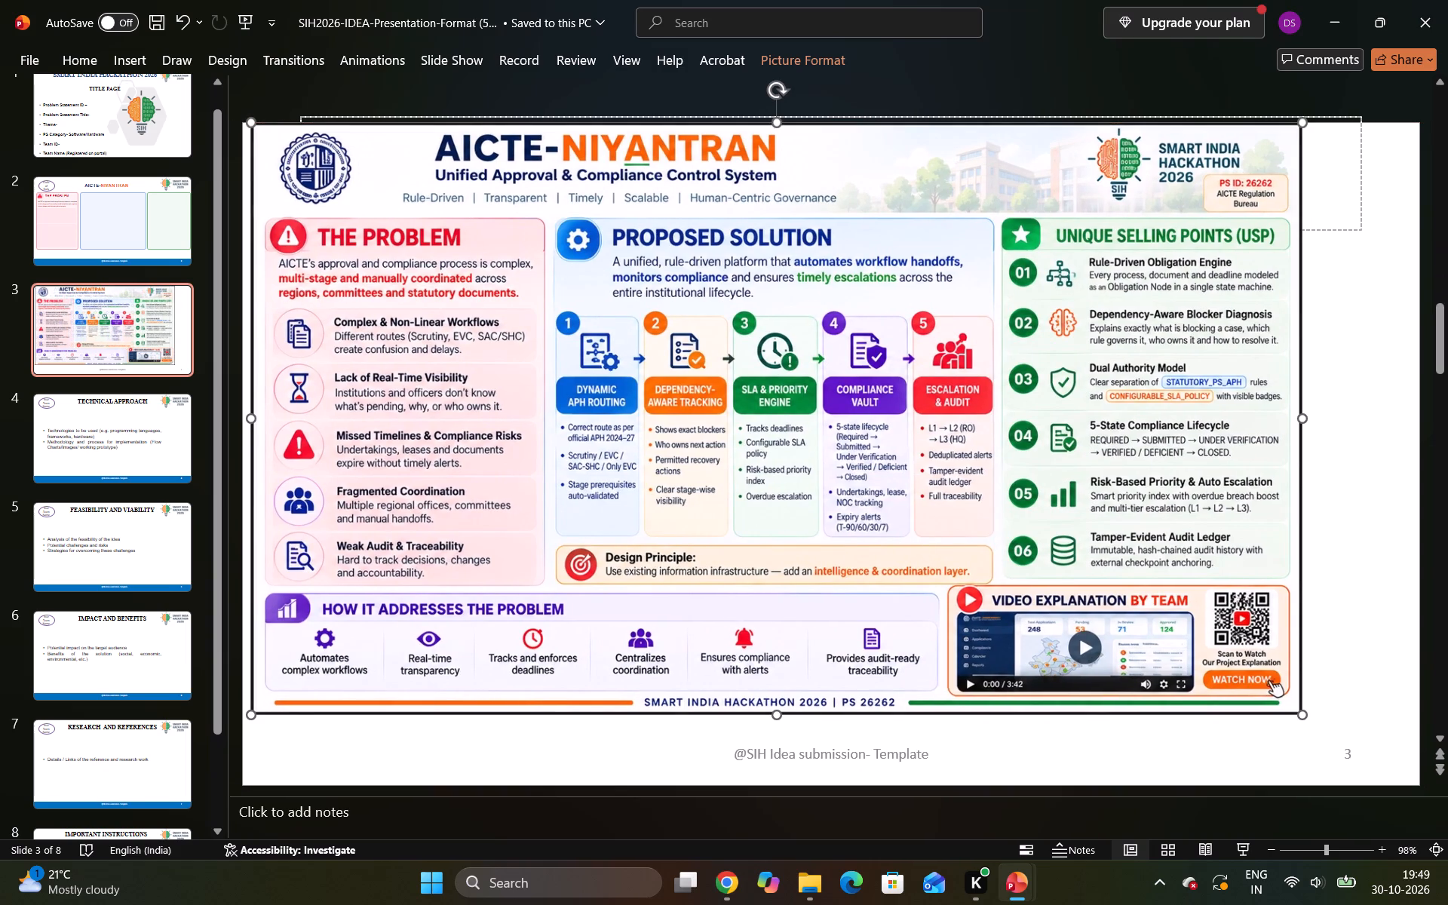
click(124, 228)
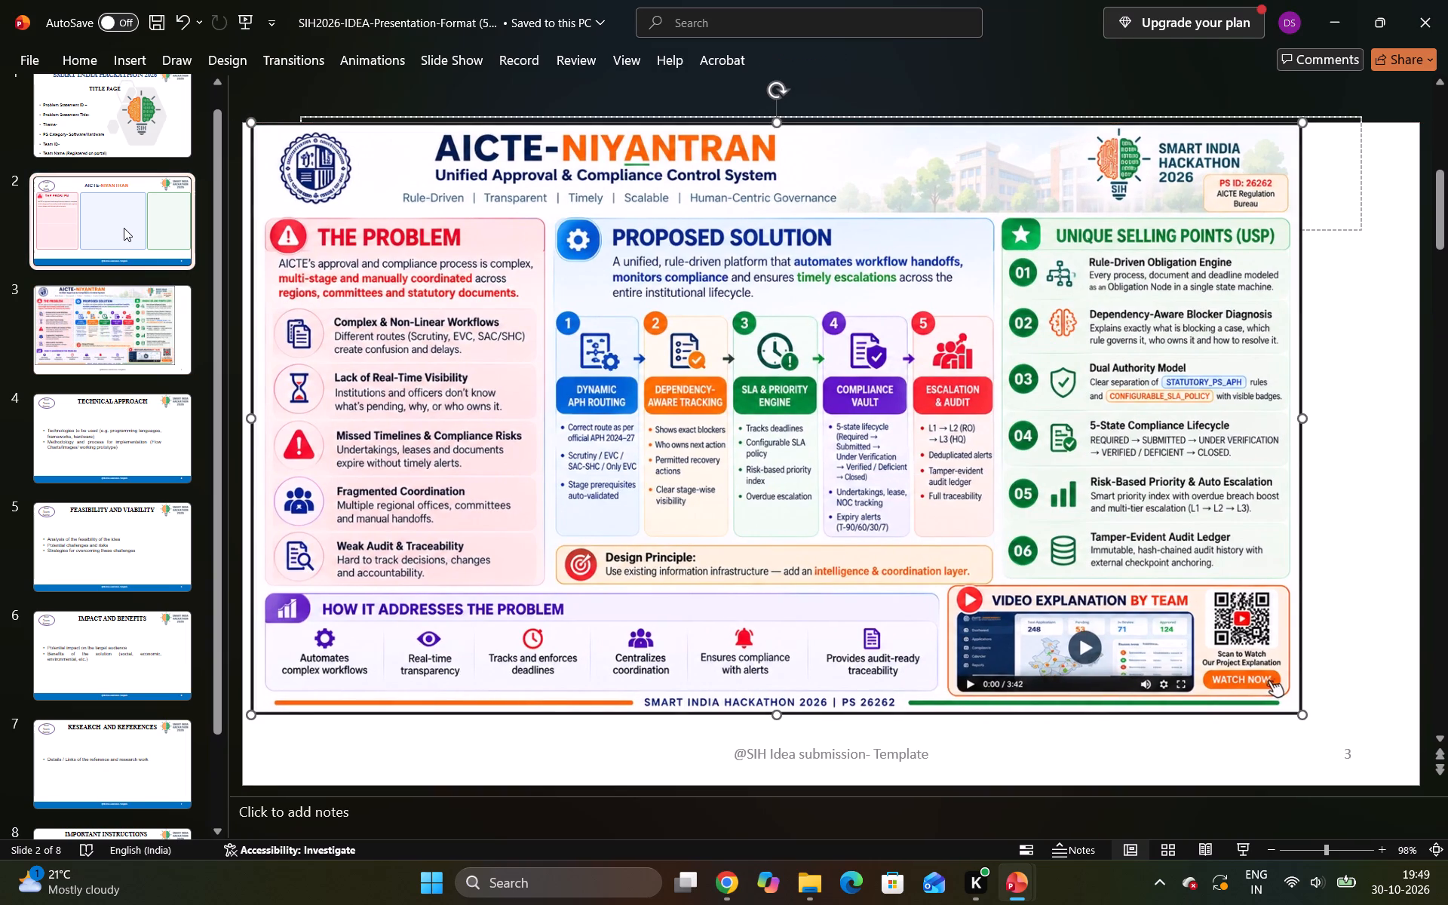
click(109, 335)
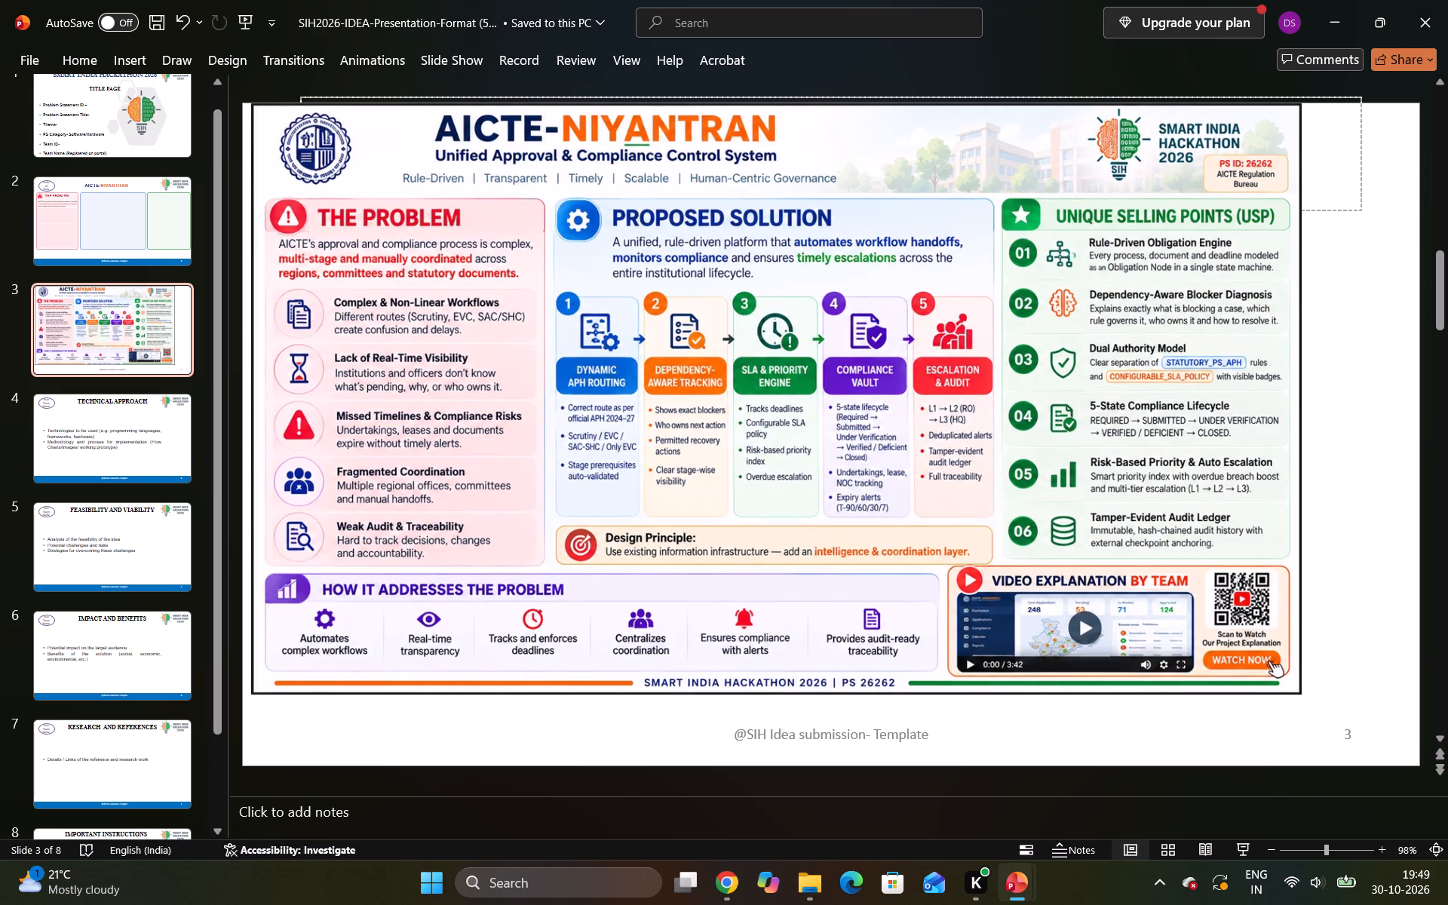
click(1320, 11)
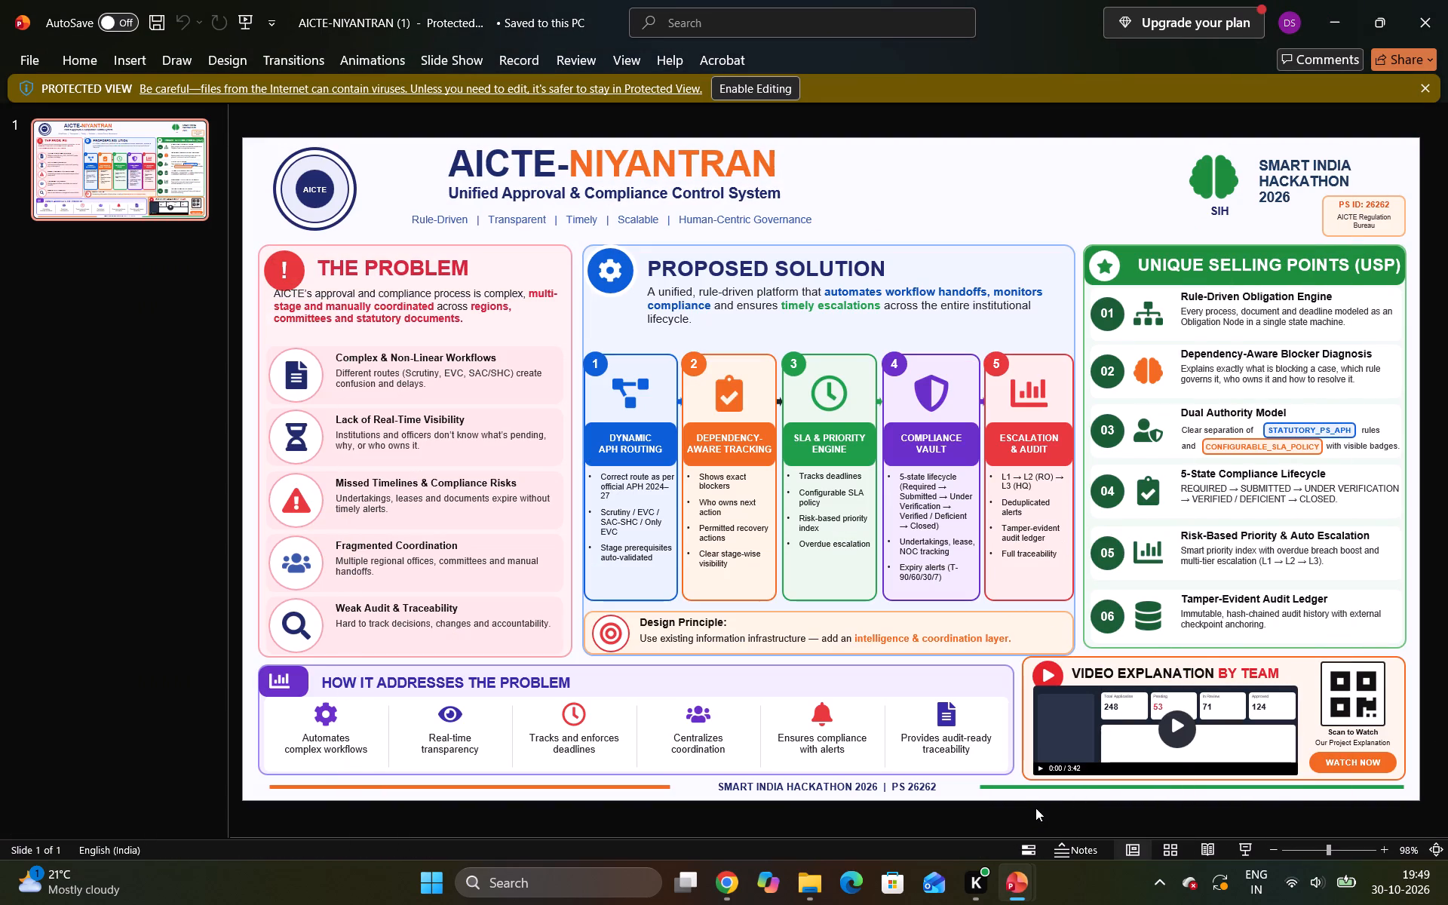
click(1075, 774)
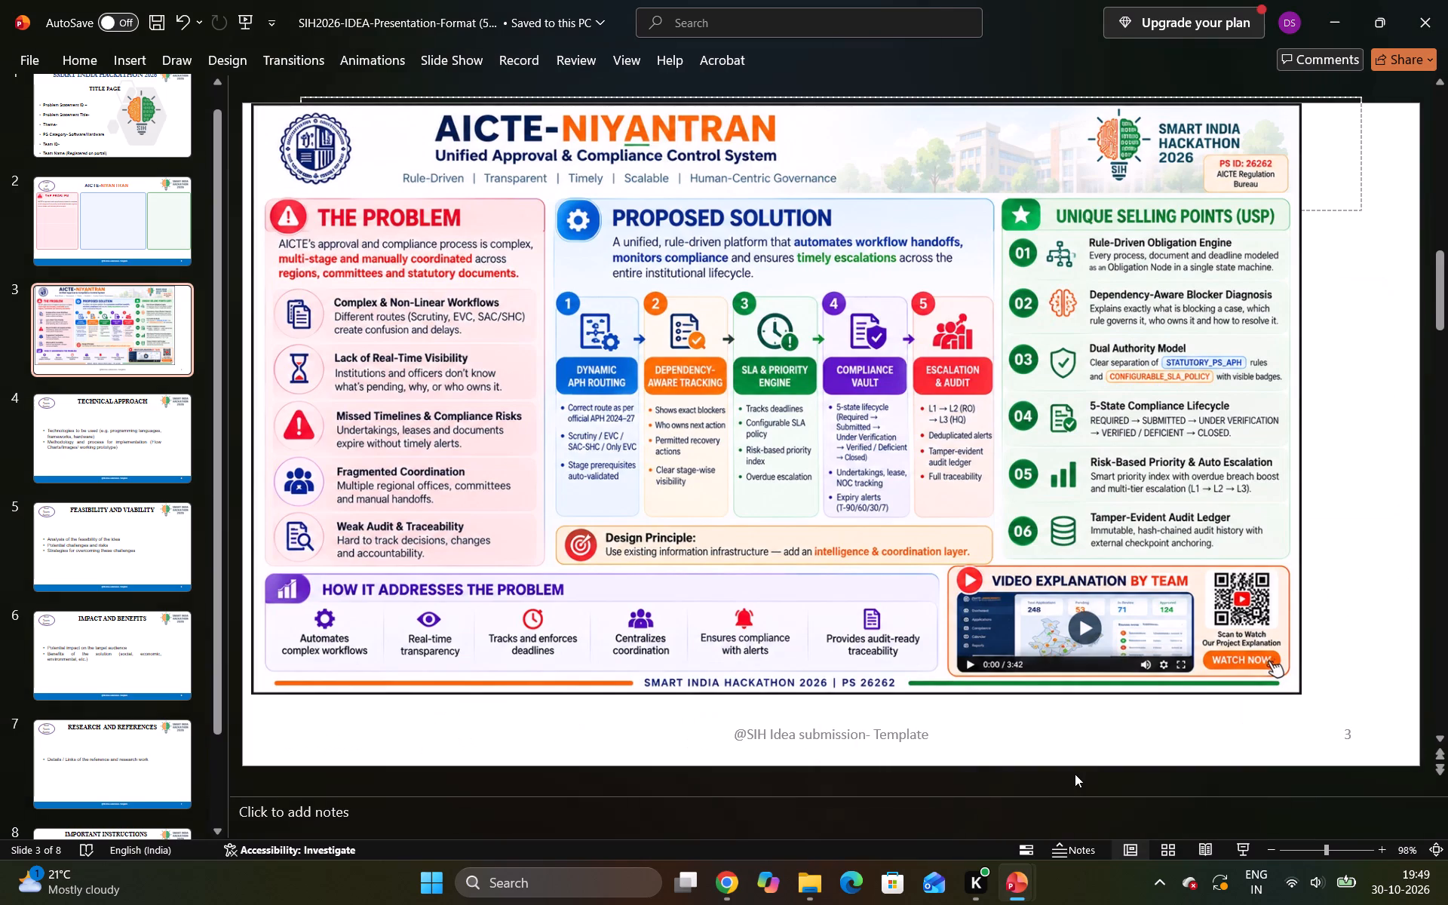
Return to slide 2 and select the large blue frame in the middle.
click(87, 219)
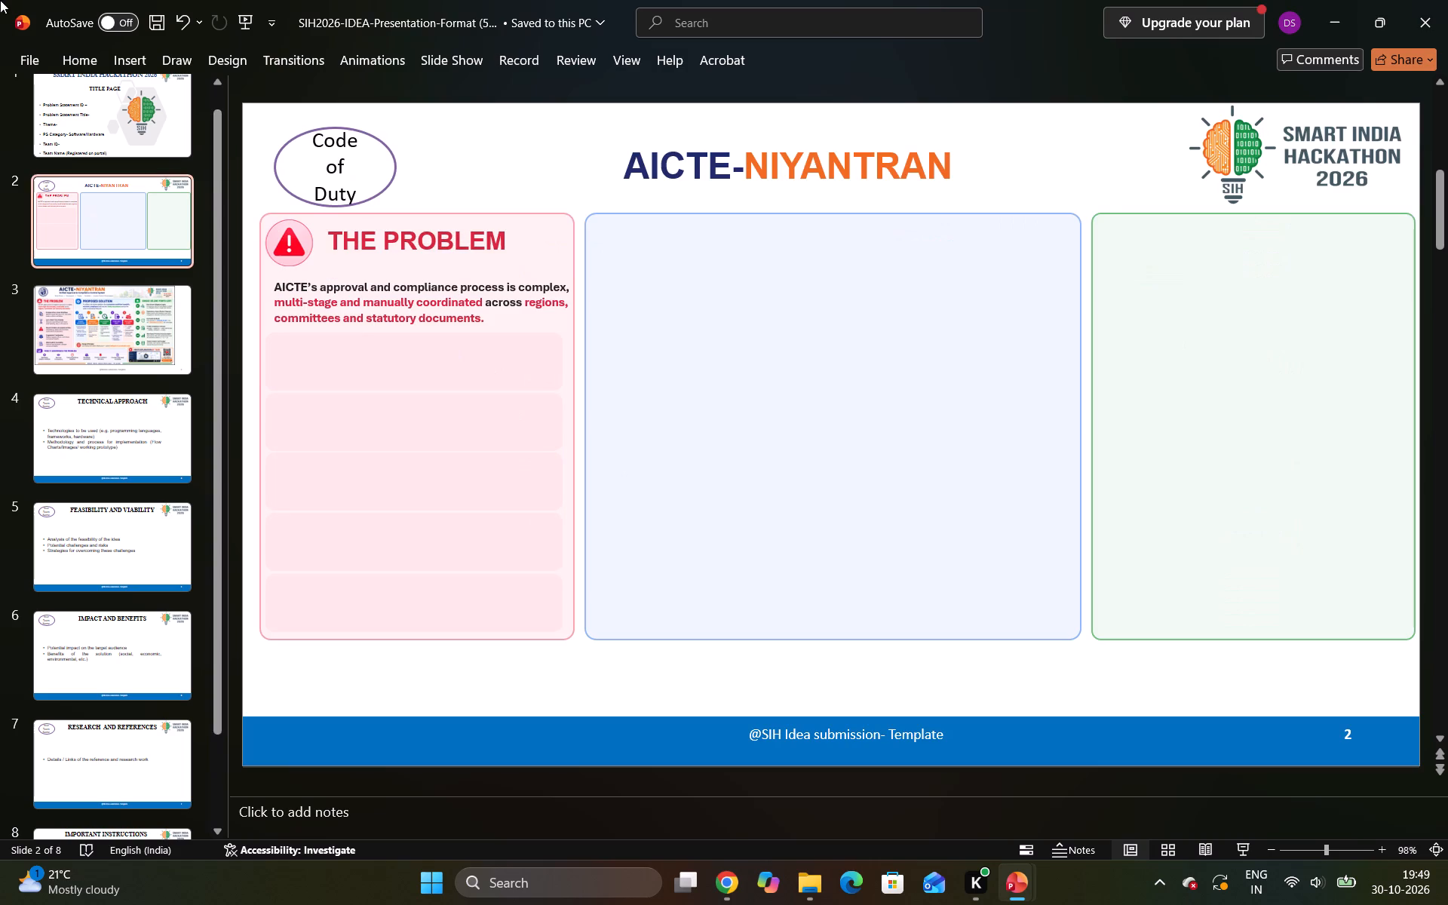
click(706, 324)
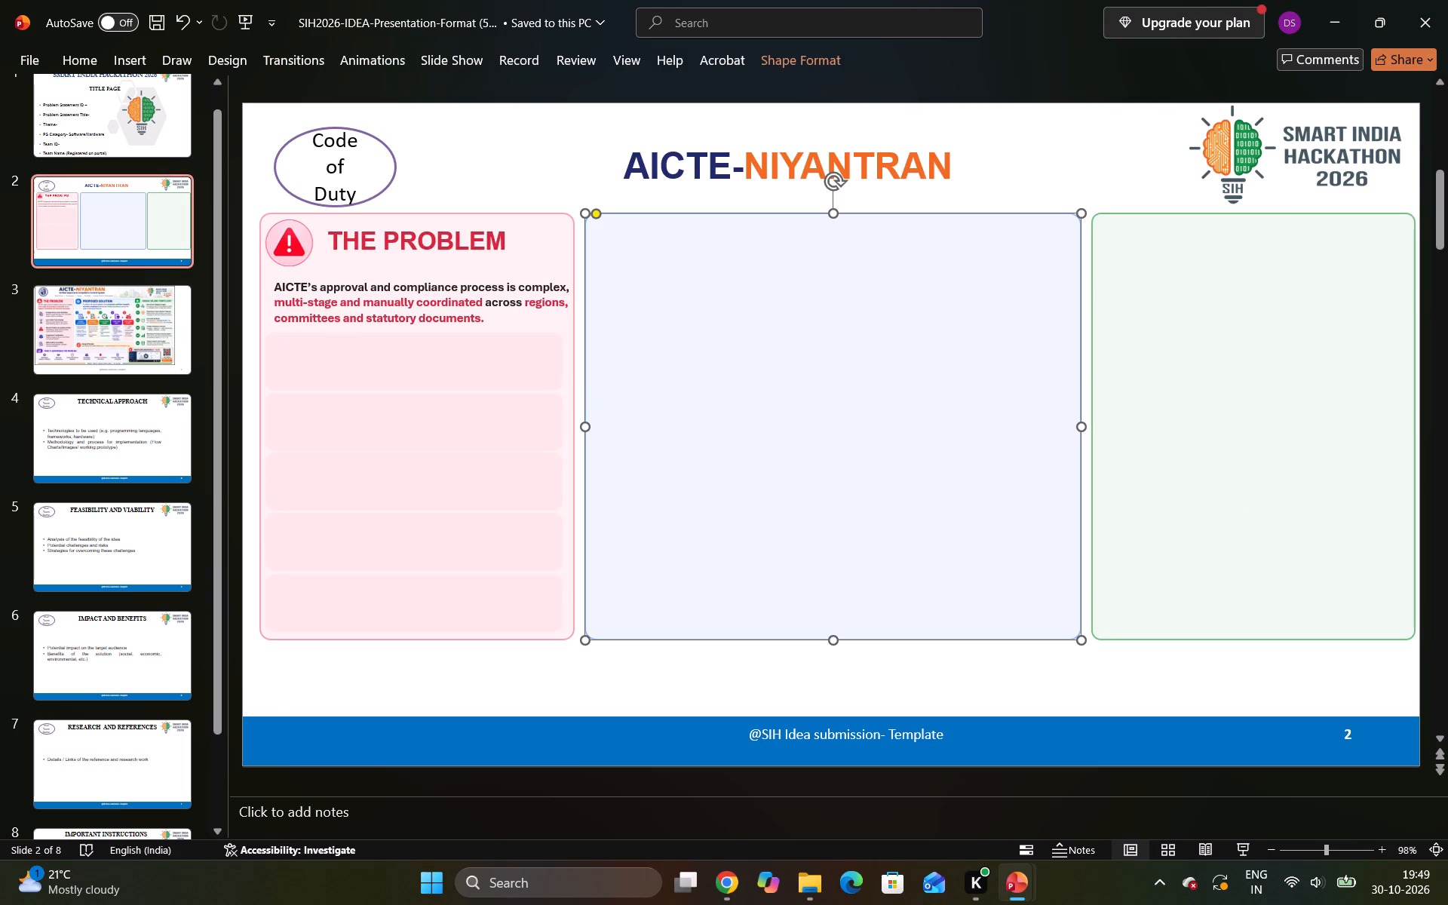
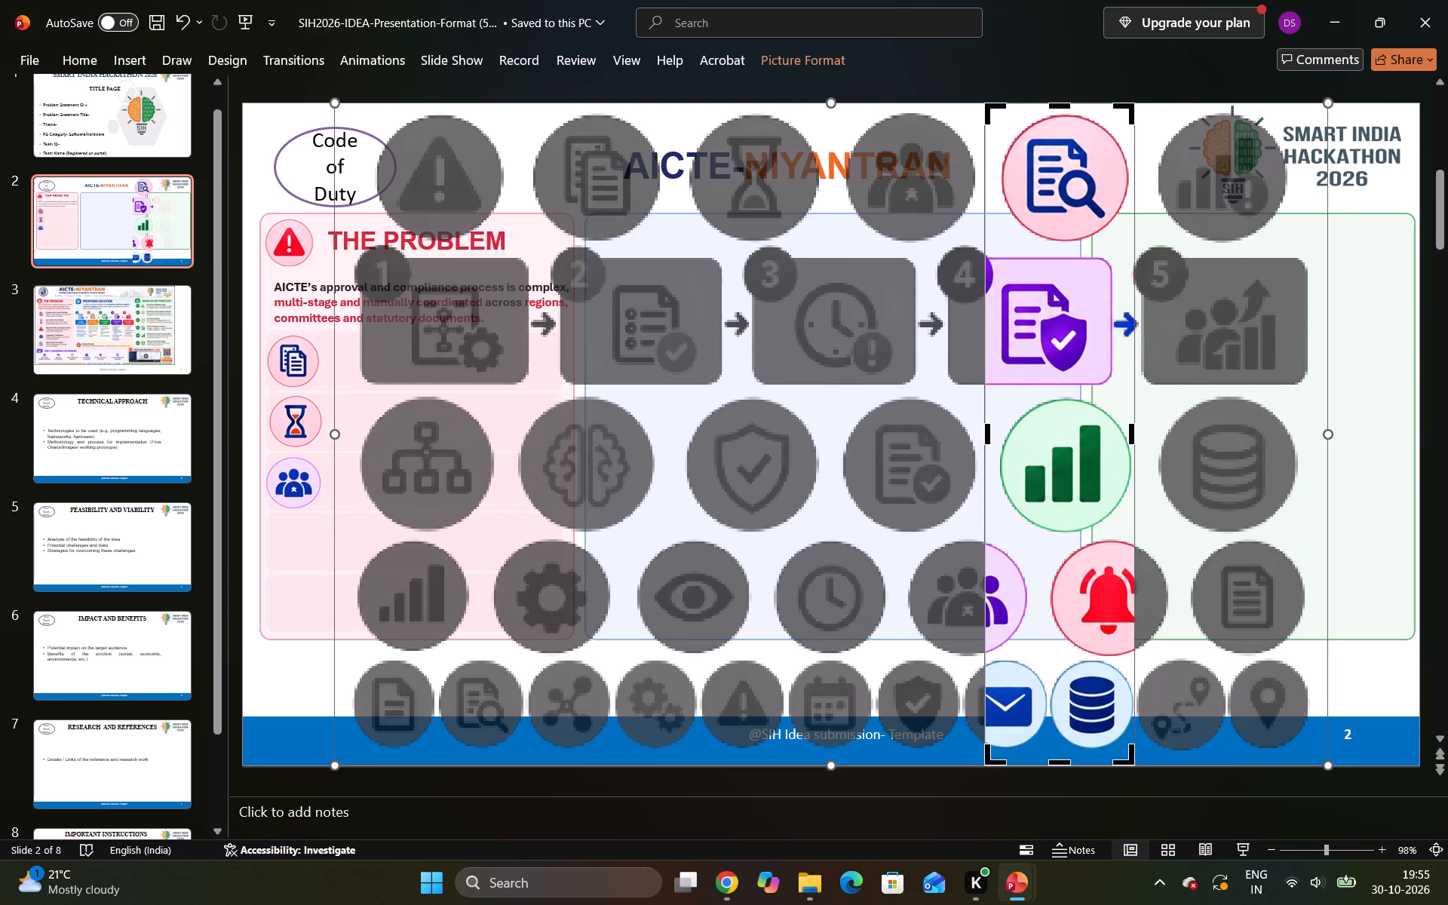
Crop the pasted icon sheet down to the pink circular icon showing a document with a magnifying glass.
drag(986, 439, 993, 440)
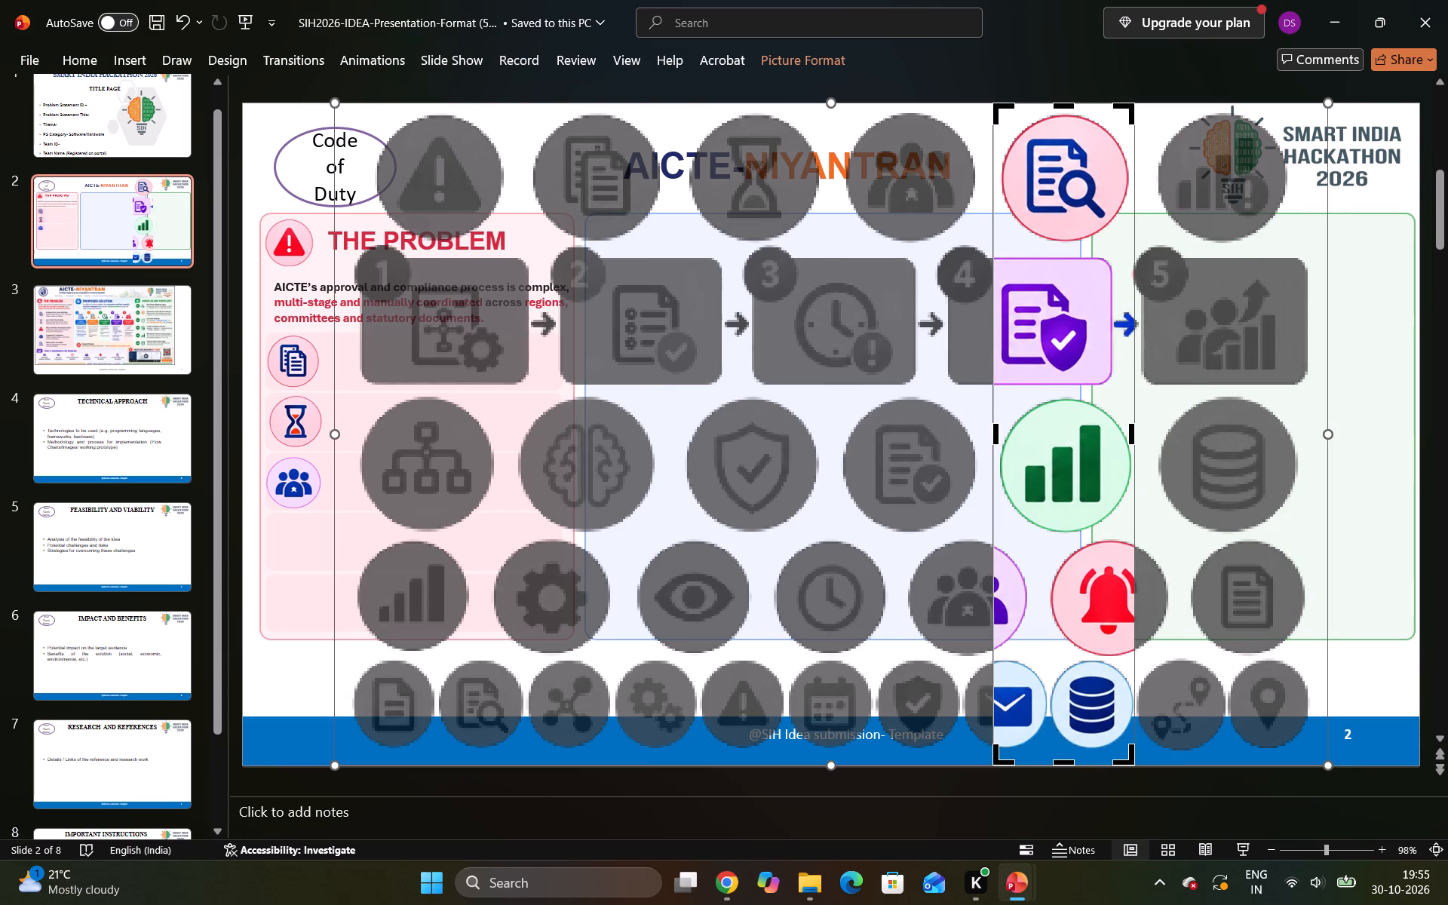
drag(1066, 762, 1083, 566)
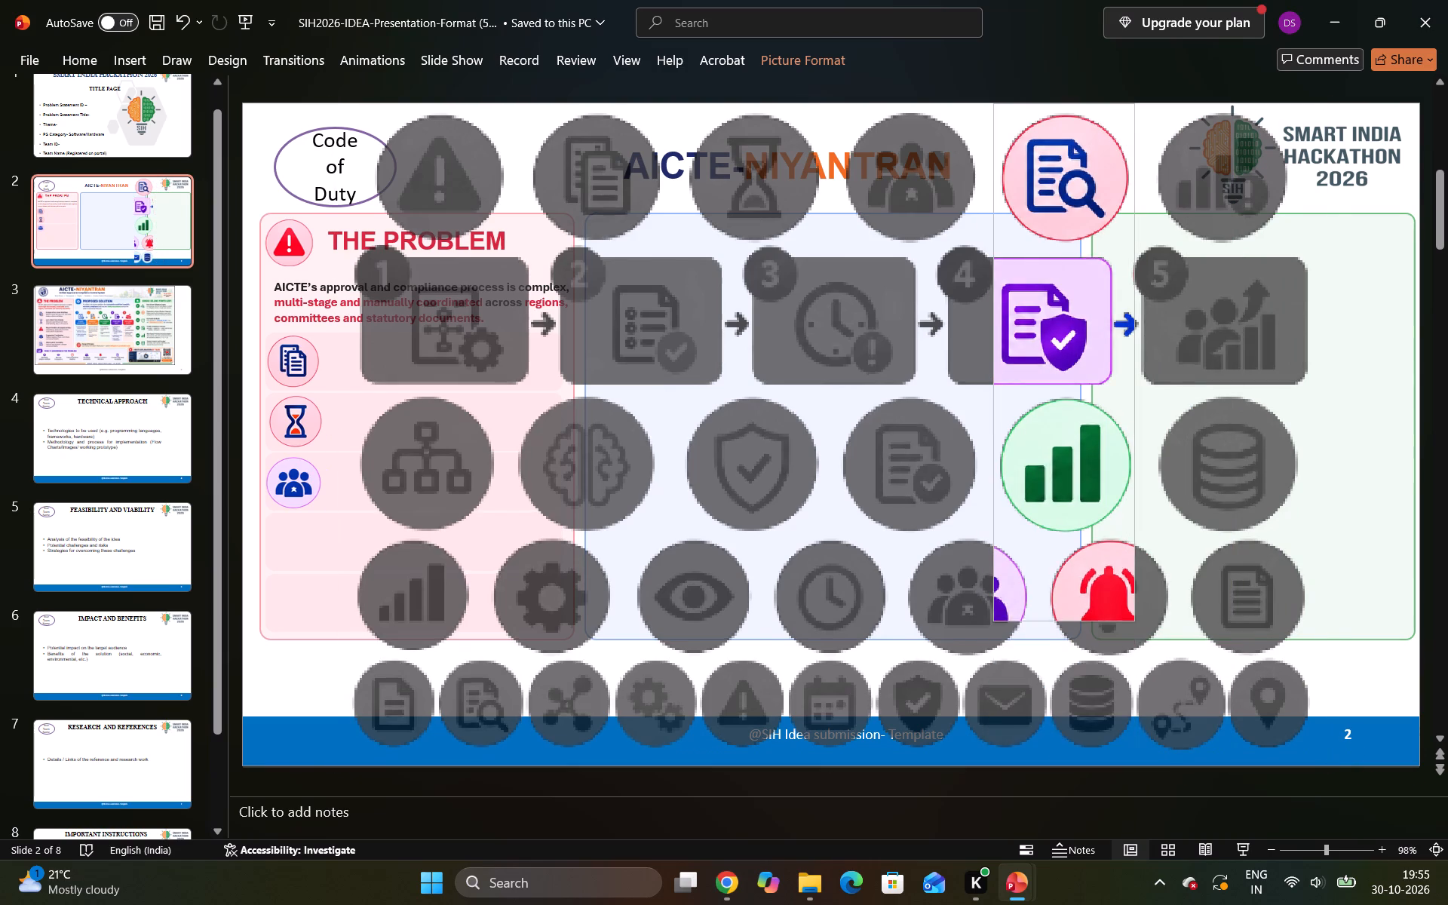
drag(1083, 566, 1099, 244)
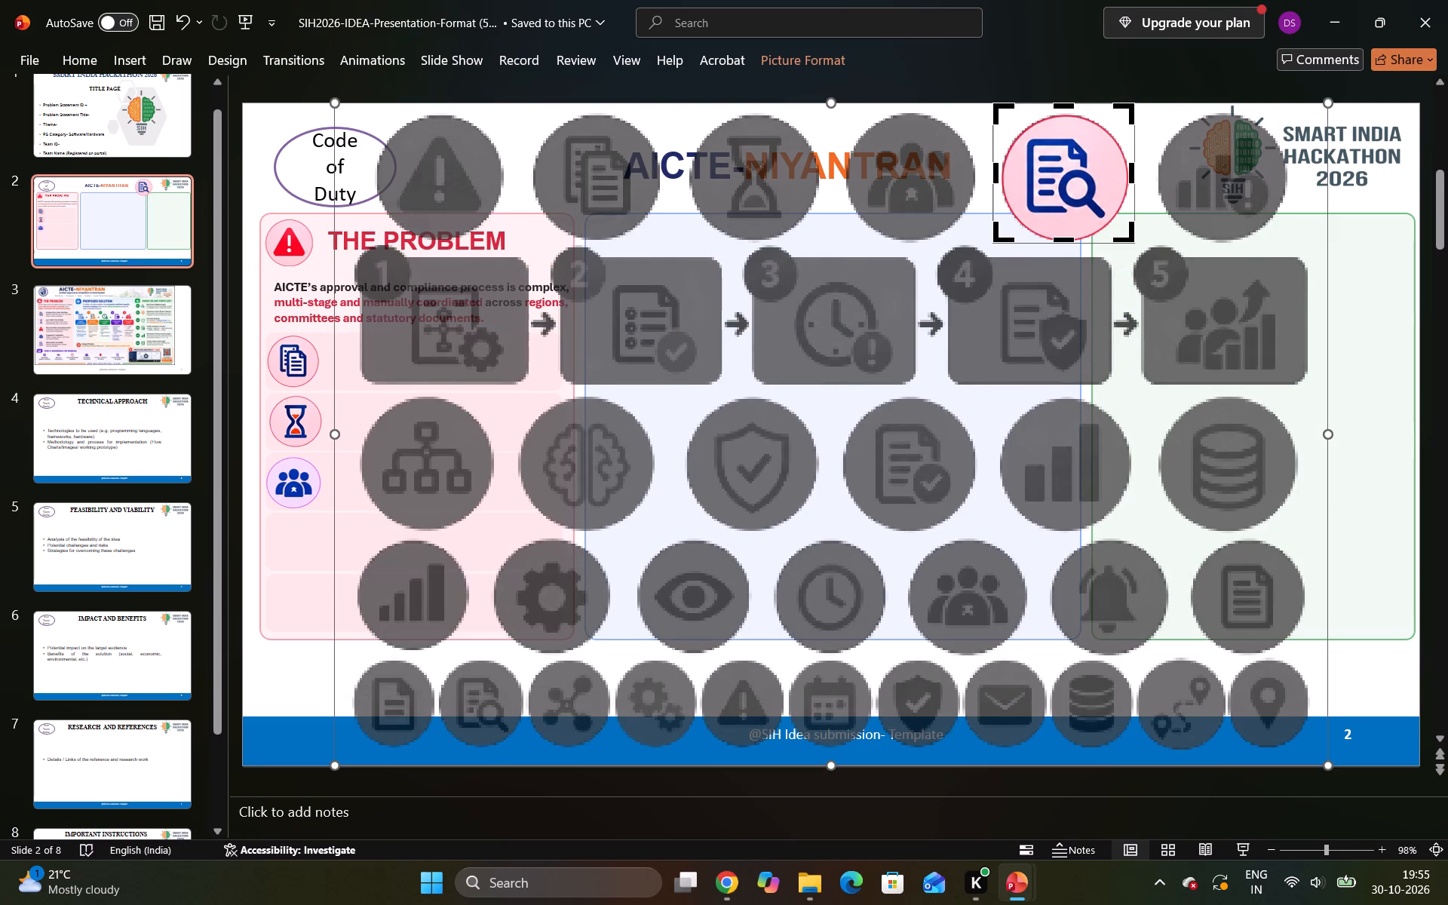
click(1366, 296)
Move the cropped document-and-magnifier icon into THE PROBLEM panel and shrink it to match the size of the other row icons.
drag(1058, 189, 1020, 214)
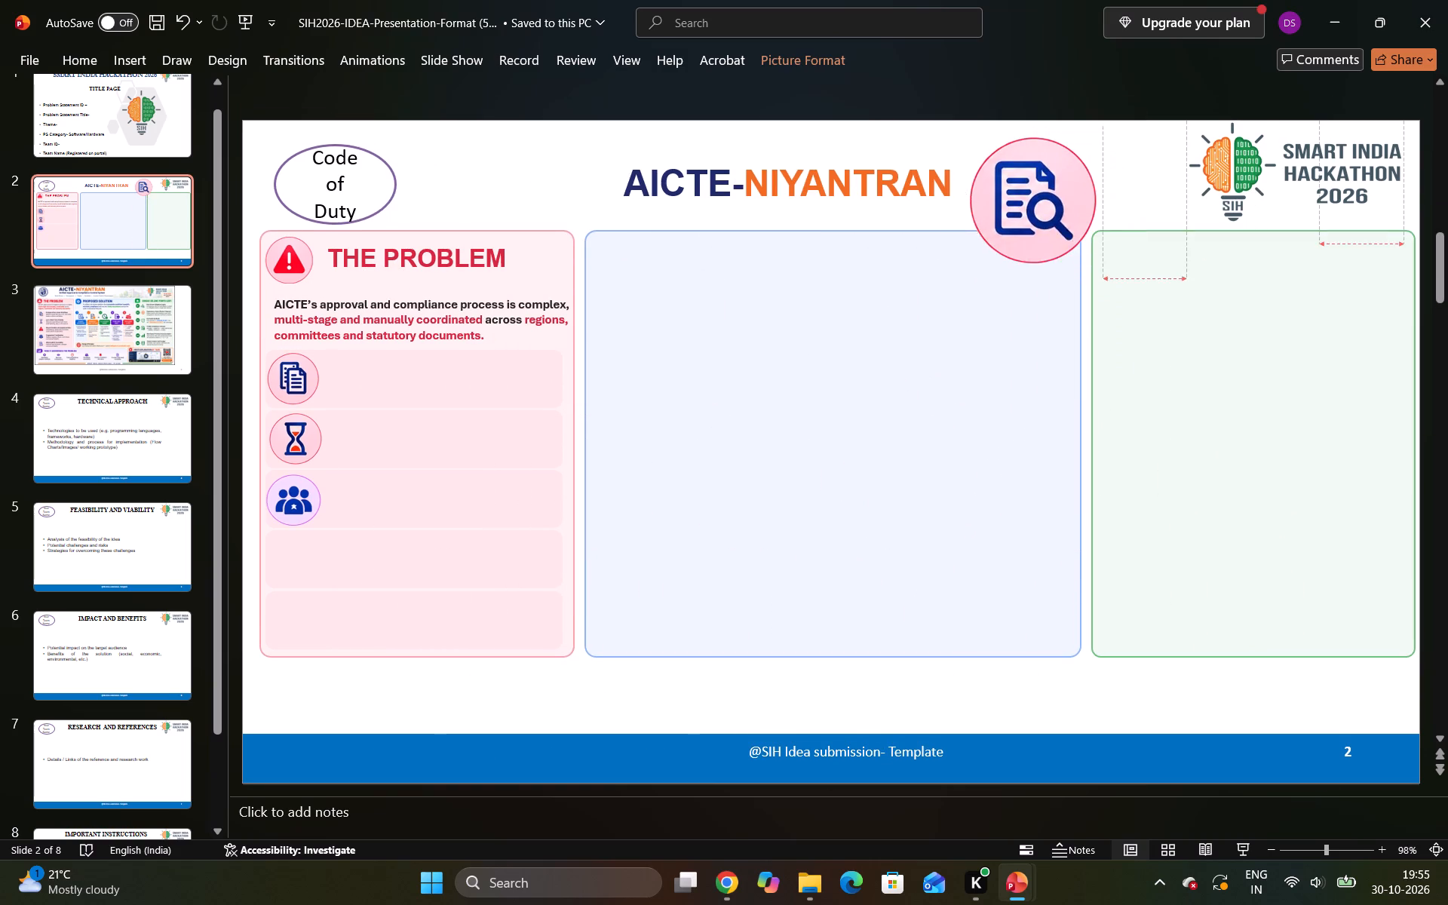
drag(1020, 214, 317, 606)
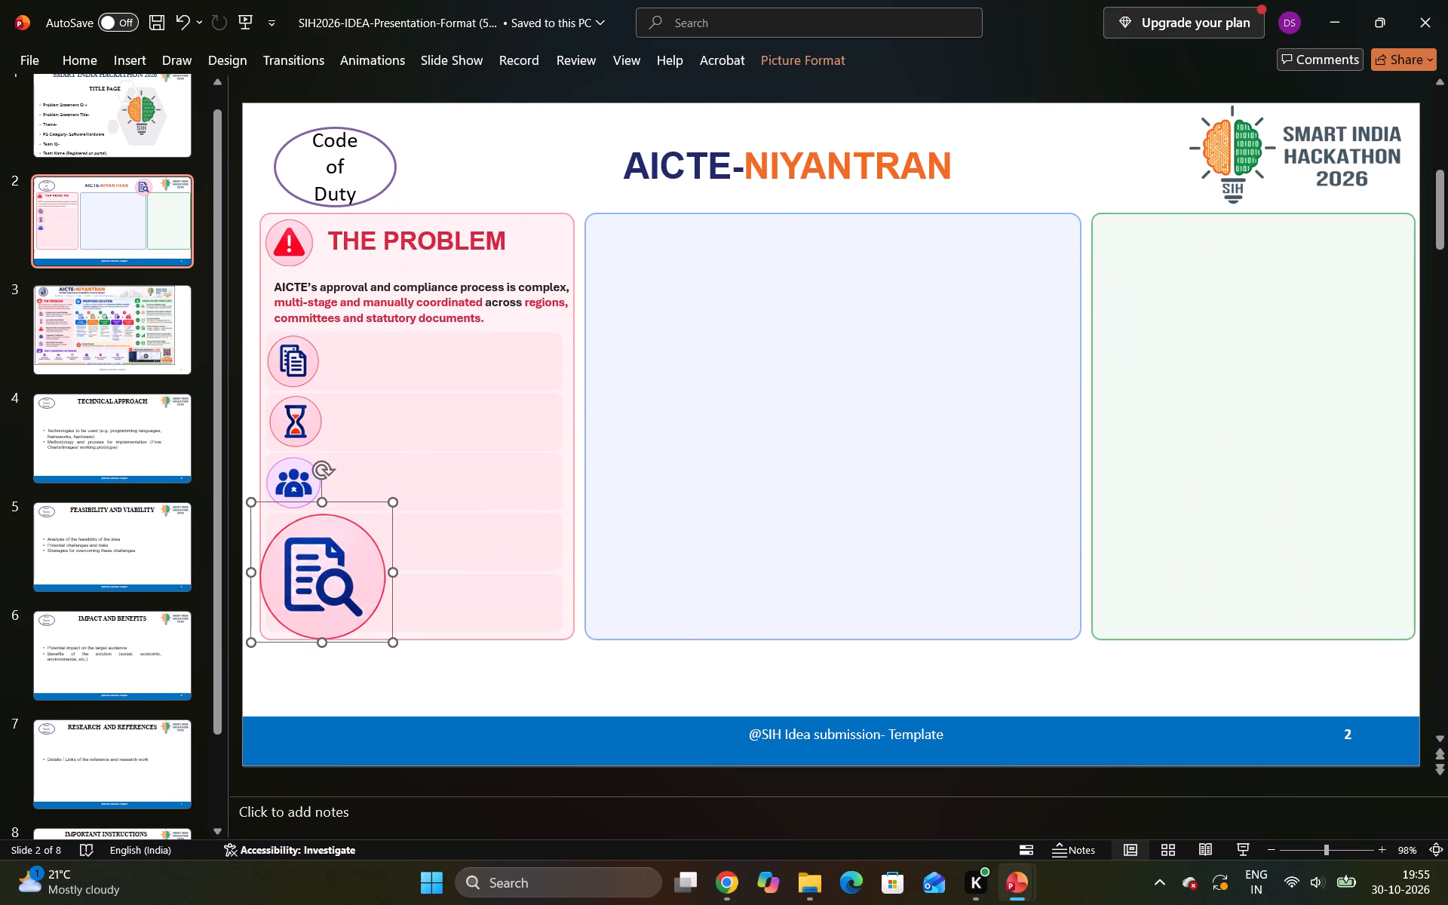
drag(394, 645, 327, 568)
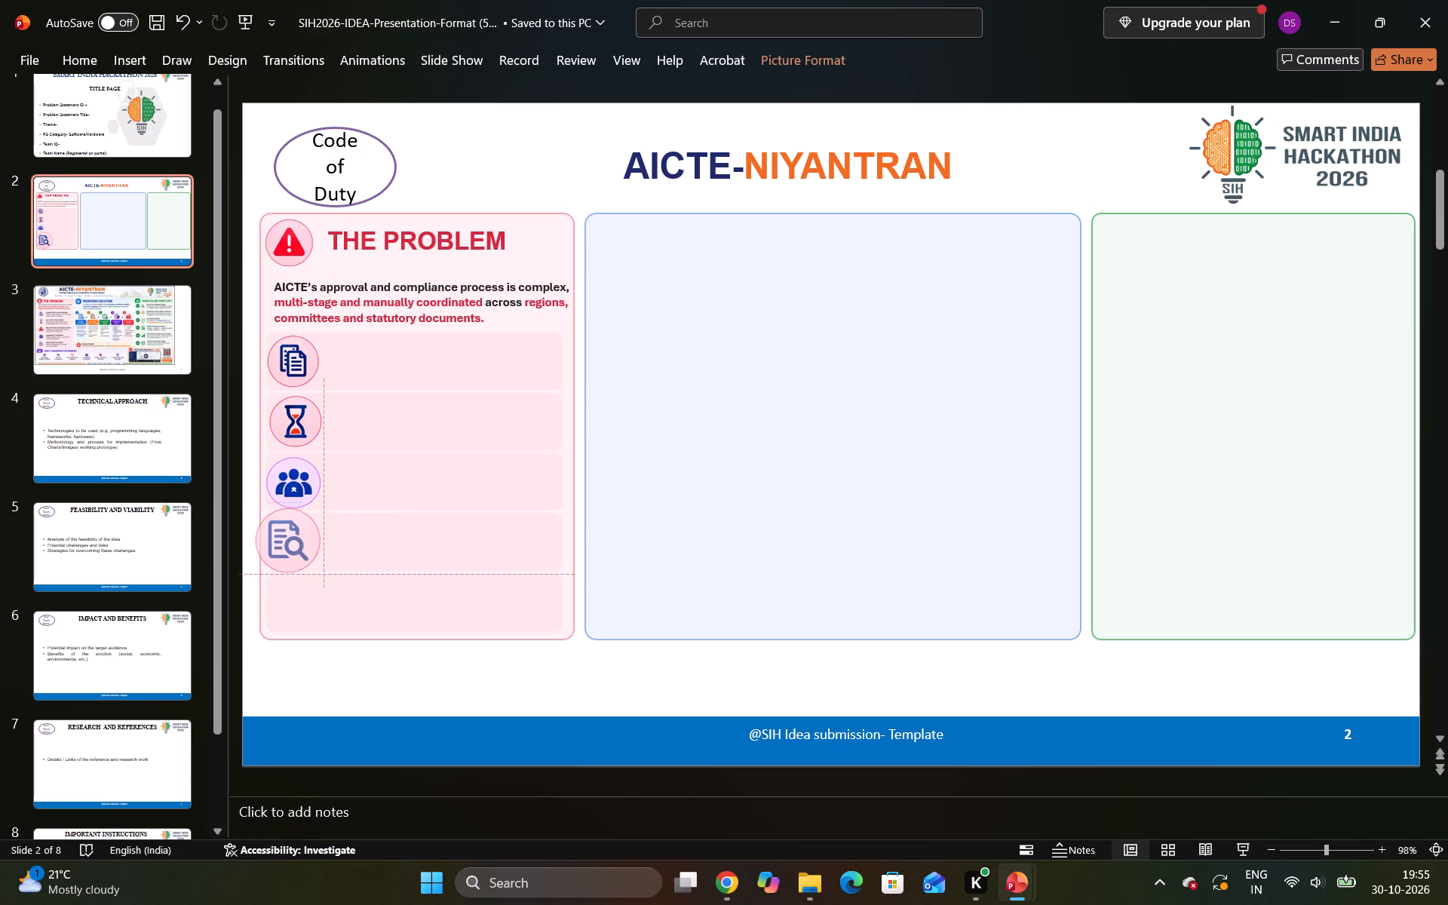
drag(327, 568, 321, 560)
drag(284, 550, 376, 555)
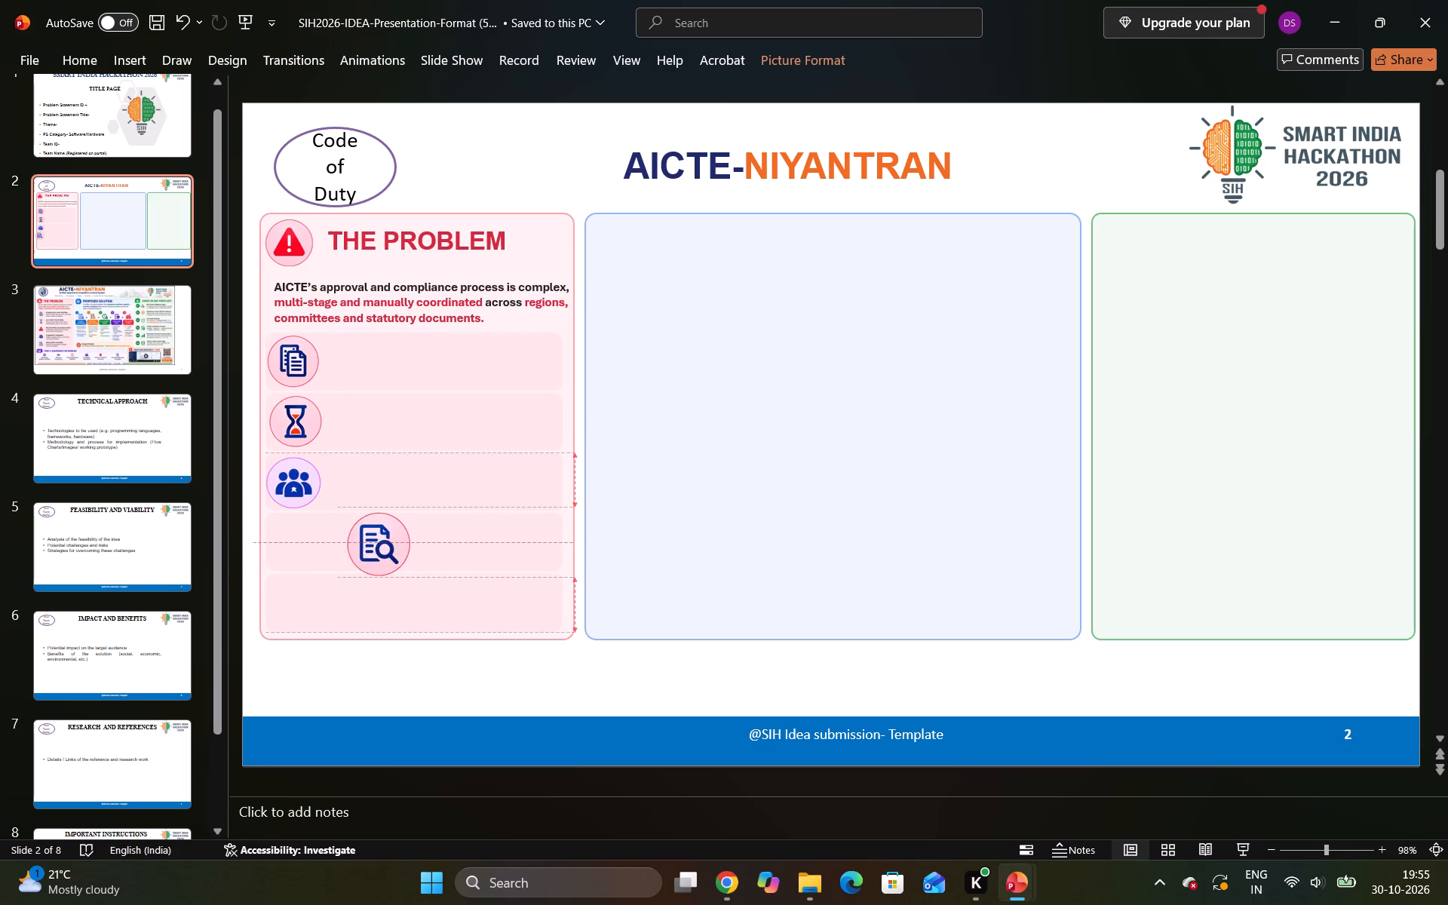
drag(414, 580, 399, 561)
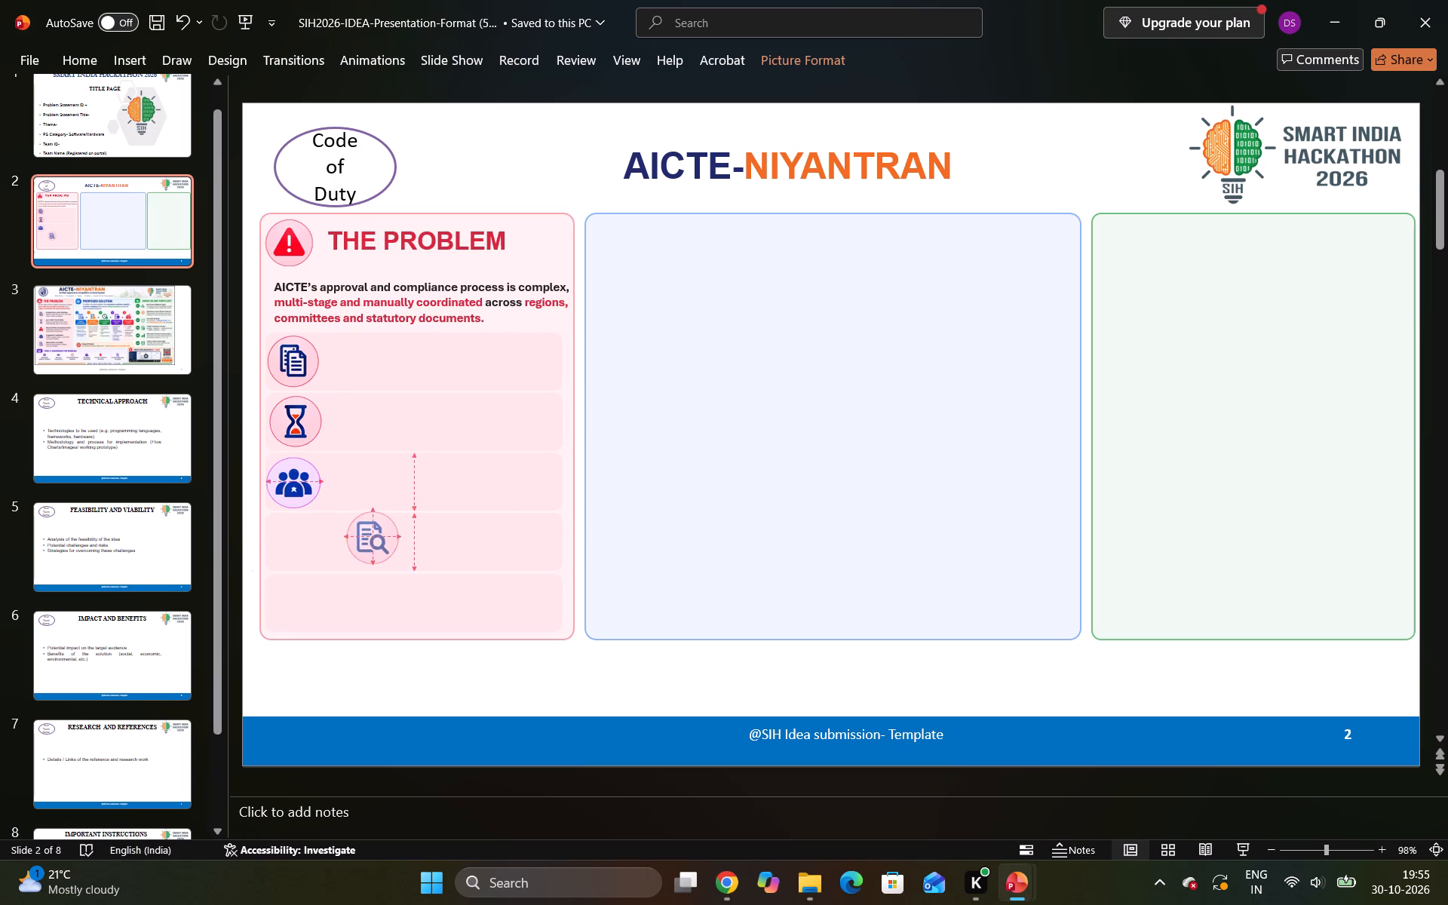
drag(399, 561, 403, 564)
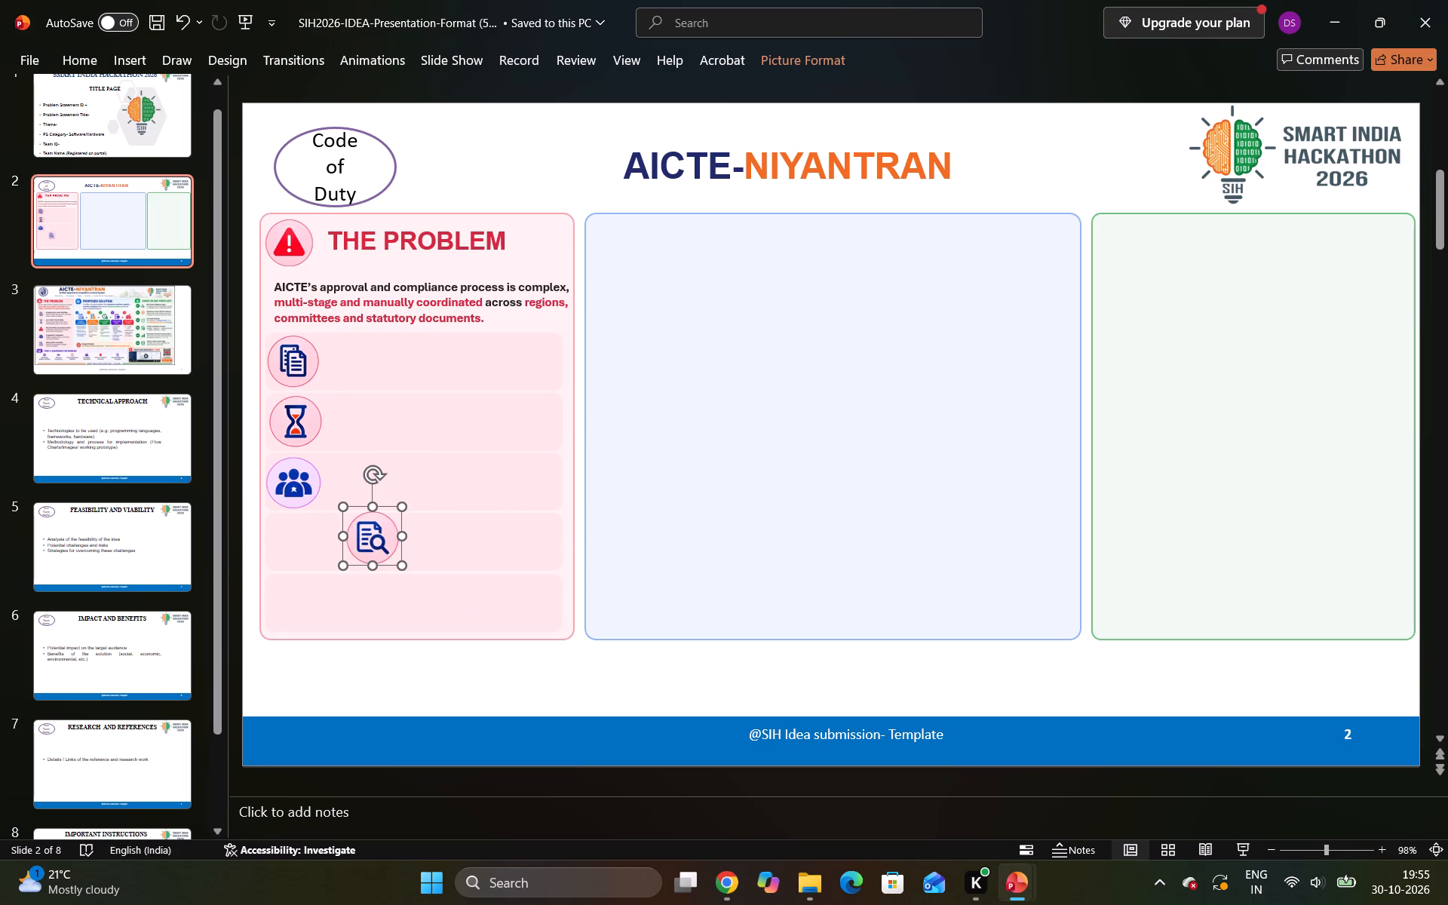
Place the document-and-magnifier icon at the start of the fifth row in THE PROBLEM panel, aligned with the icons above.
drag(378, 545, 296, 619)
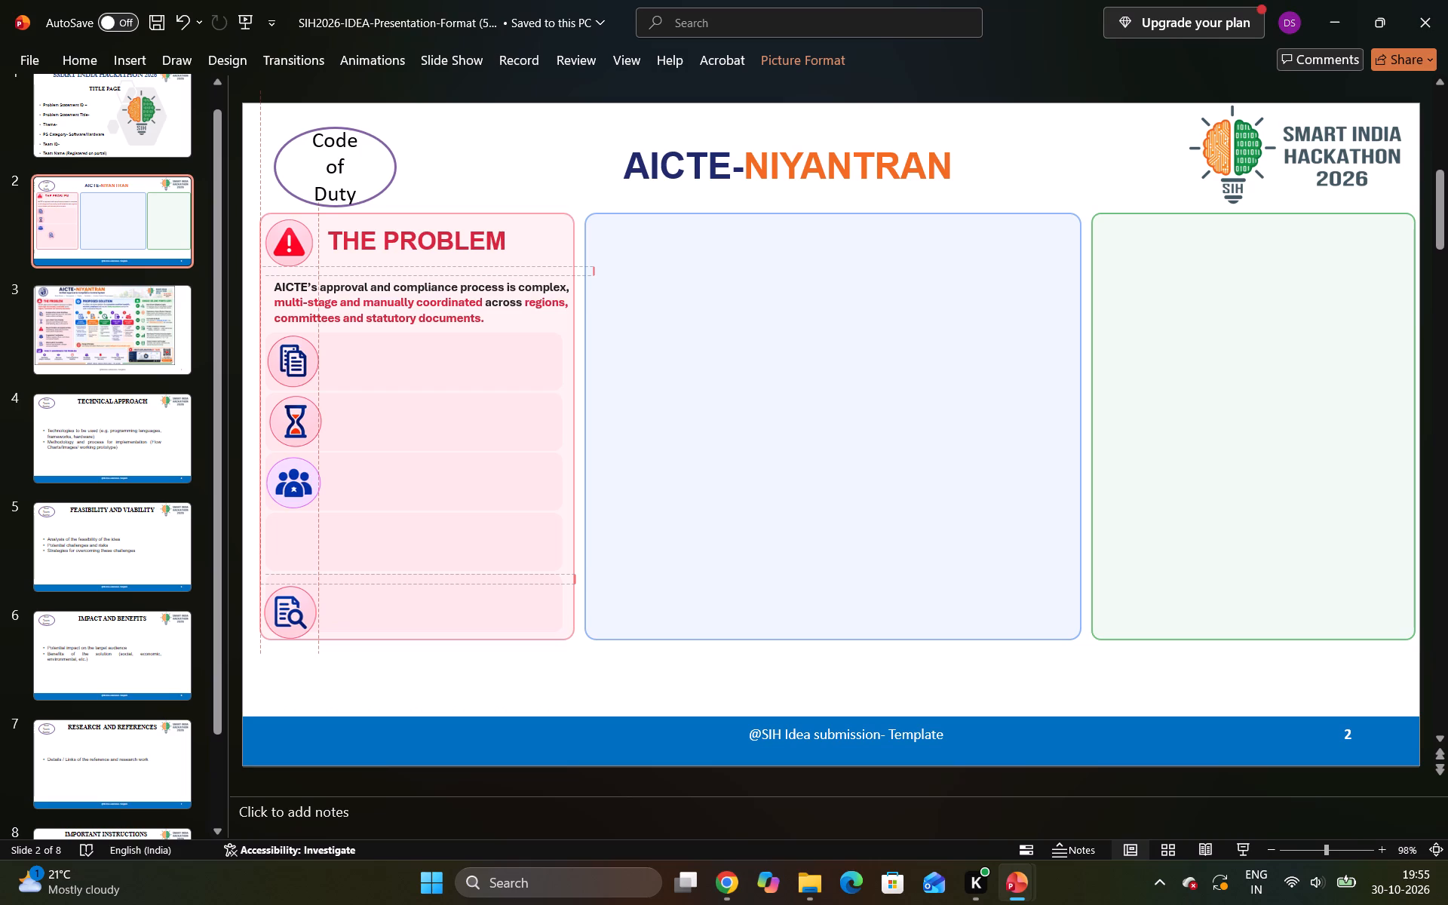
drag(296, 619, 301, 611)
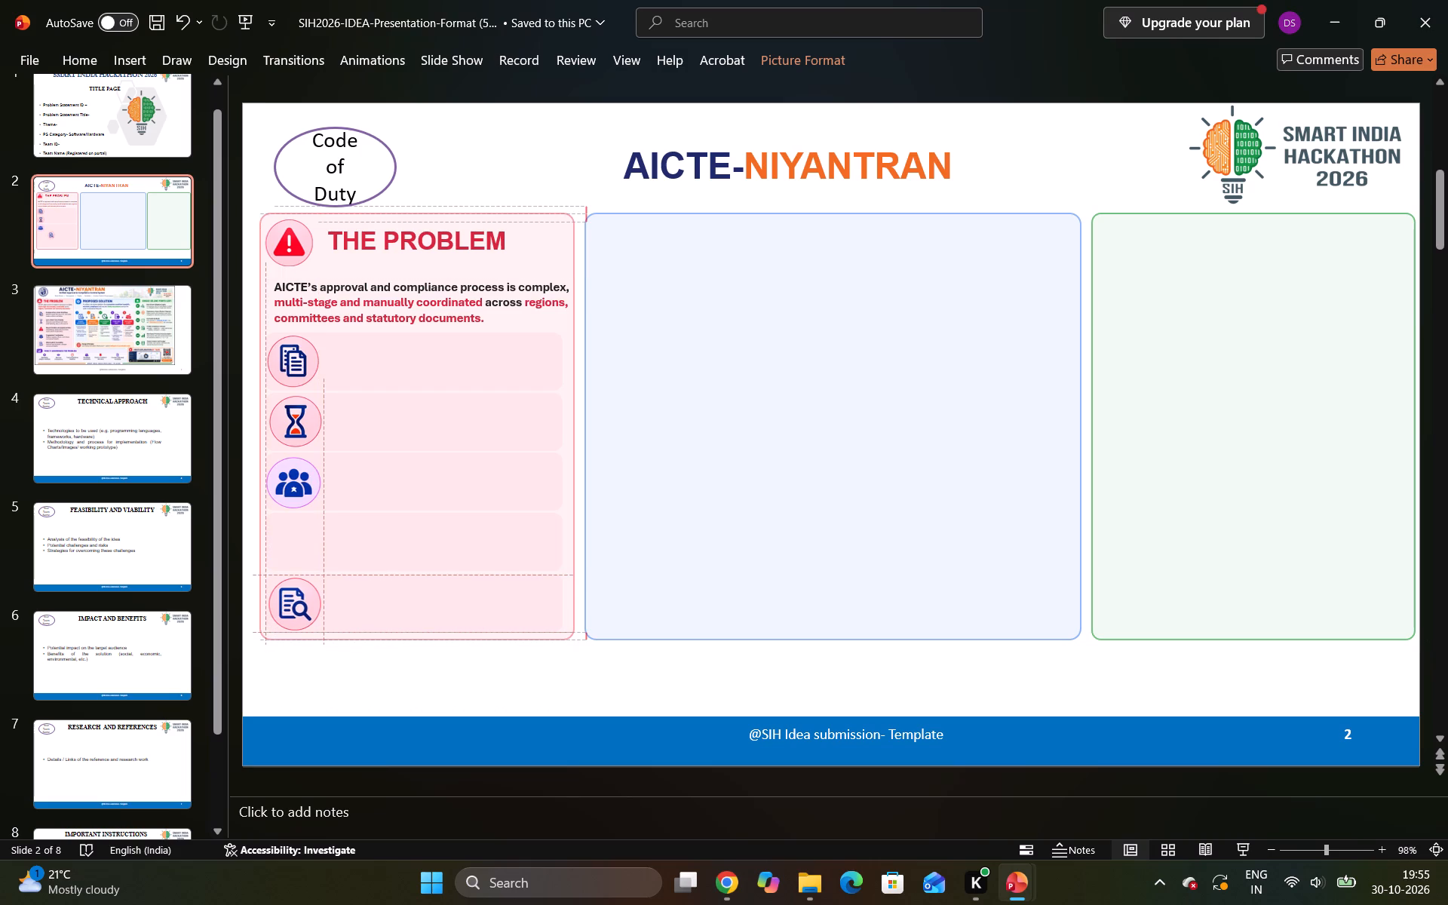
drag(301, 611, 298, 608)
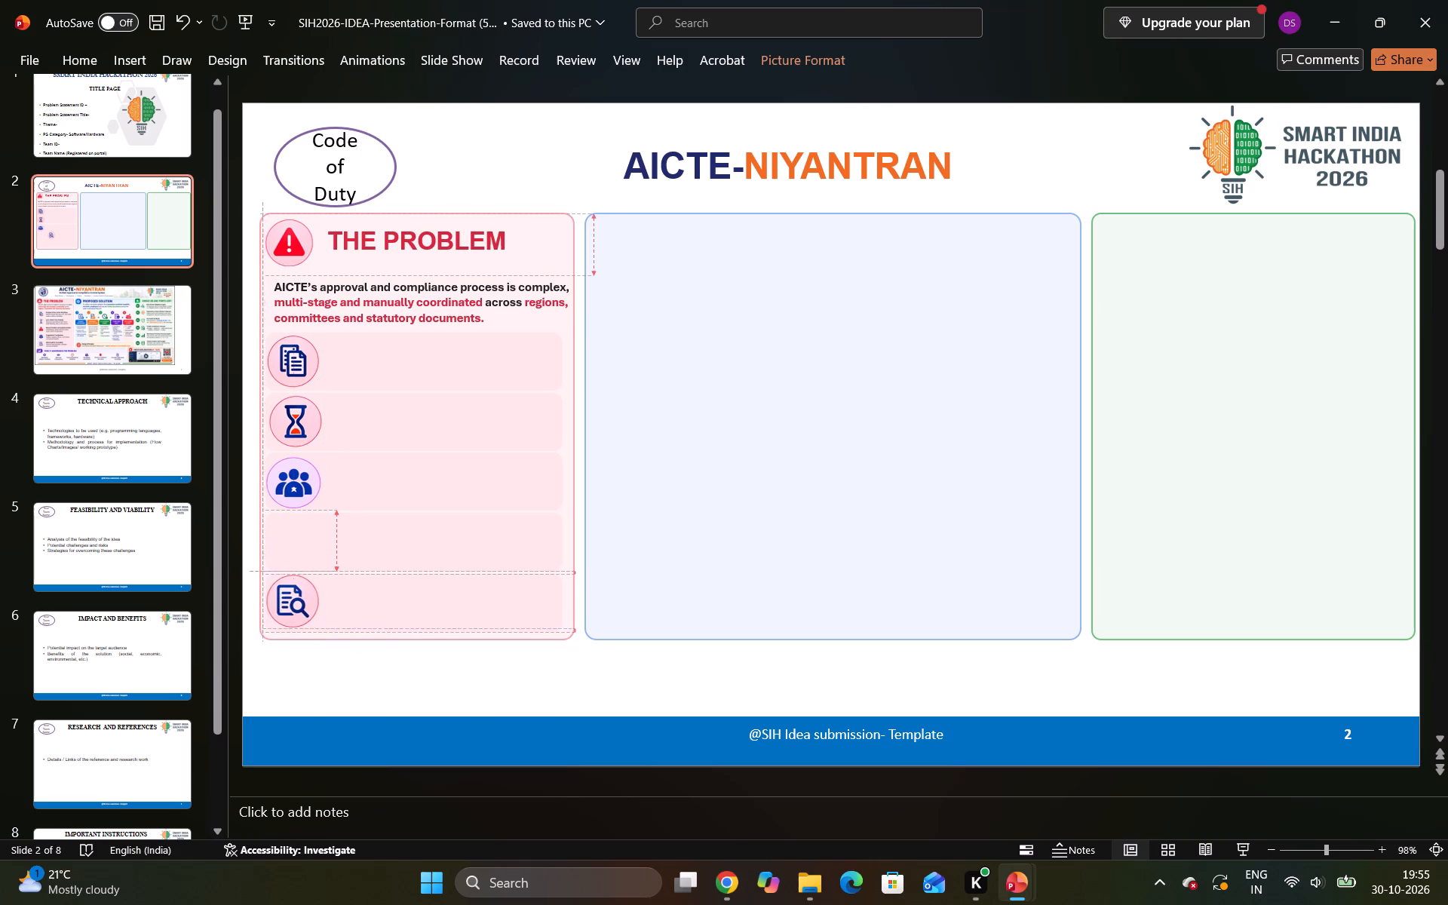
drag(298, 608, 298, 611)
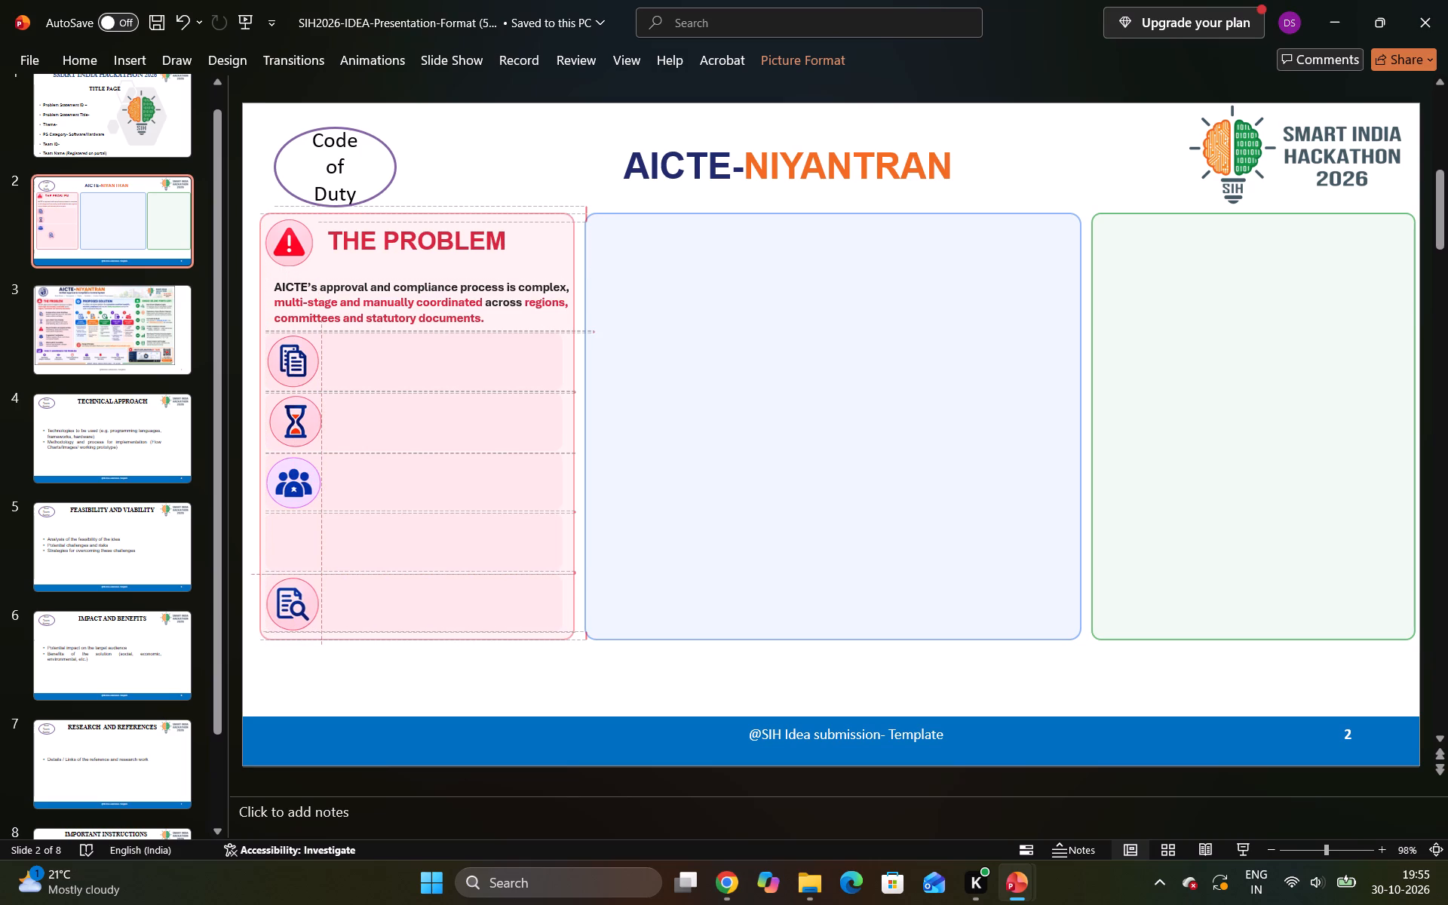
drag(298, 611, 299, 611)
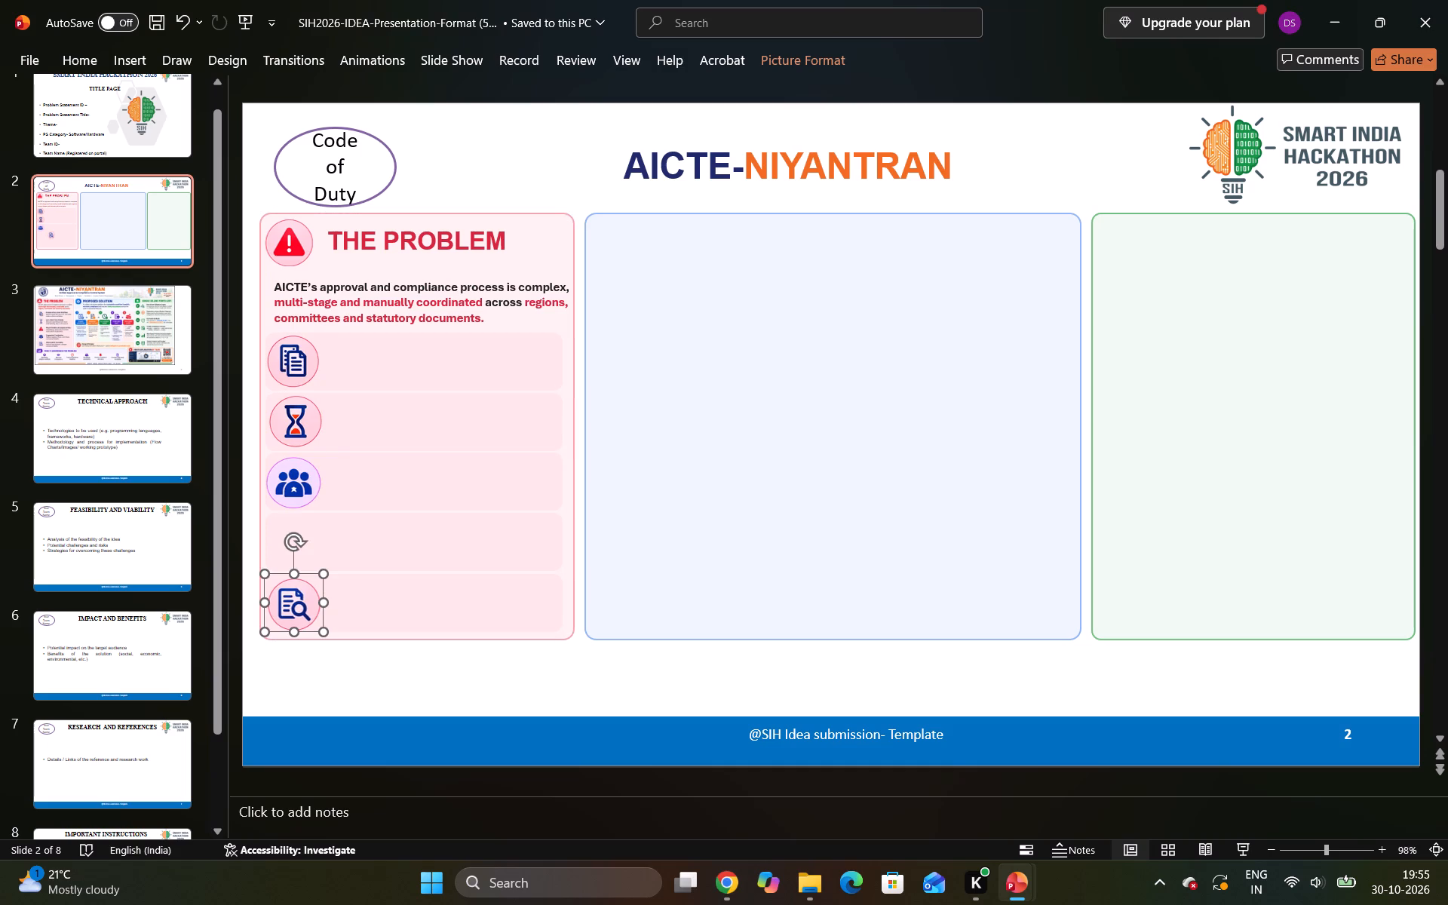
Move the people icon from the third row to the start of the fourth row in THE PROBLEM panel.
click(338, 487)
click(298, 485)
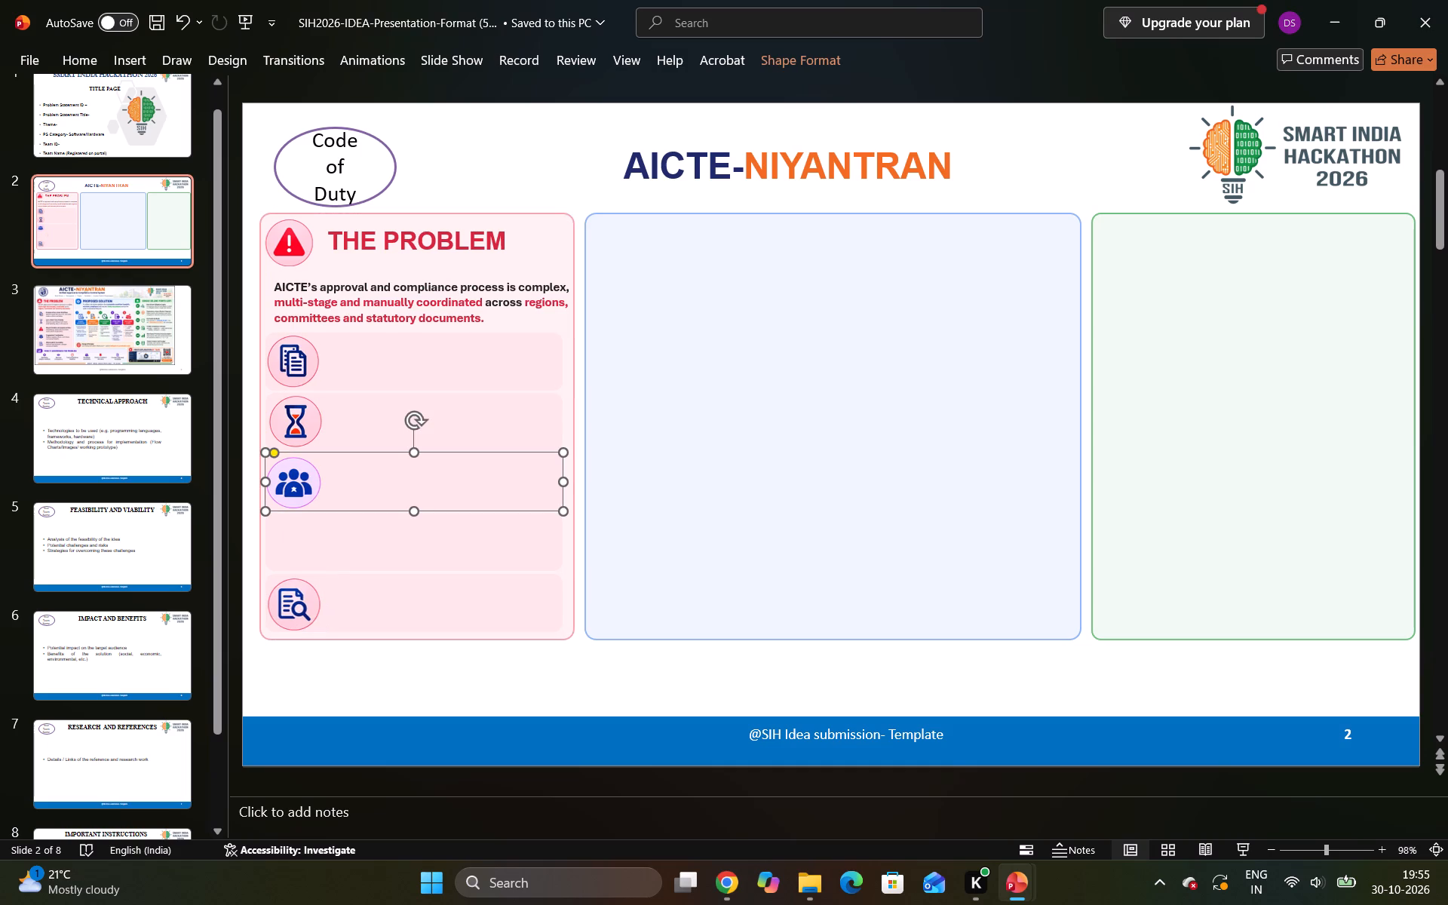
drag(291, 484, 296, 548)
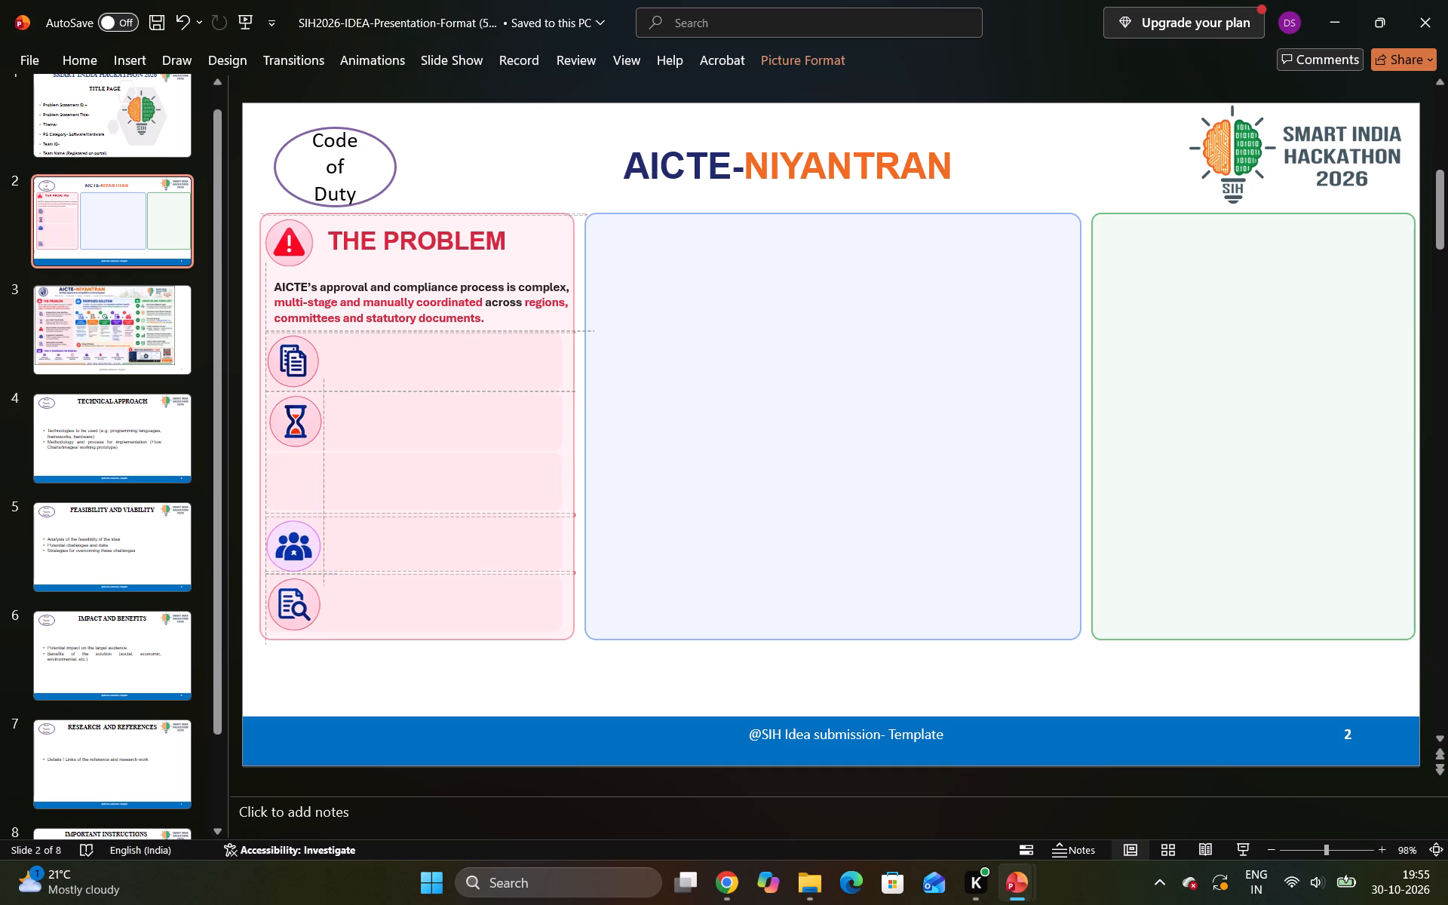
drag(296, 548, 296, 548)
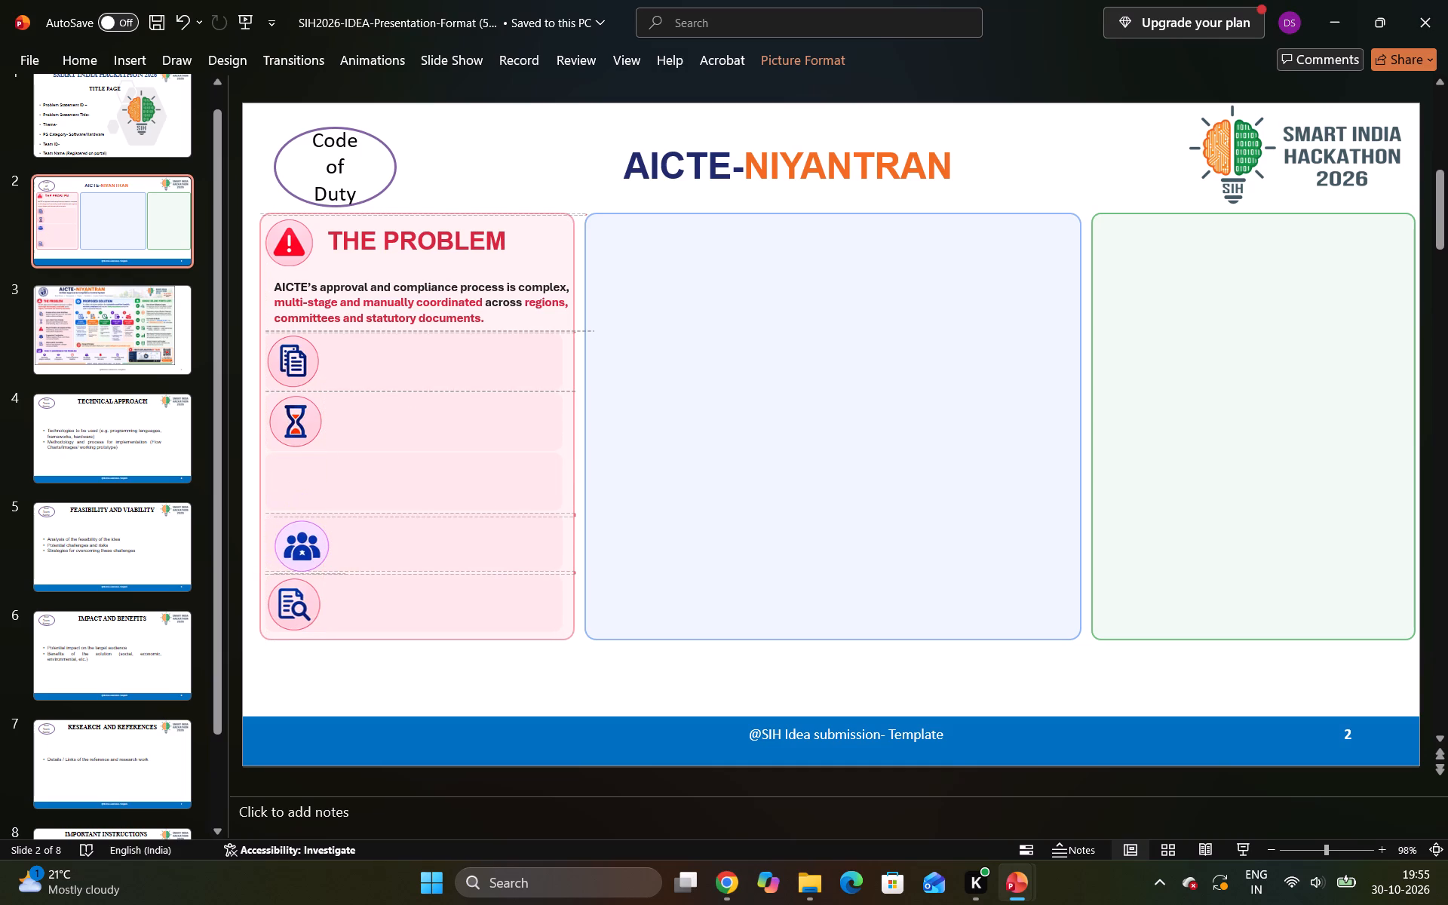
drag(296, 548, 293, 548)
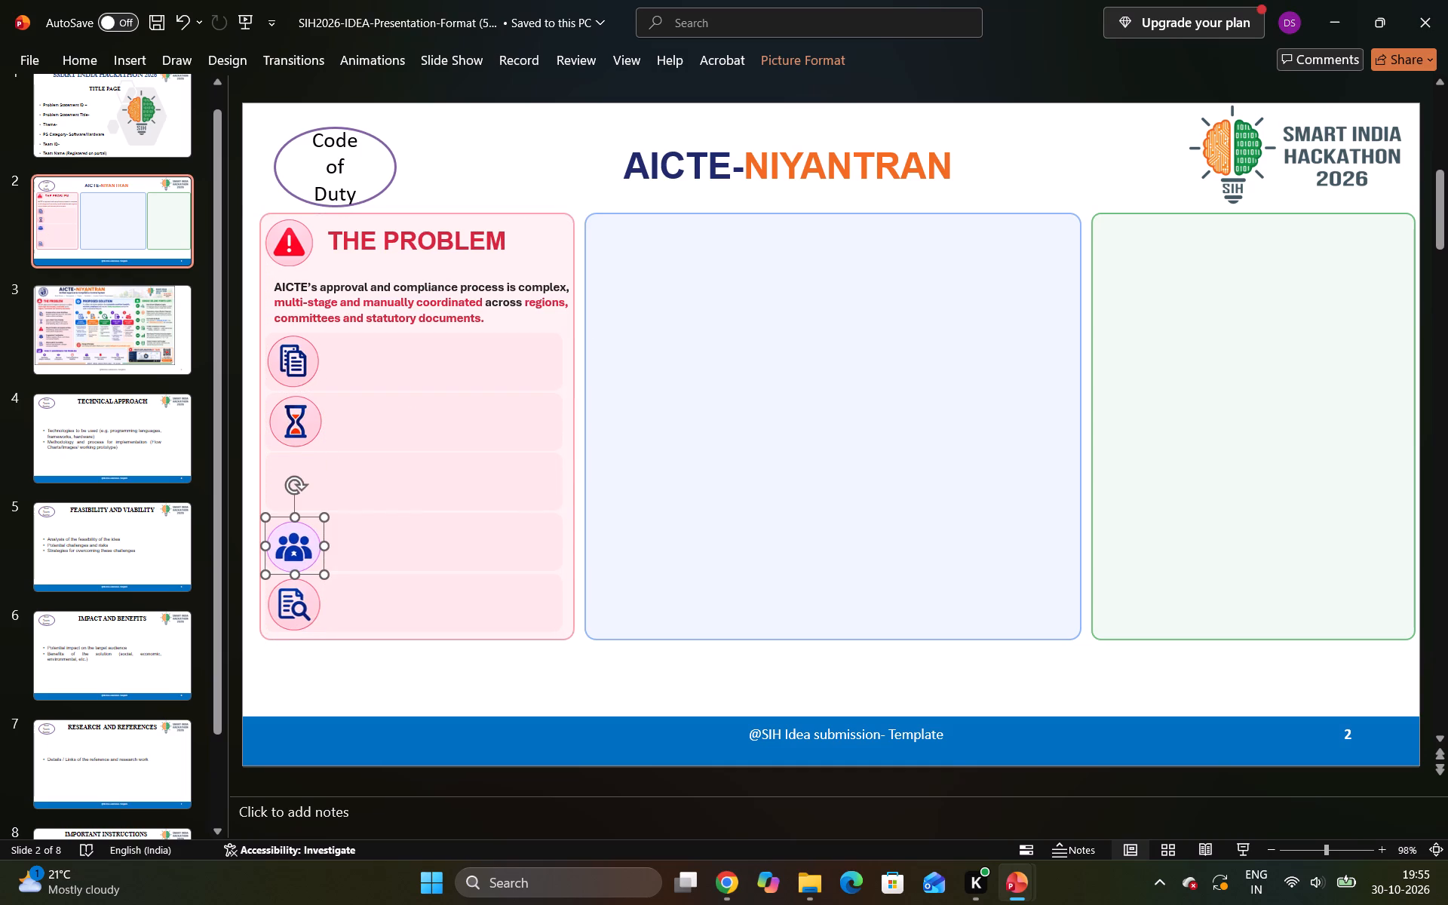
Nudge the stacked-documents icon in the first row of THE PROBLEM panel slightly toward the panel's outer edge.
click(290, 428)
click(296, 424)
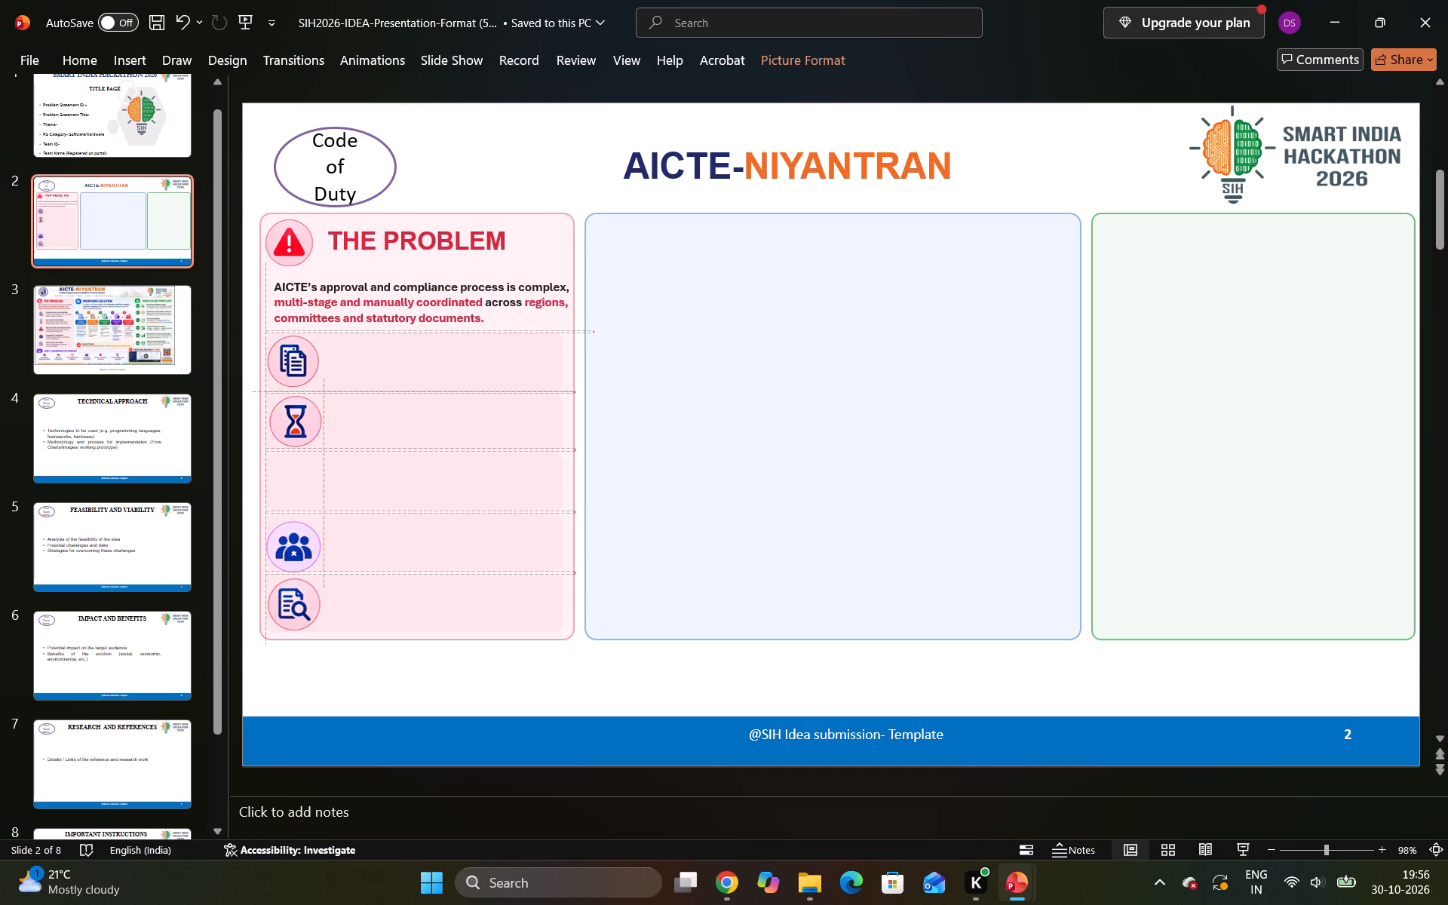
click(491, 155)
click(294, 370)
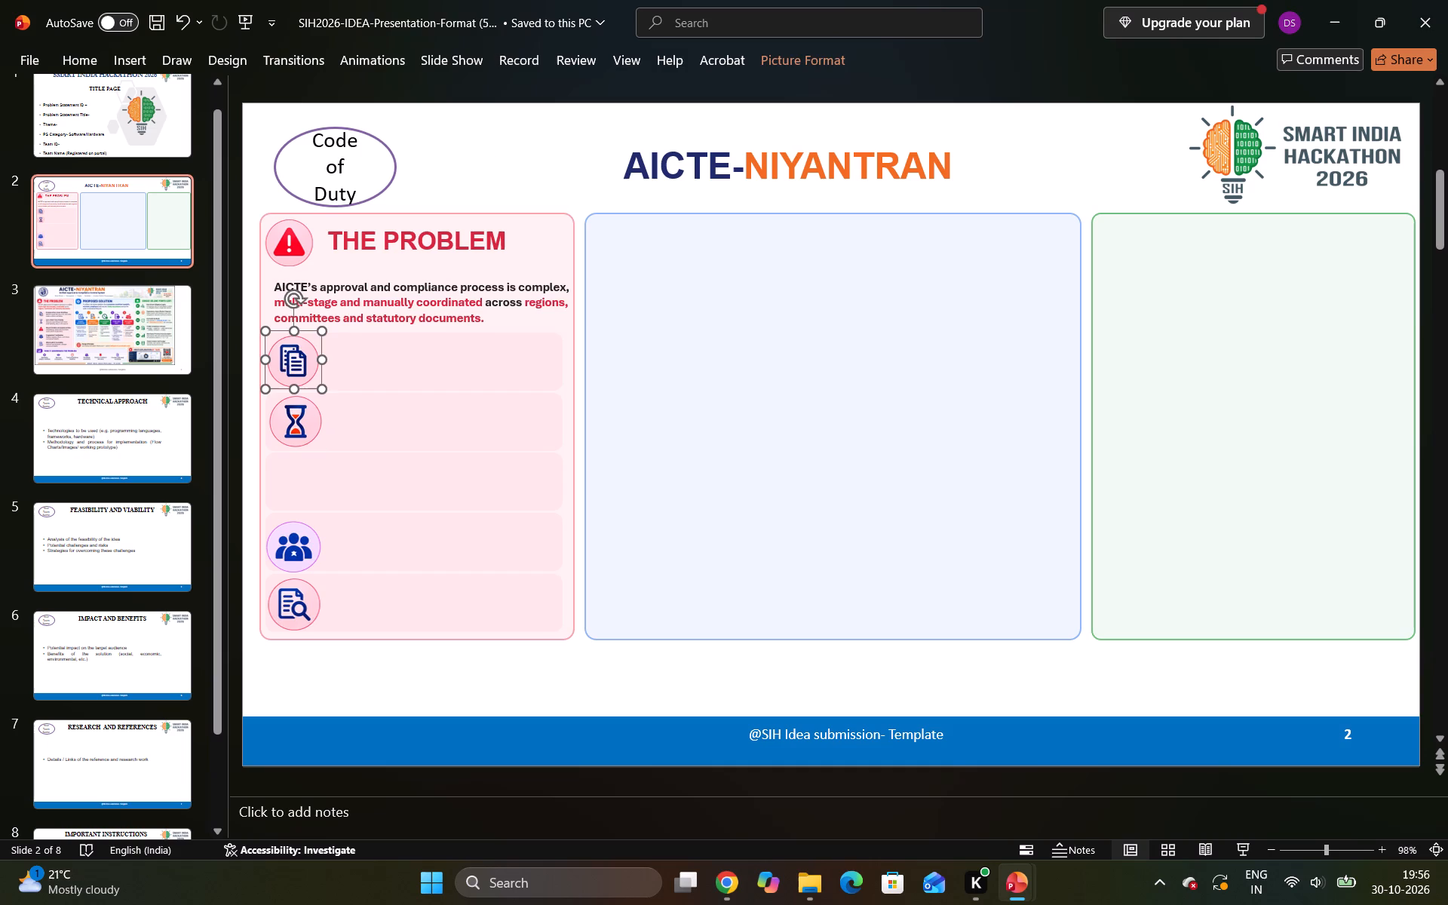
click(289, 362)
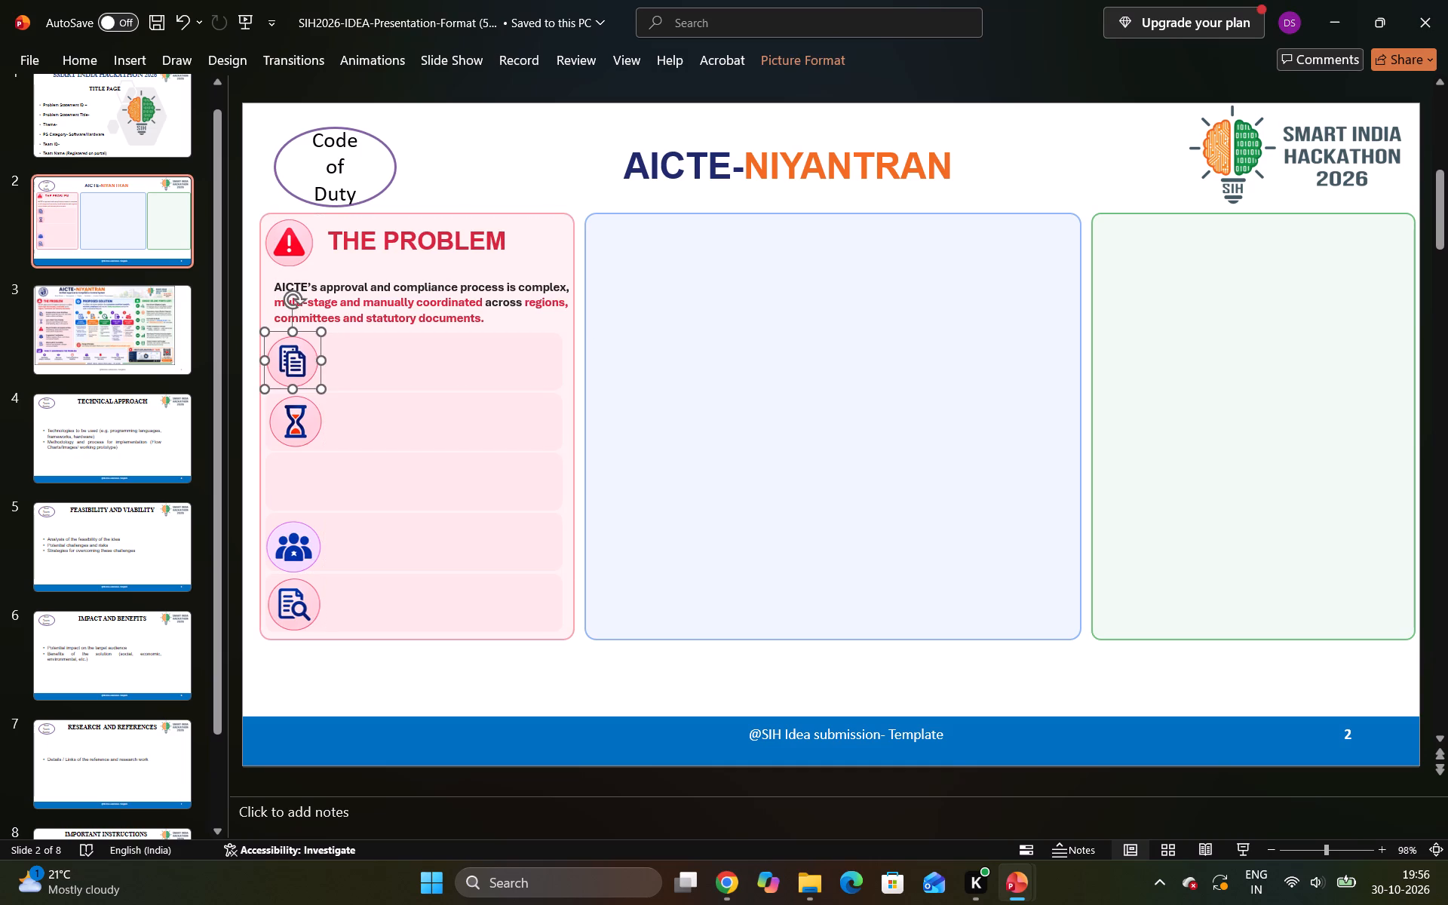
click(523, 122)
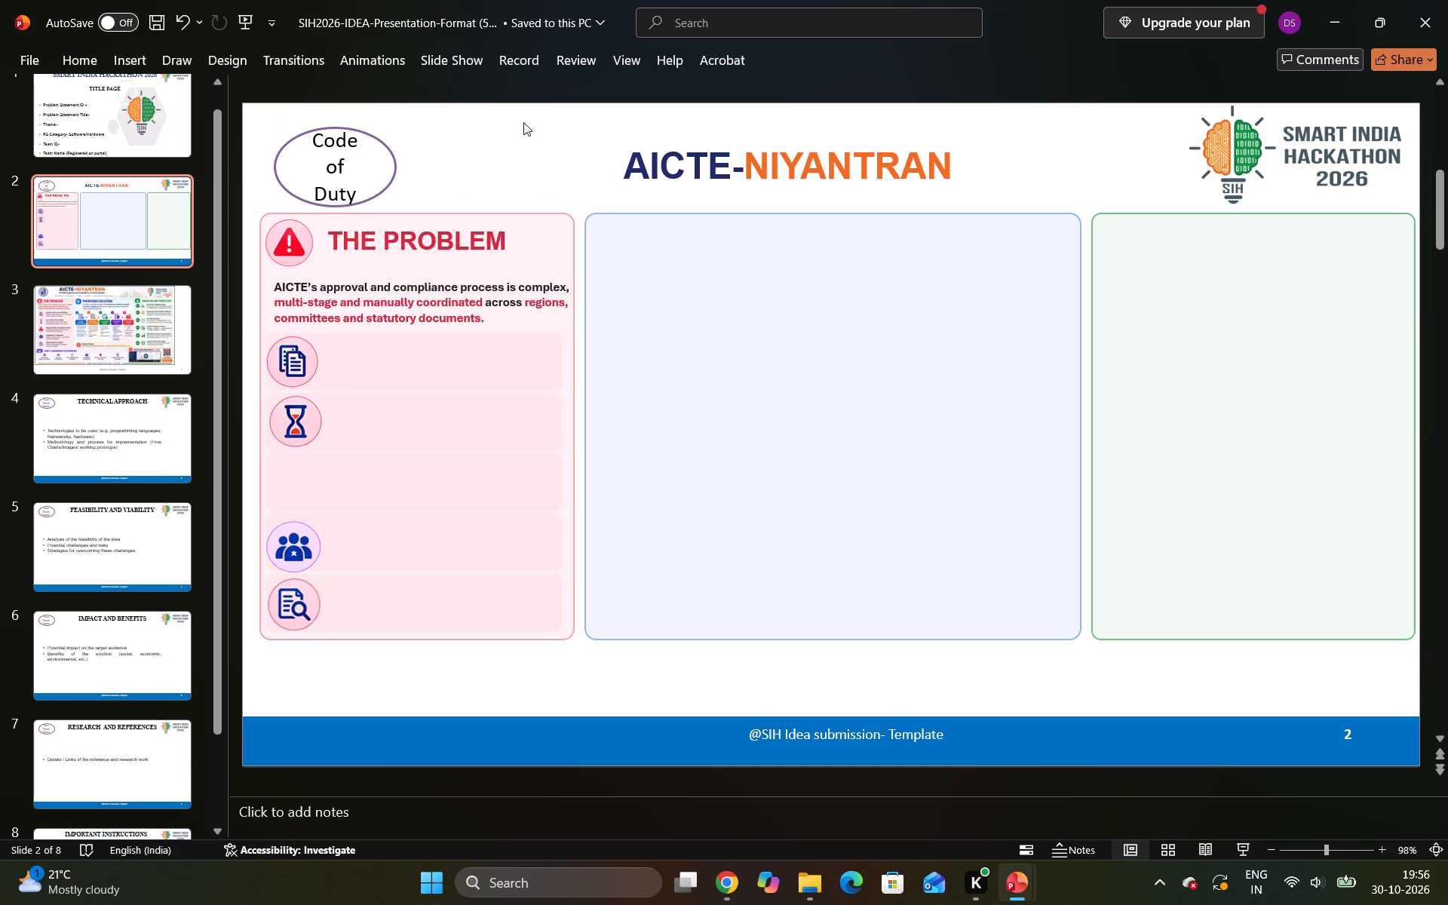
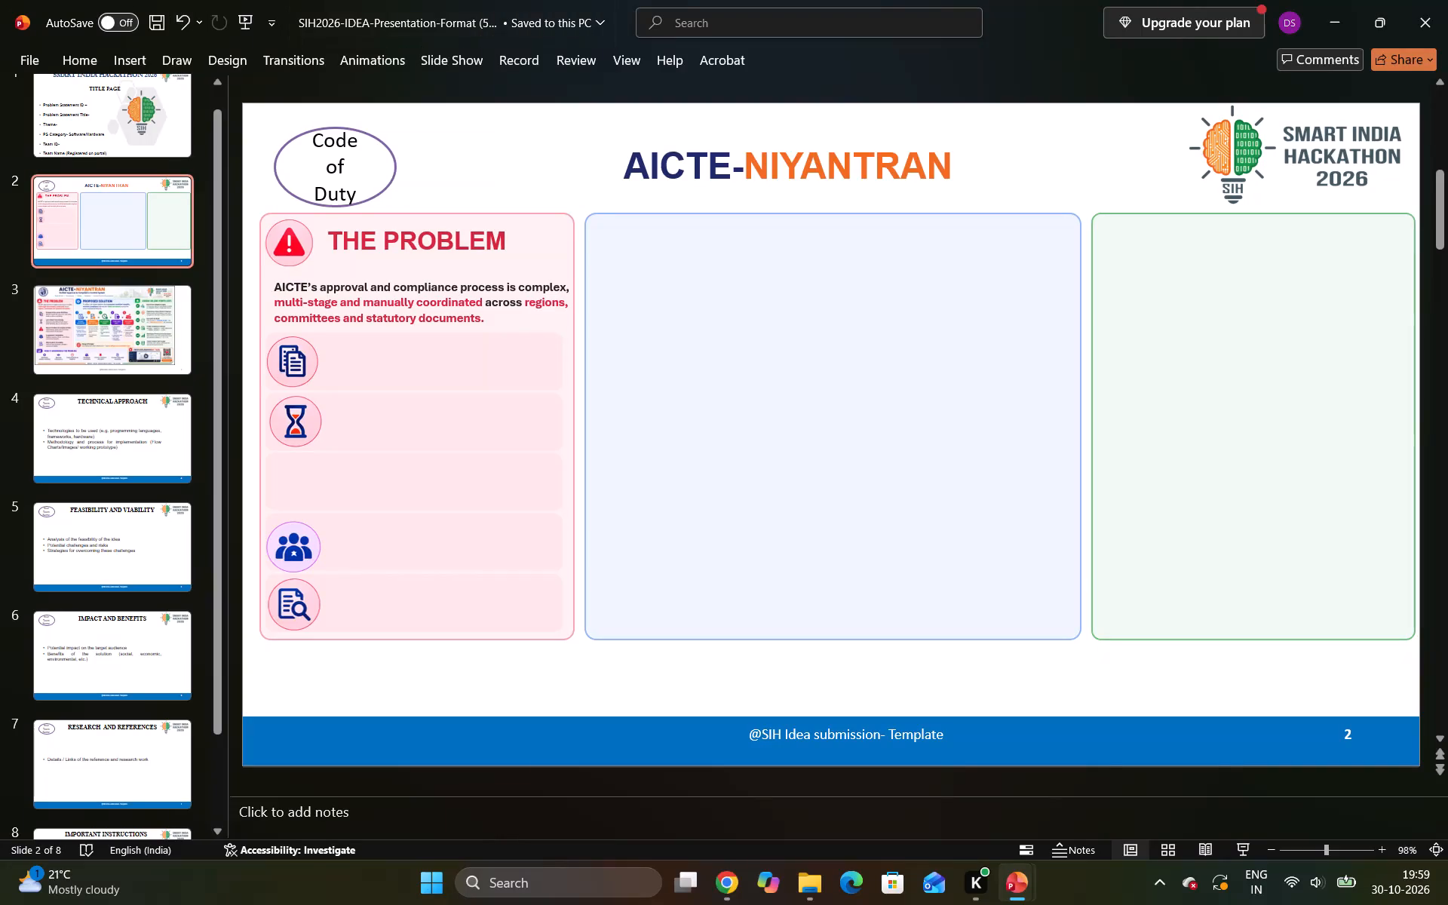
Consult the AICTE-NIYANTRAN reference image on slide 3 to compare its layout with the rebuilt slide 2.
scroll(776, 452, down, 1)
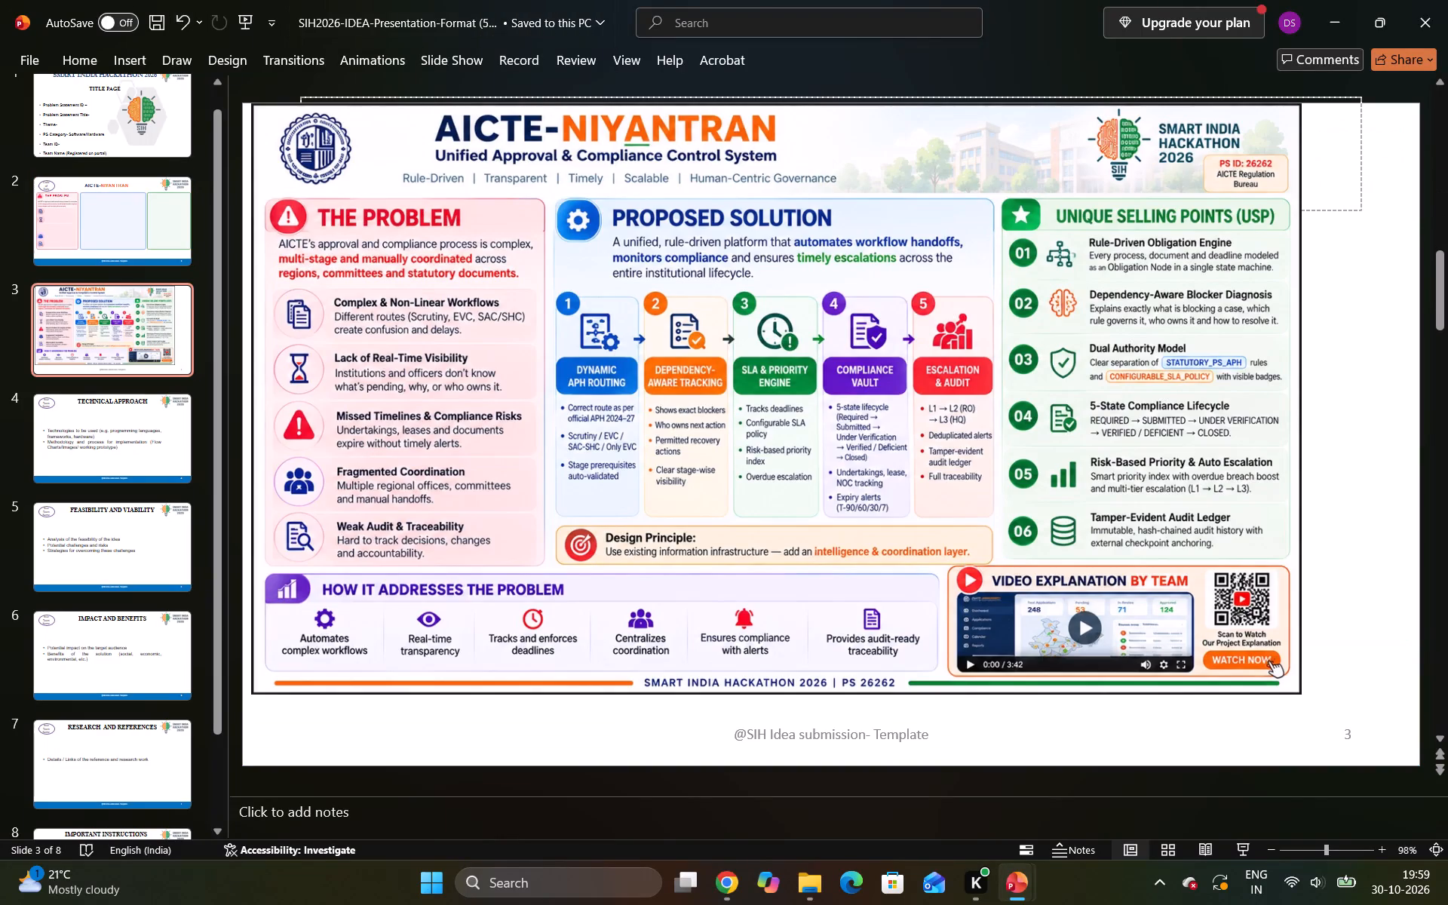
scroll(776, 452, down, 1)
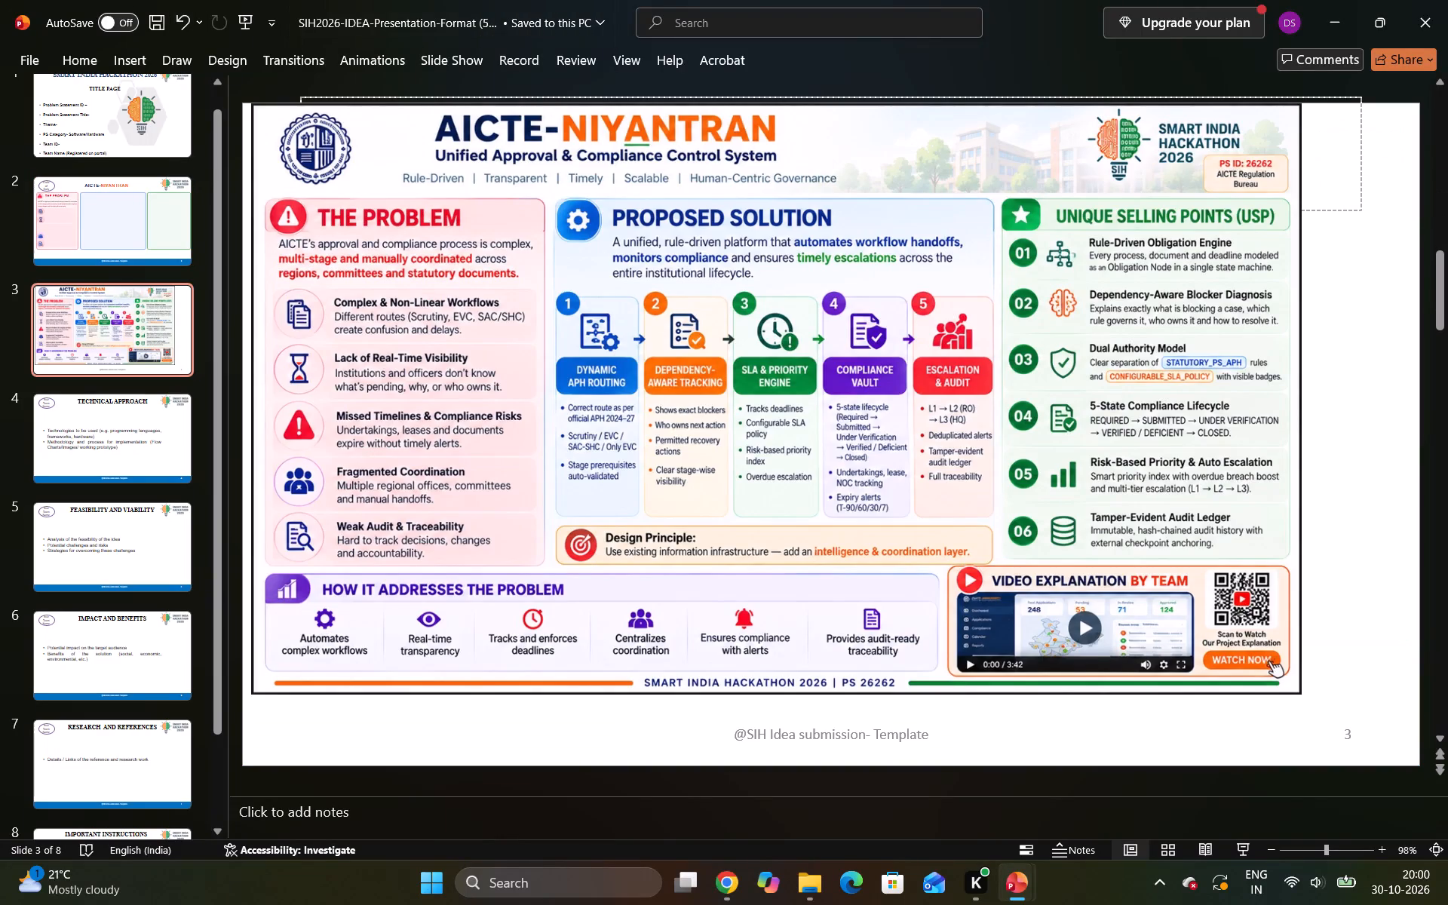
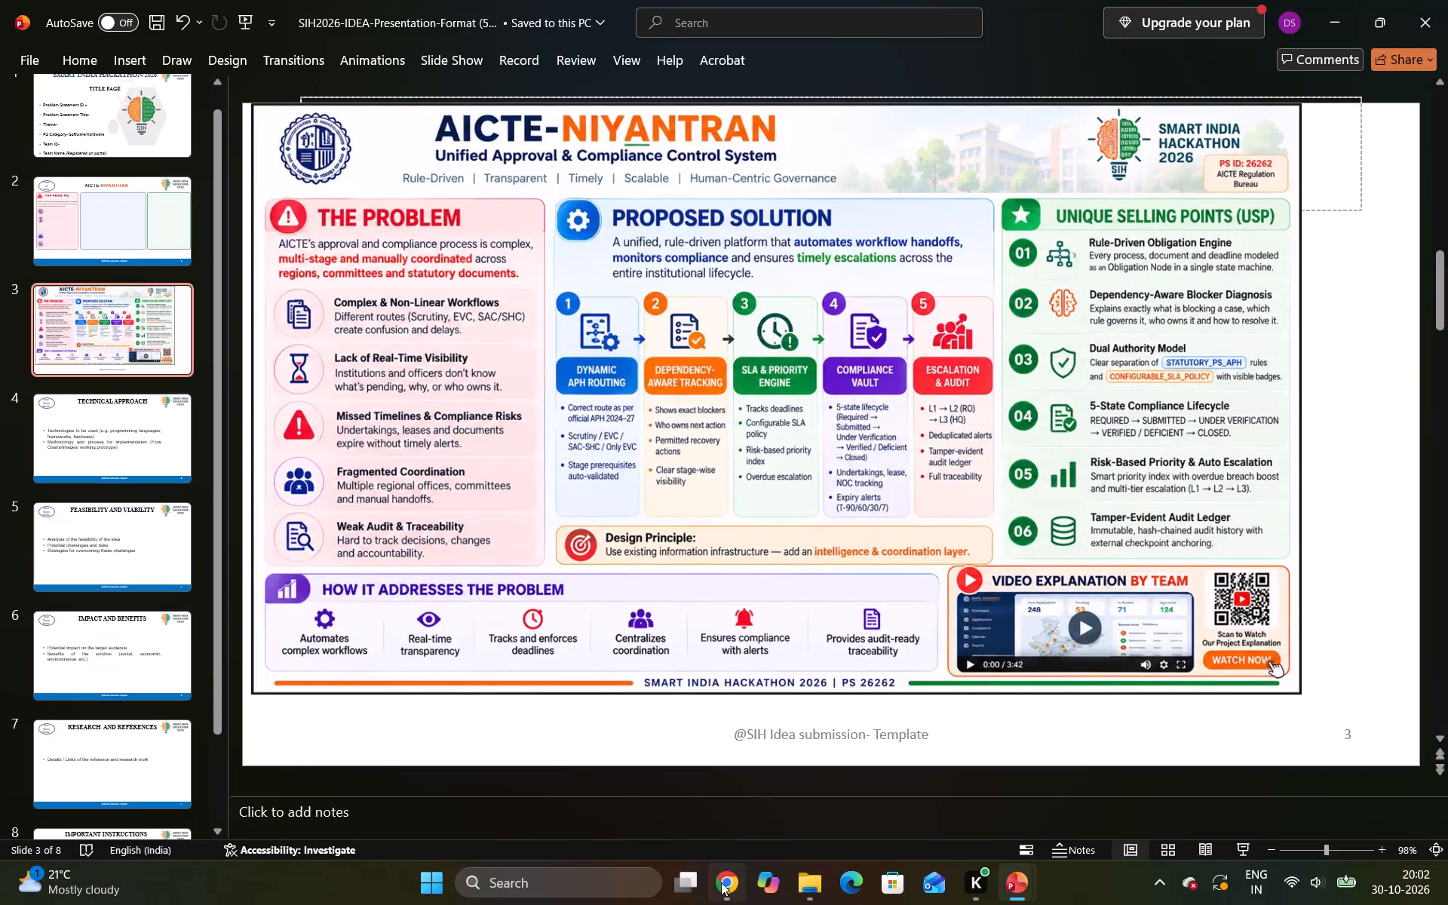
Switch to Spotify in Chrome and play the Instagram Reels India - Top Trending Songs playlist from the home page.
click(723, 880)
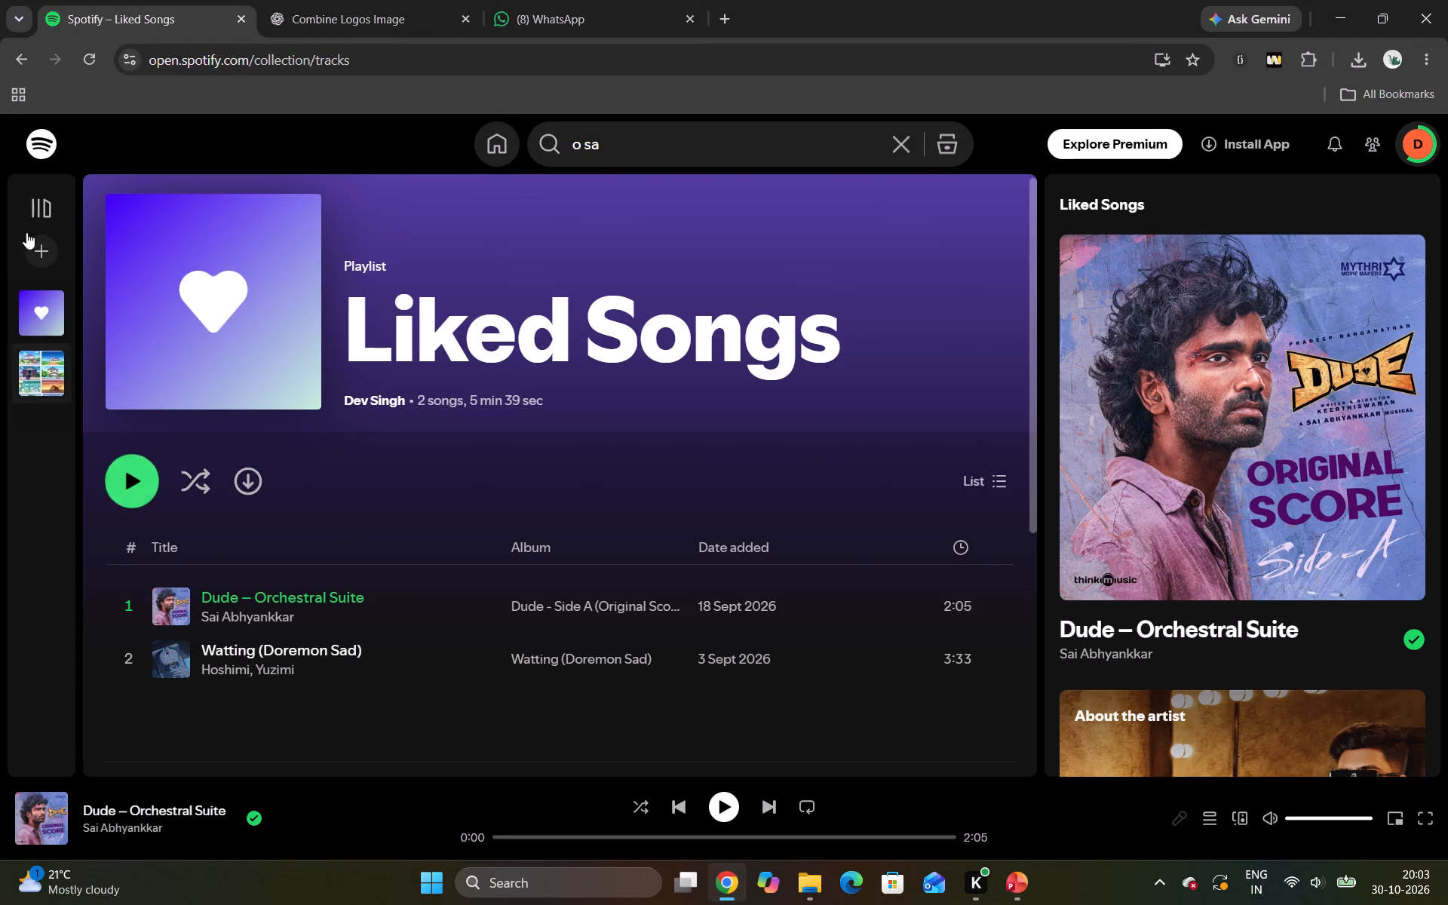
click(43, 154)
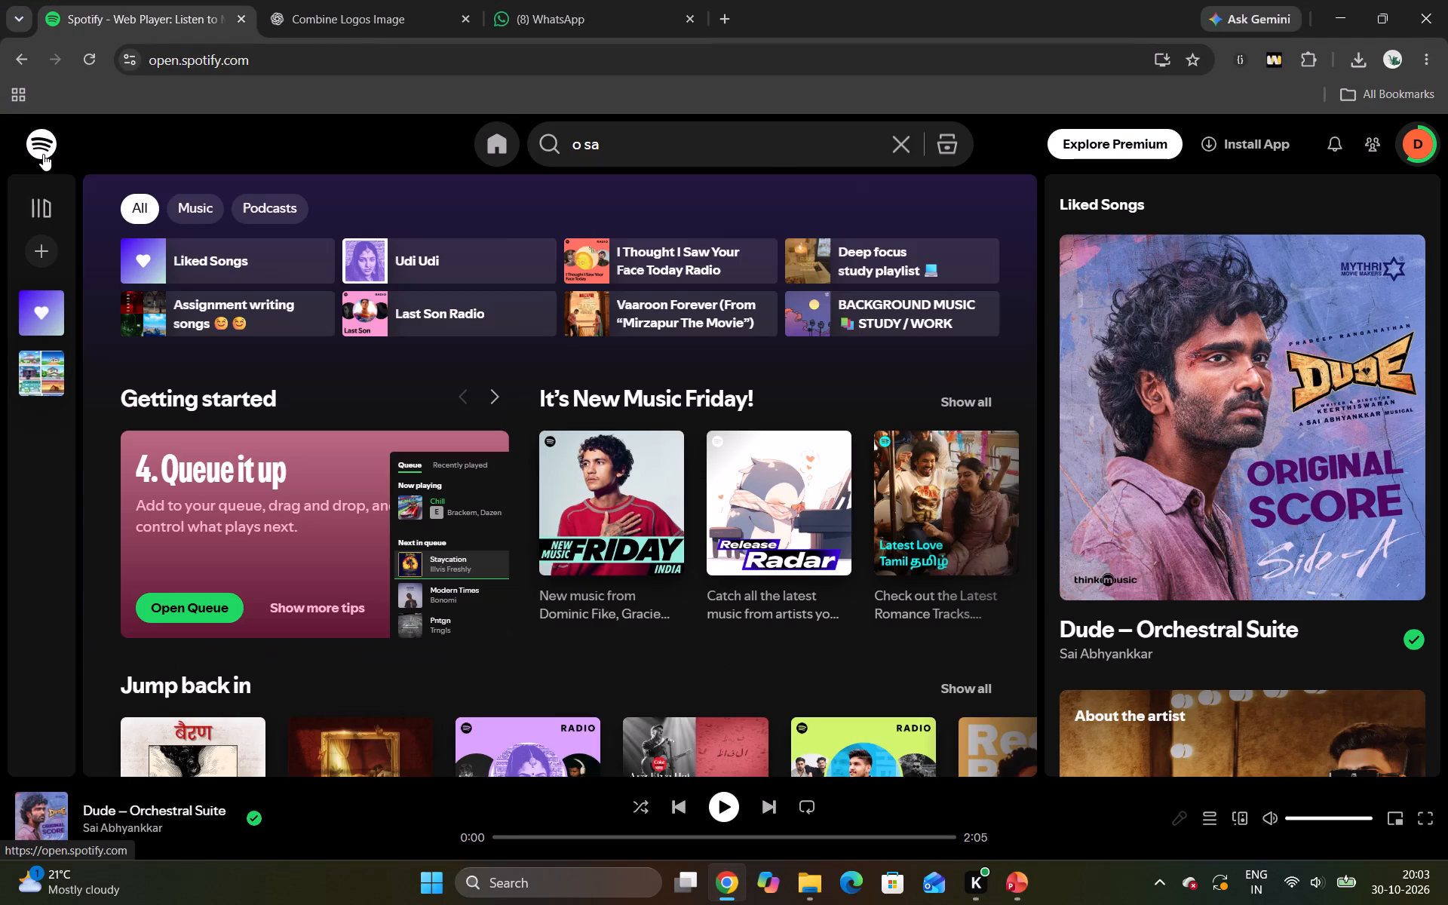
scroll(538, 532, down, 3)
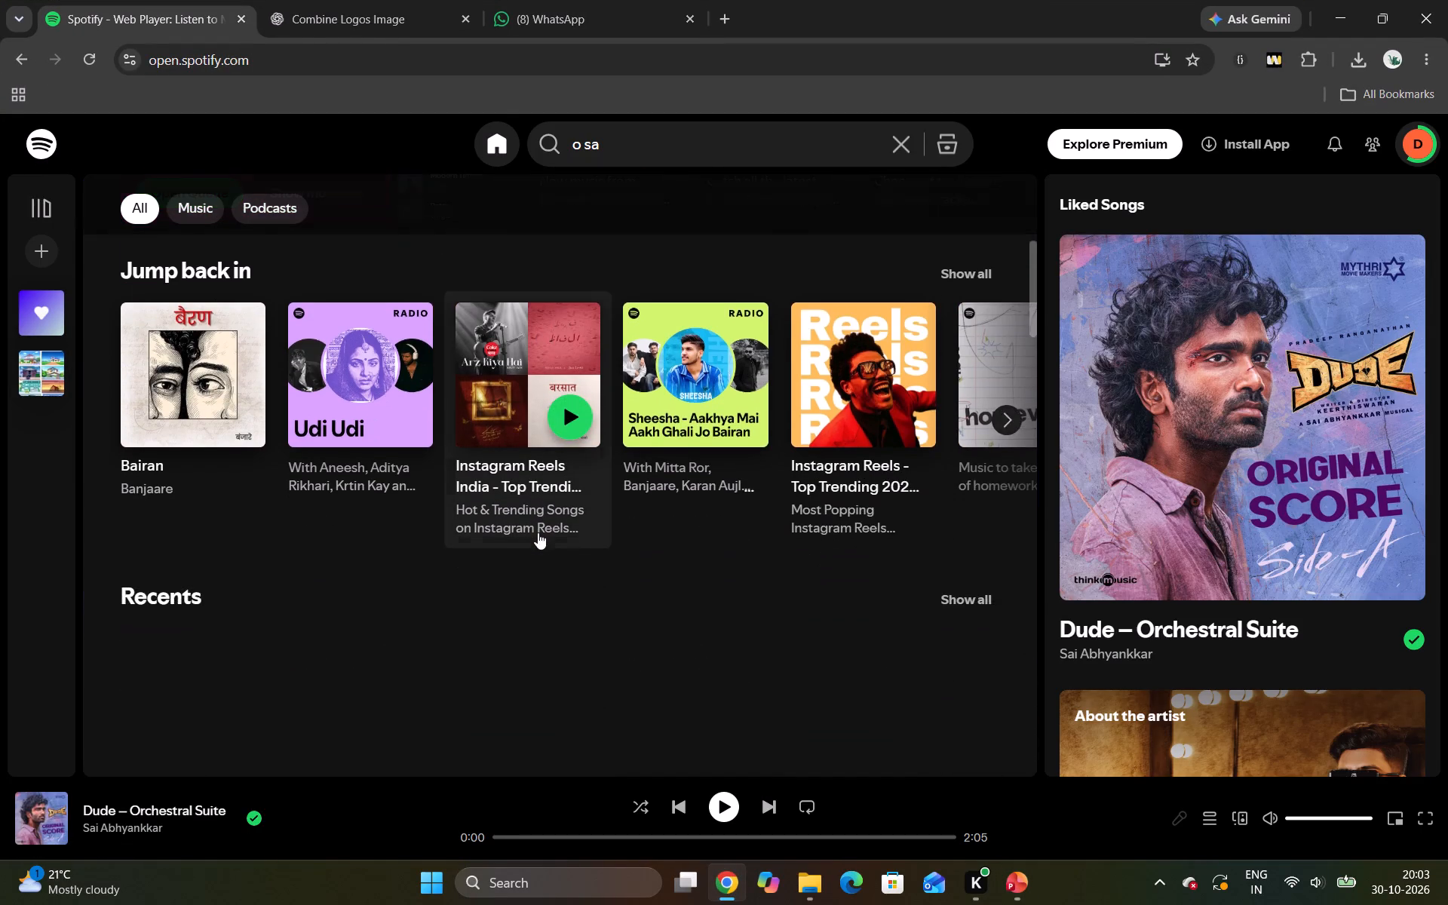
scroll(538, 532, down, 1)
click(565, 307)
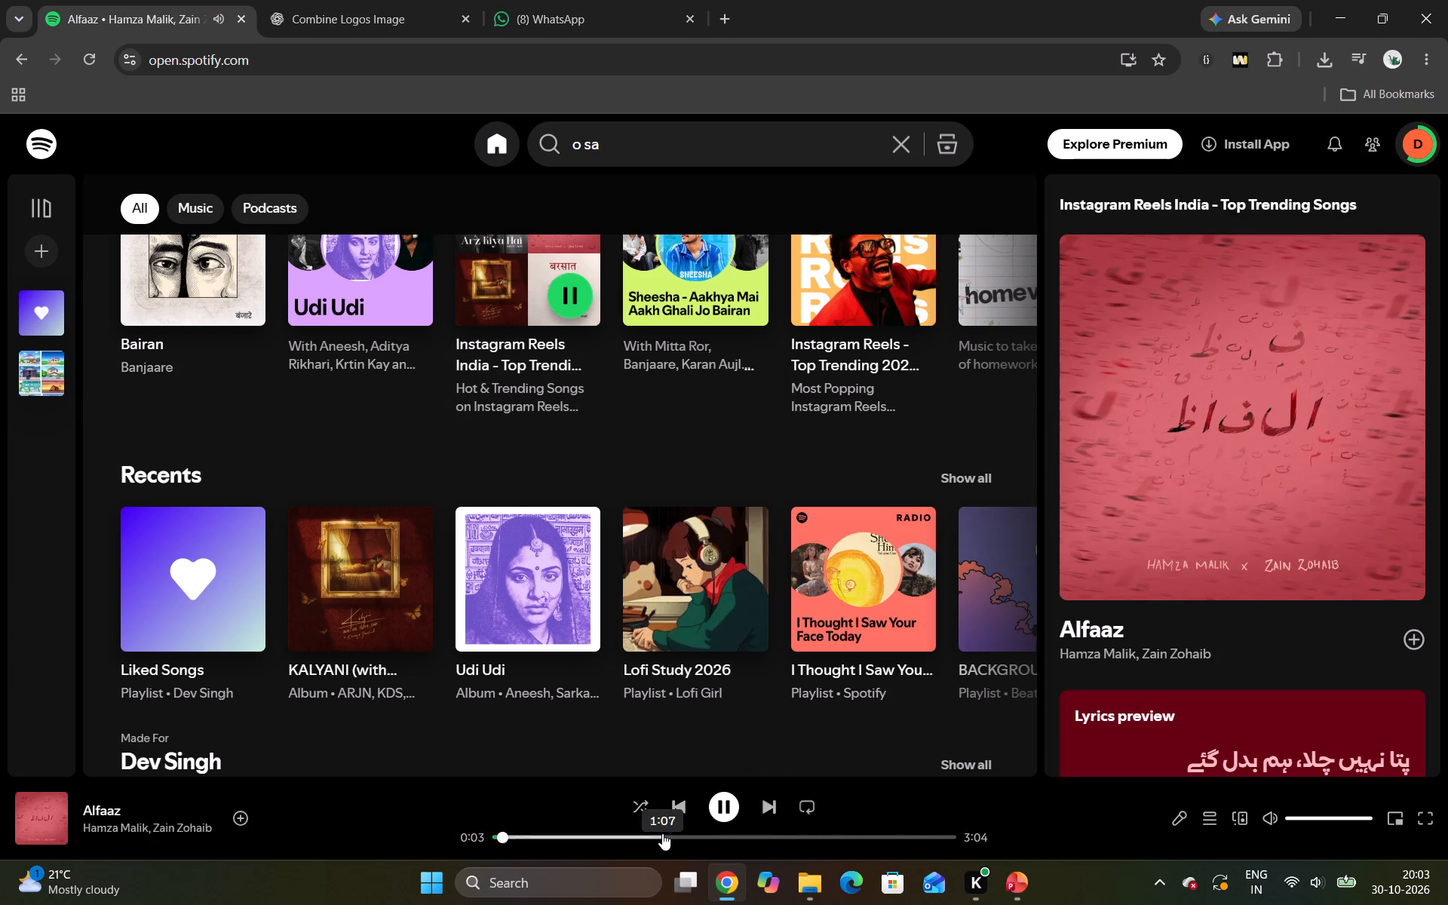
Switch back to PowerPoint and check the AICTE-NIYANTRAN (1) presentation, returning to the SIH2026 template.
click(1009, 889)
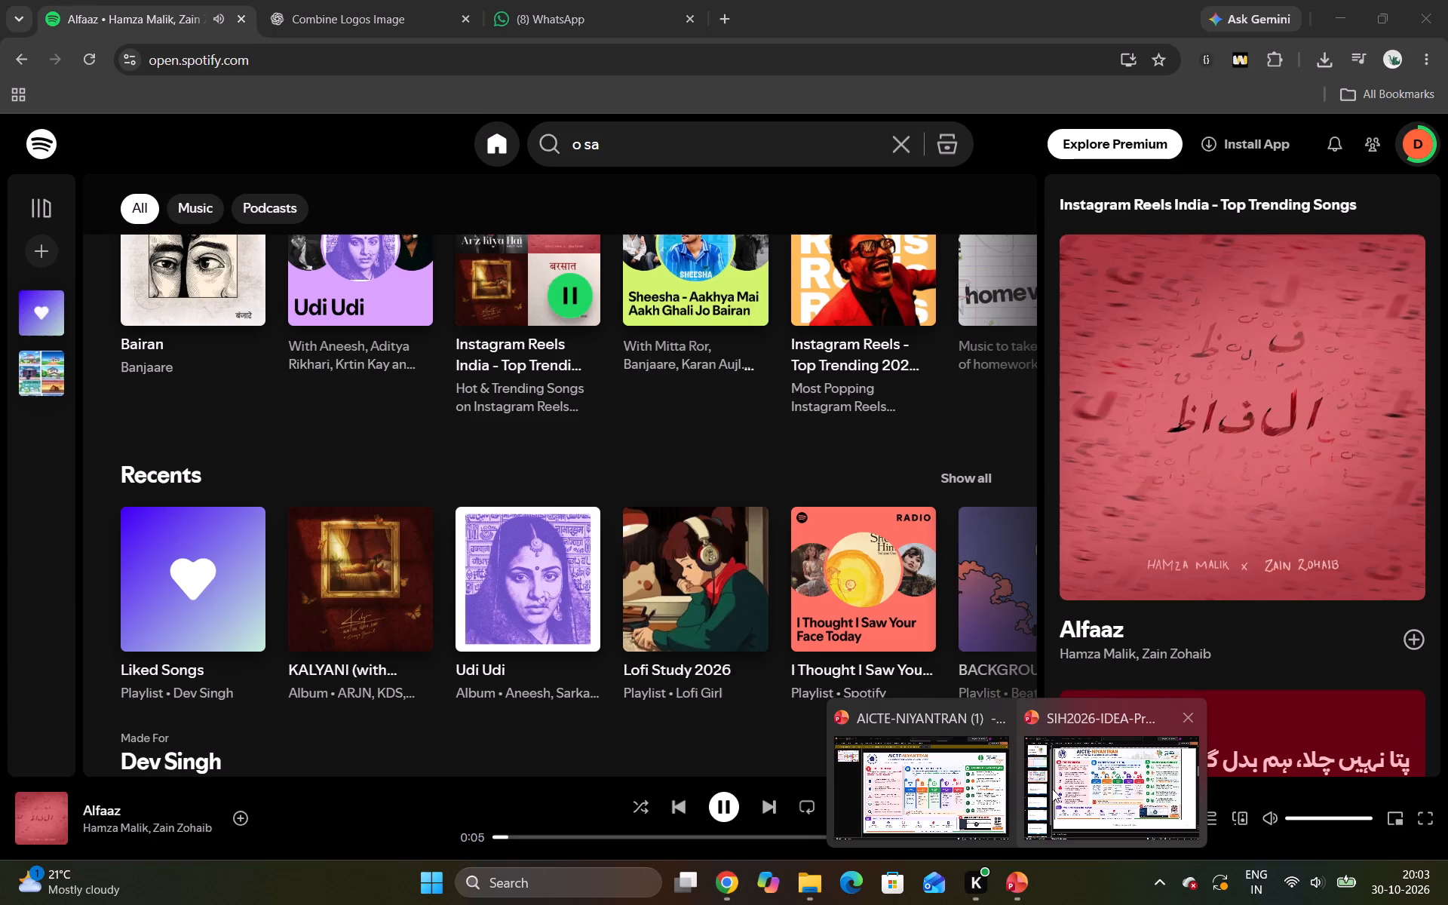
click(1050, 786)
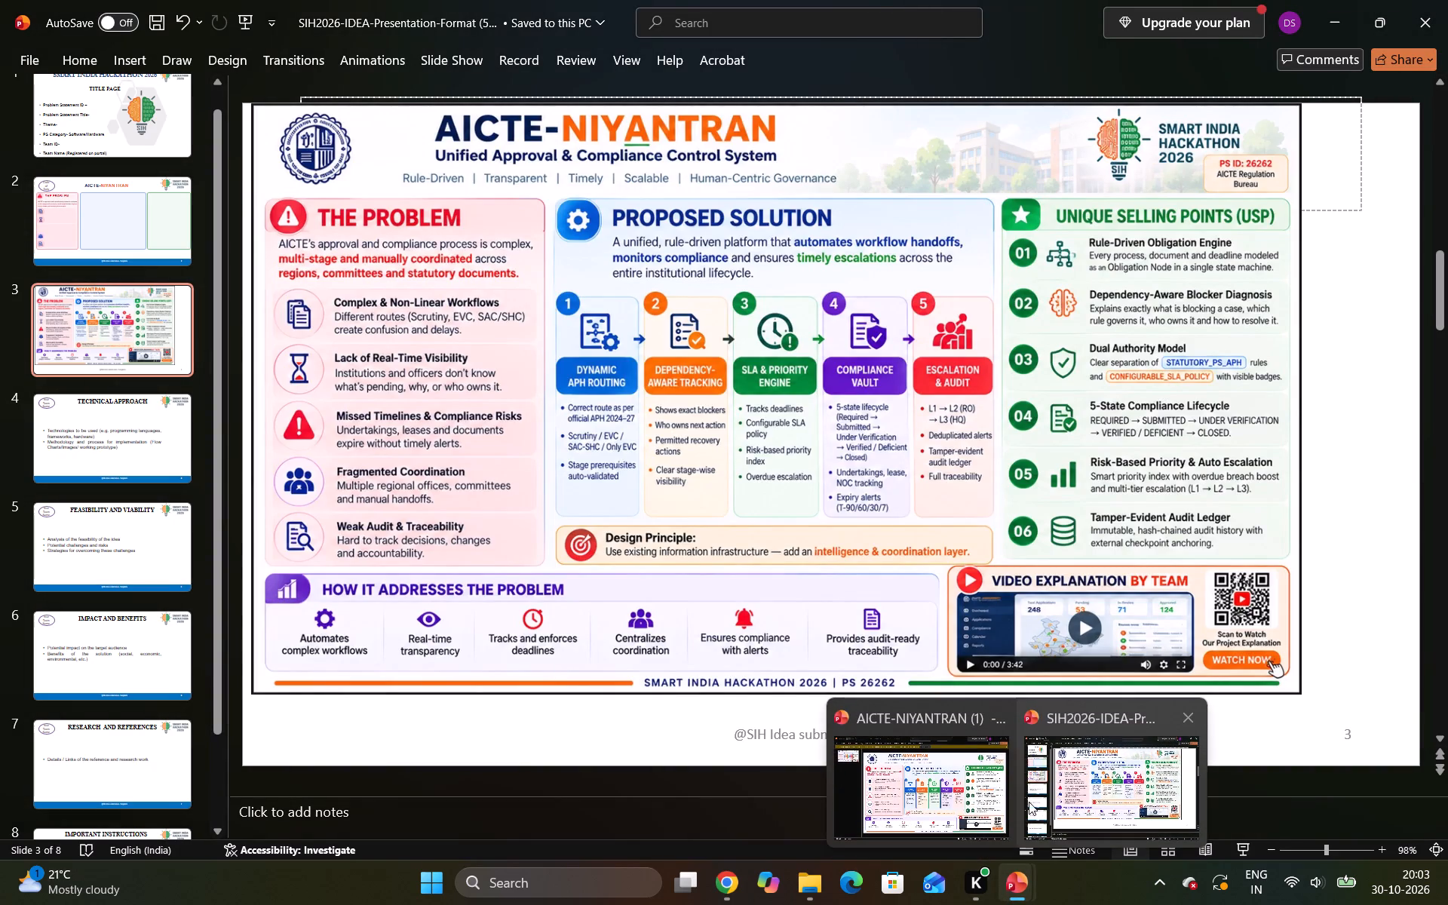
click(968, 782)
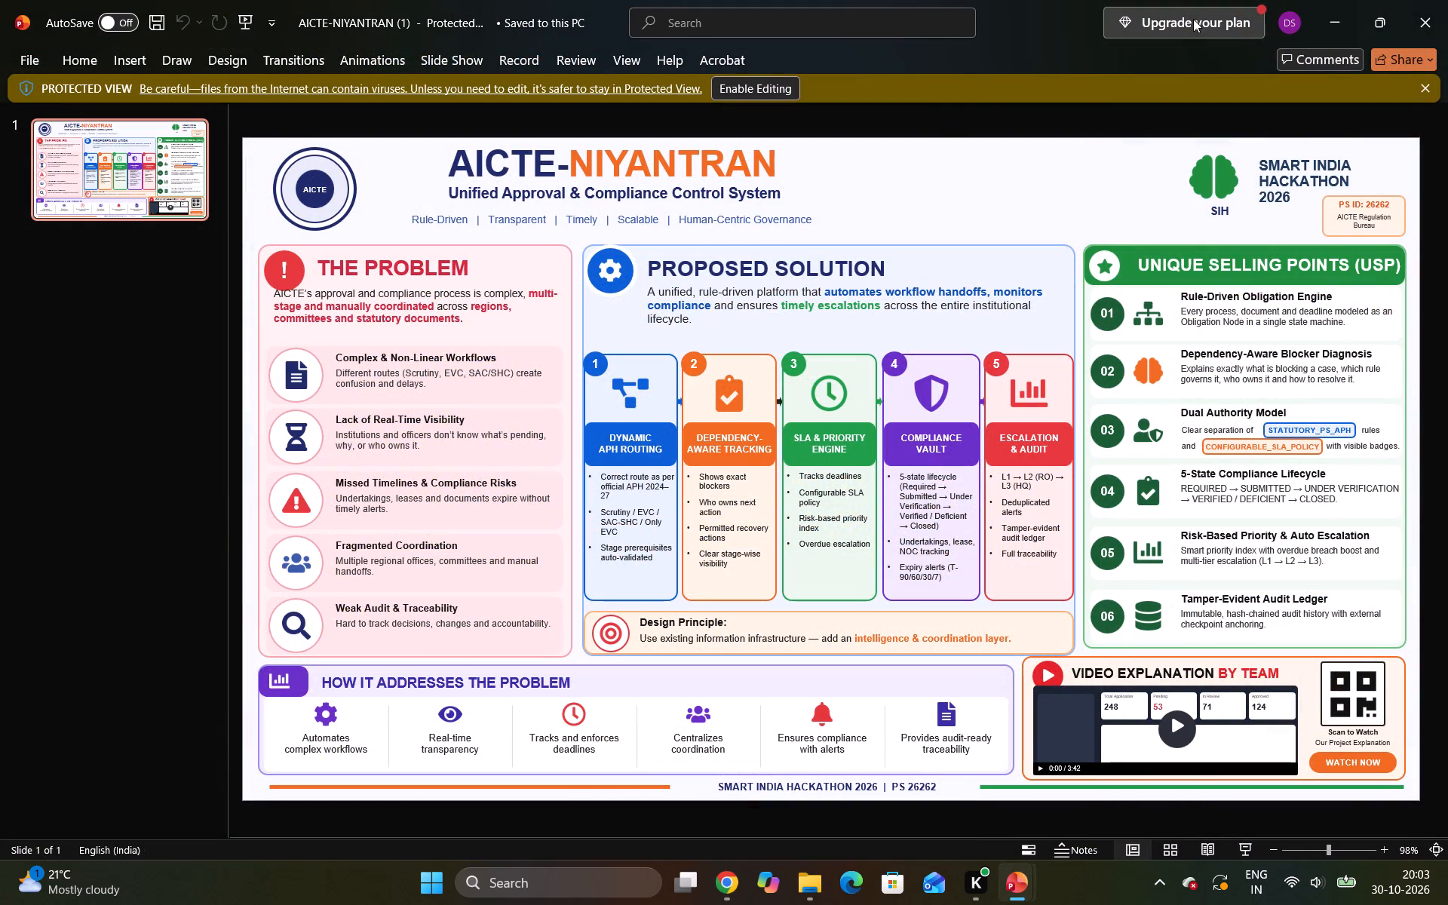
click(1327, 10)
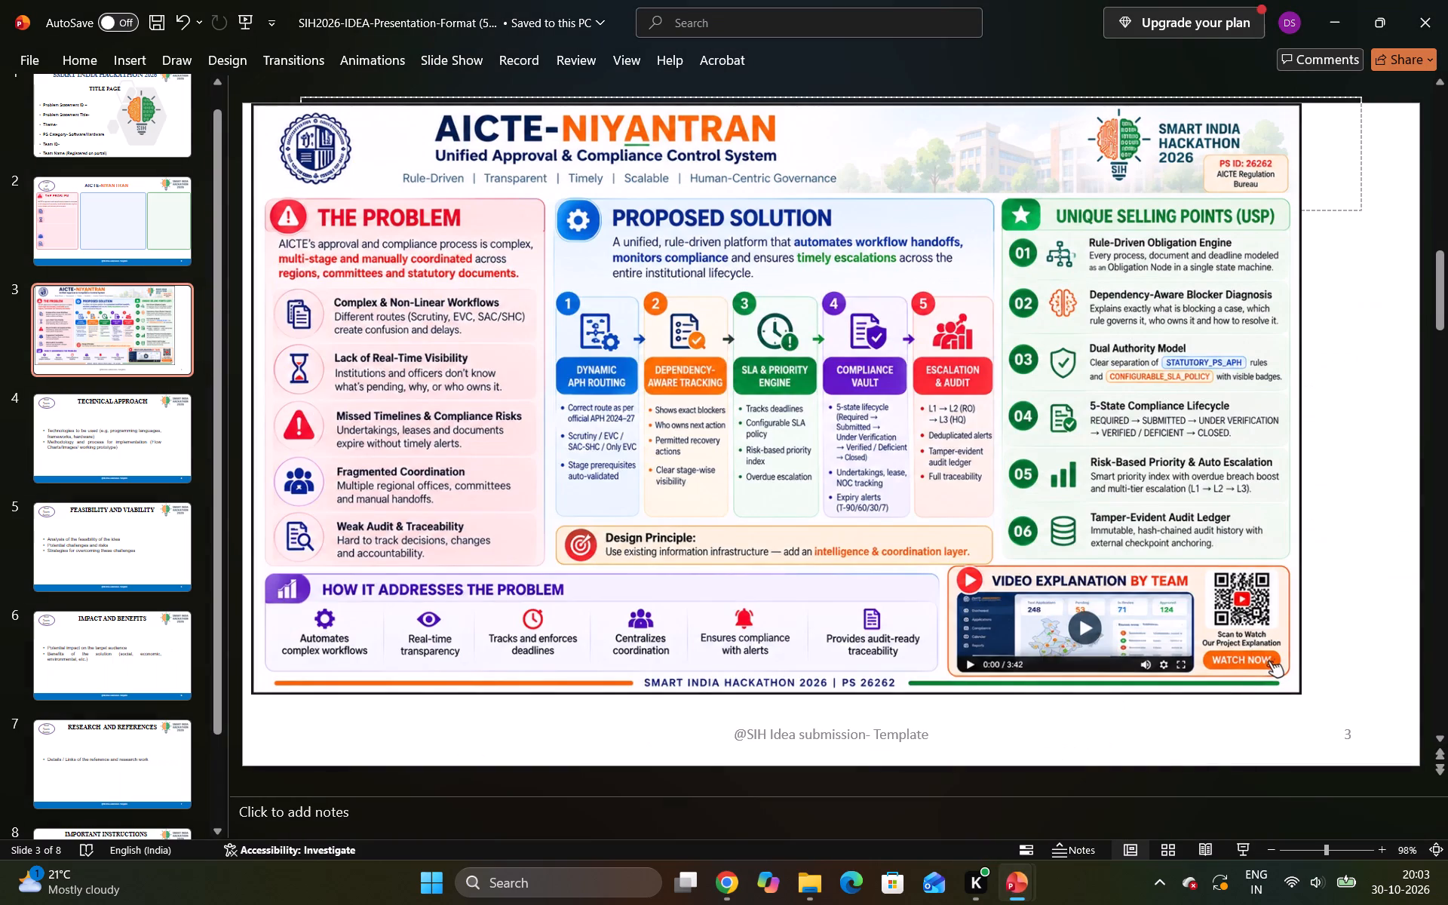
Insert the Modern Infographic Icon Sheet picture from the Downloads folder onto slide 2.
click(127, 240)
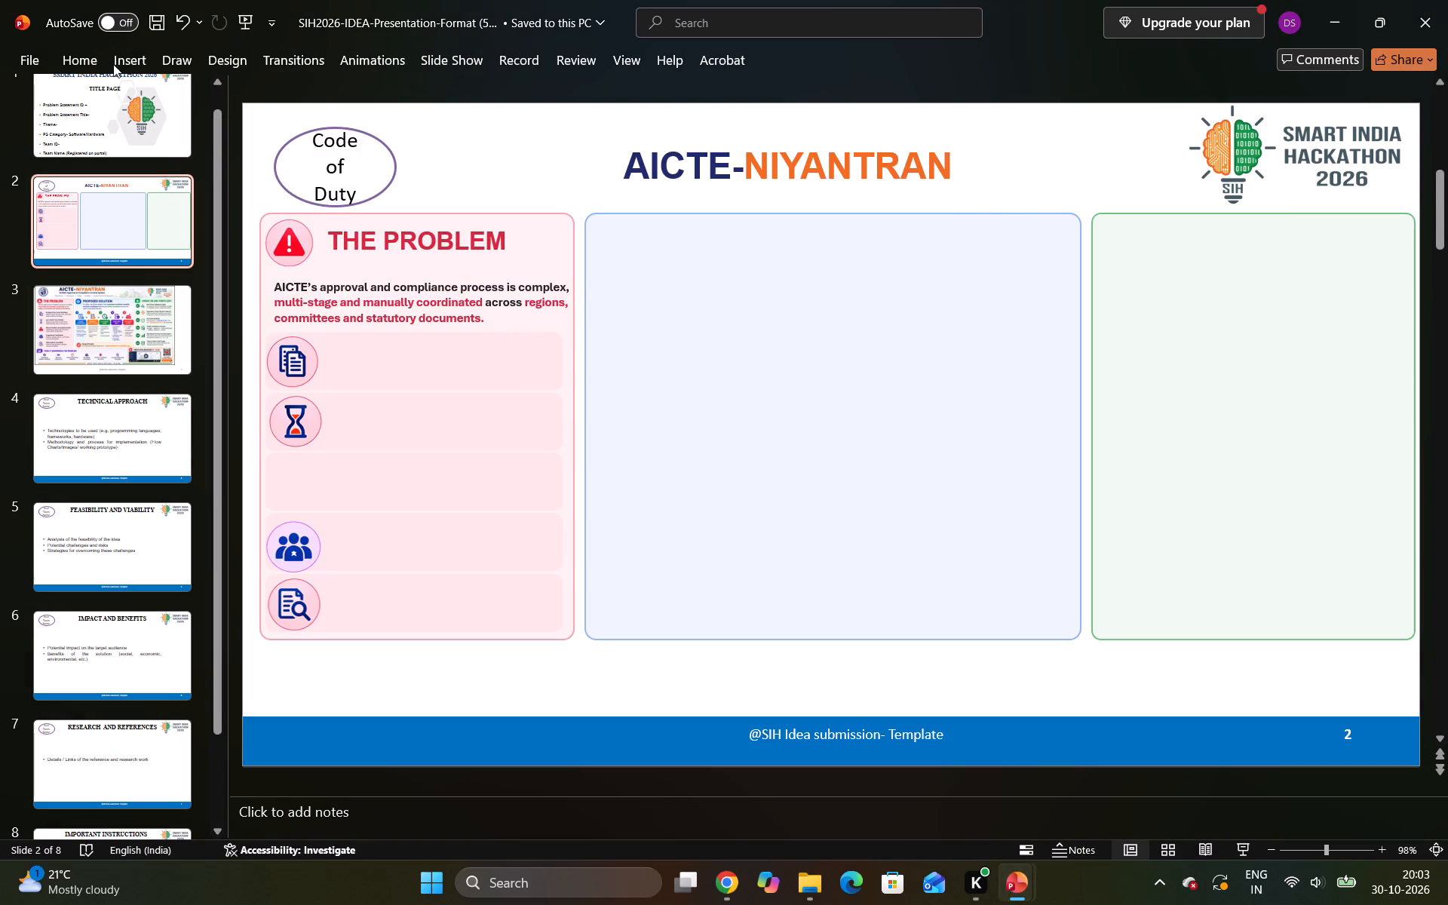
click(137, 57)
click(166, 127)
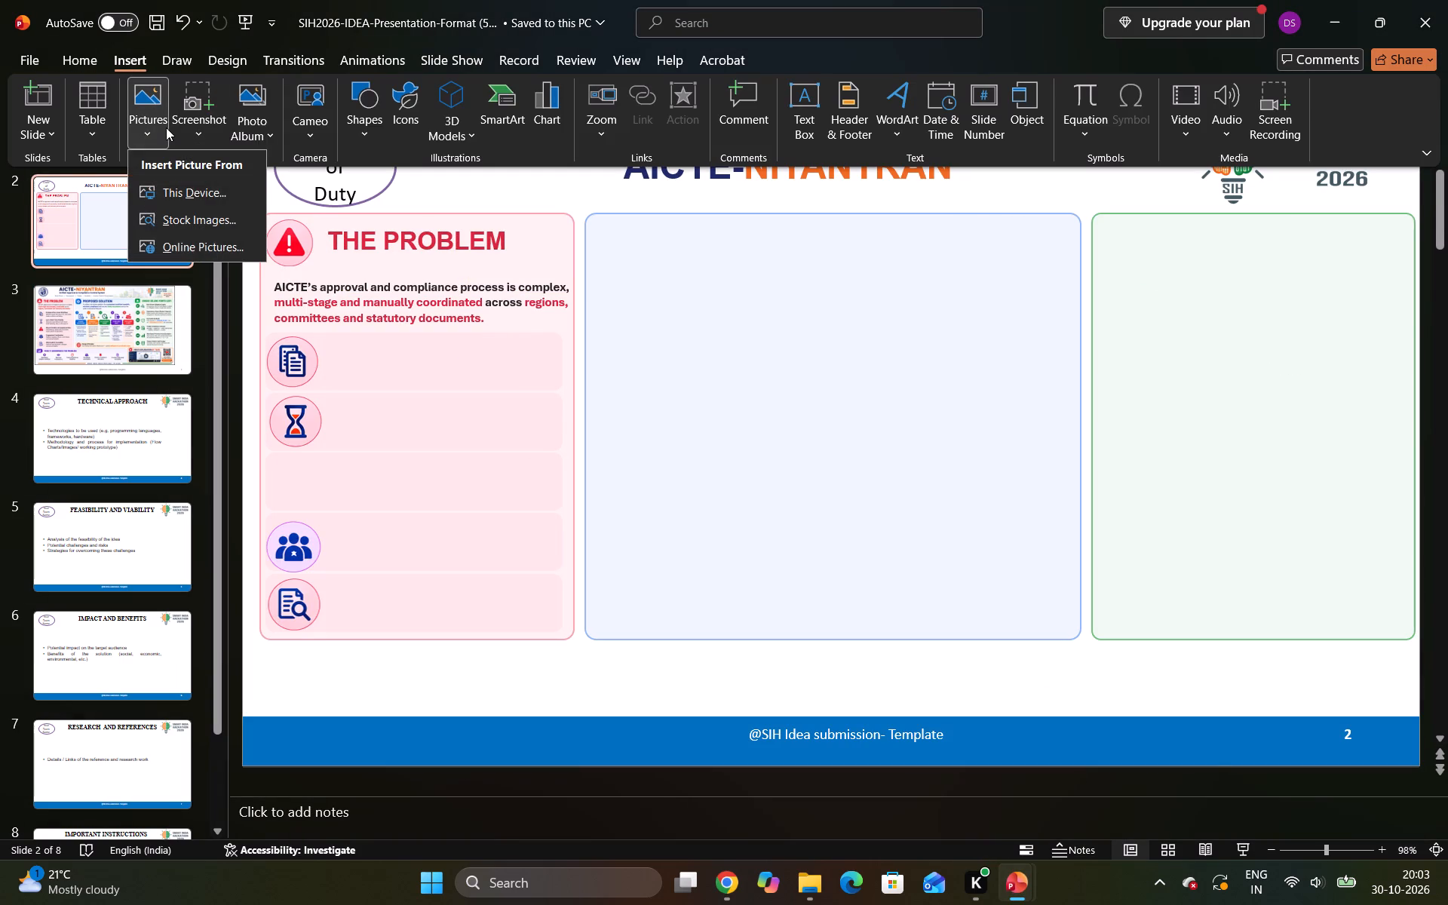
click(201, 187)
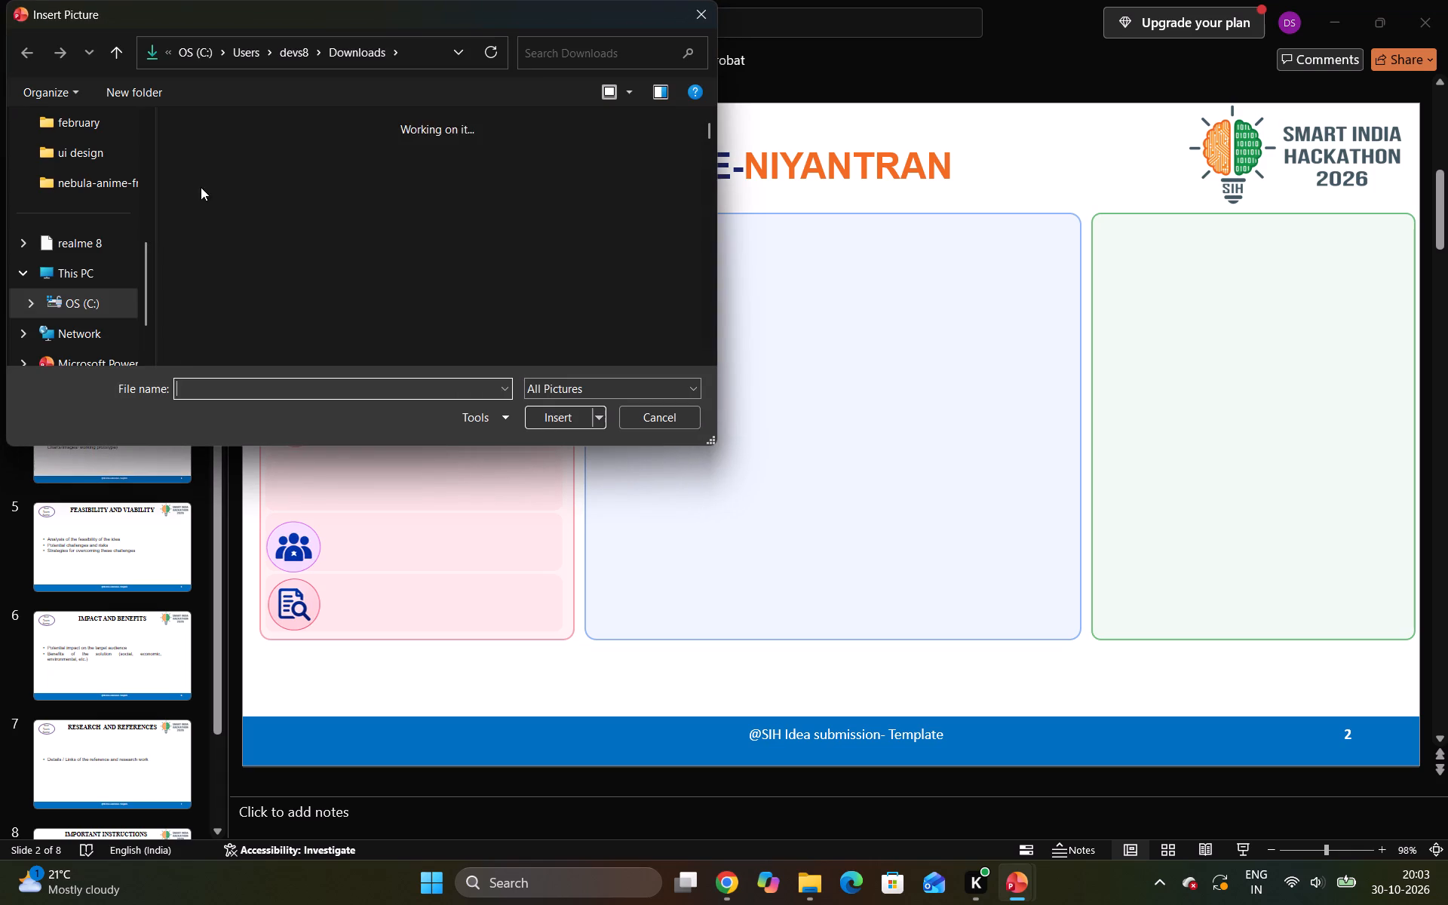
click(212, 187)
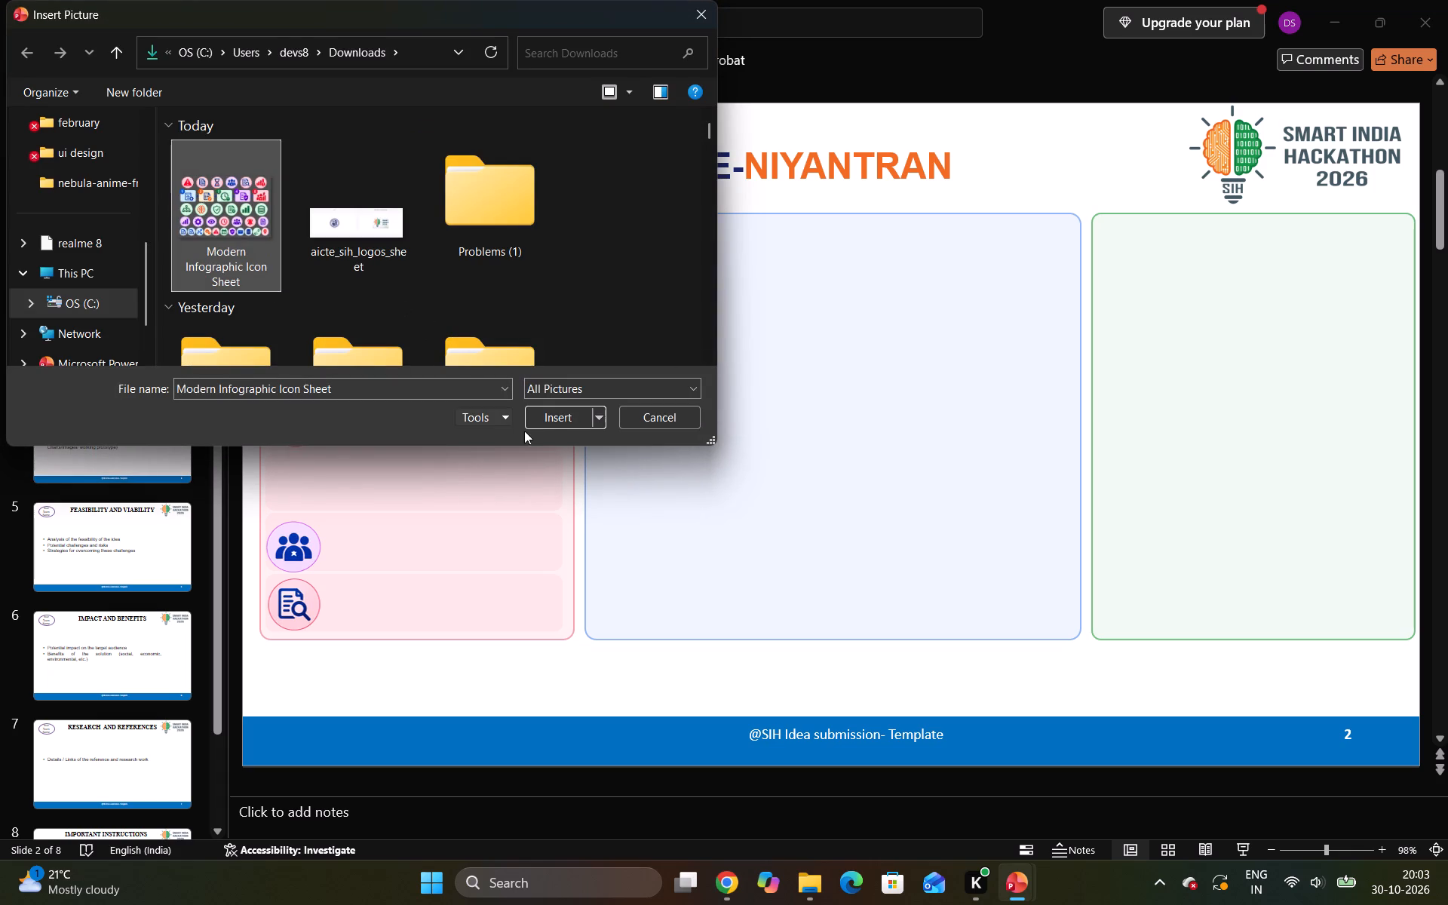
click(550, 420)
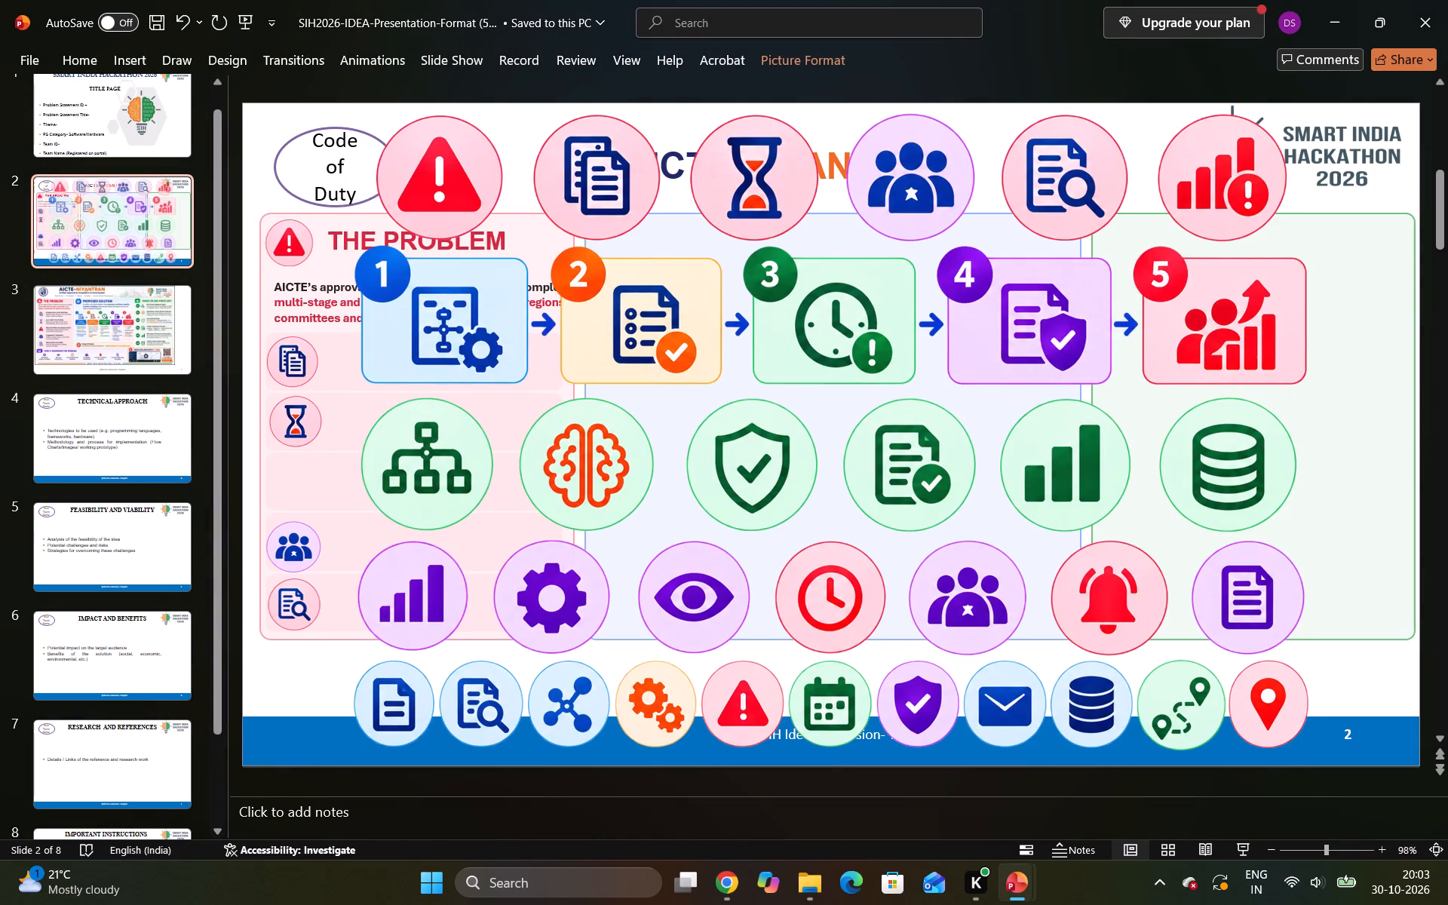
Crop the inserted icon sheet to only the round red bar-chart icon with the exclamation mark in its top row.
click(765, 238)
click(779, 60)
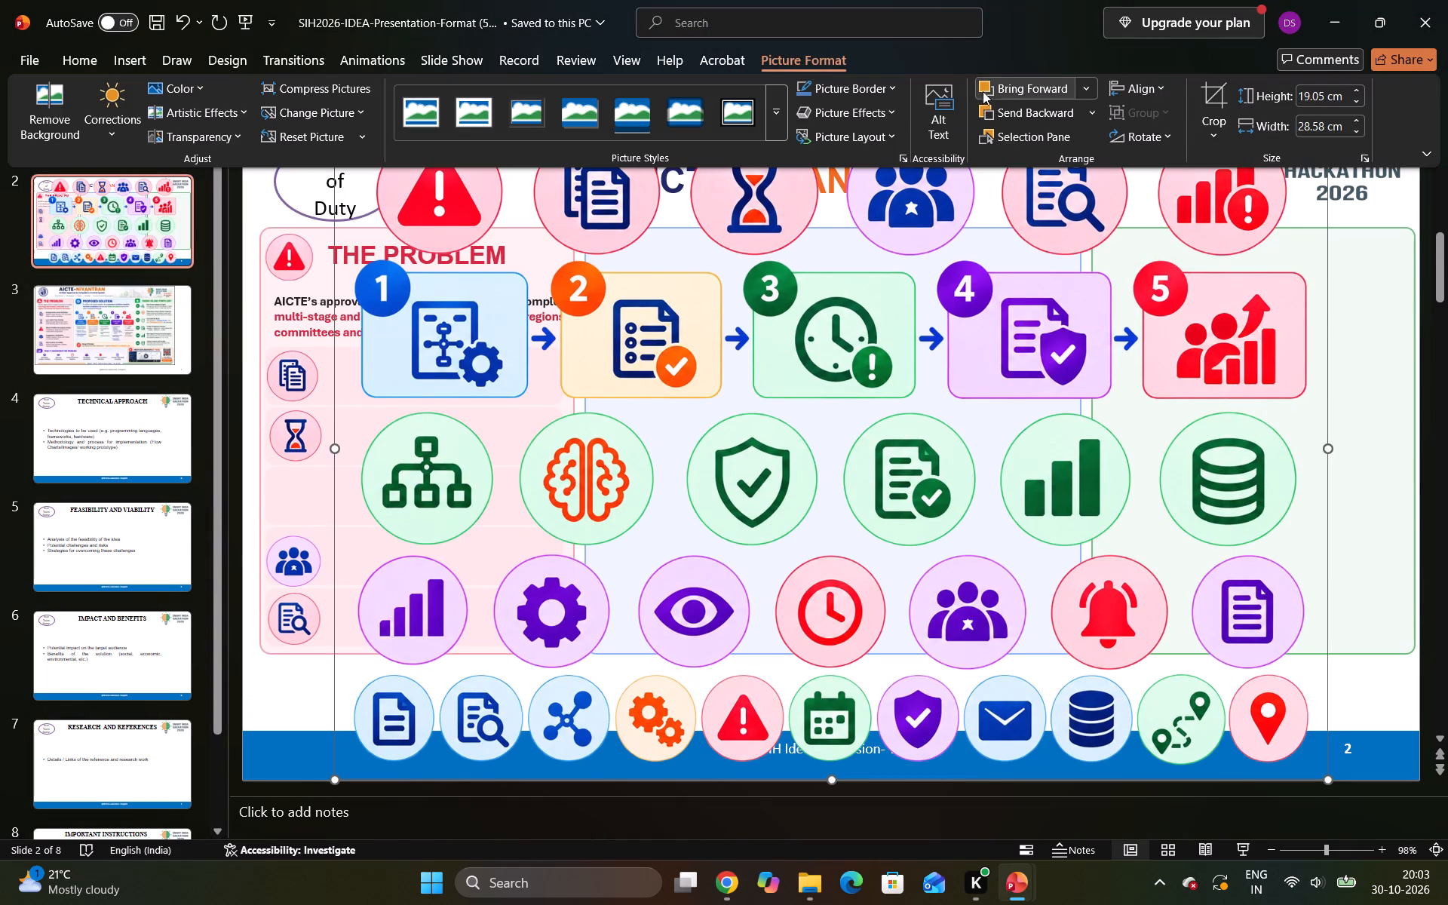
click(1204, 97)
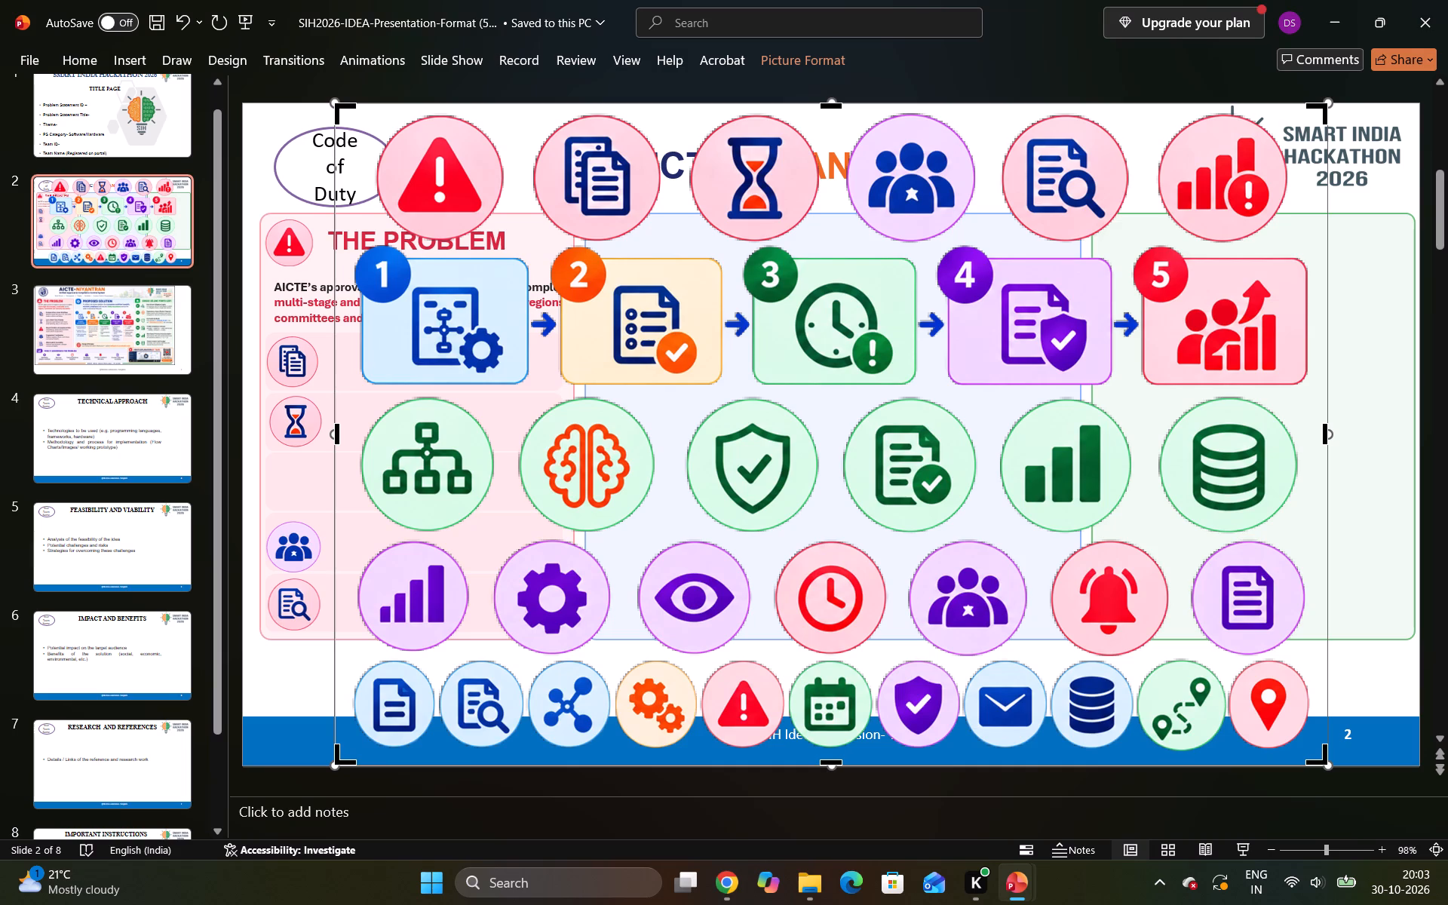
click(338, 441)
drag(336, 435, 927, 500)
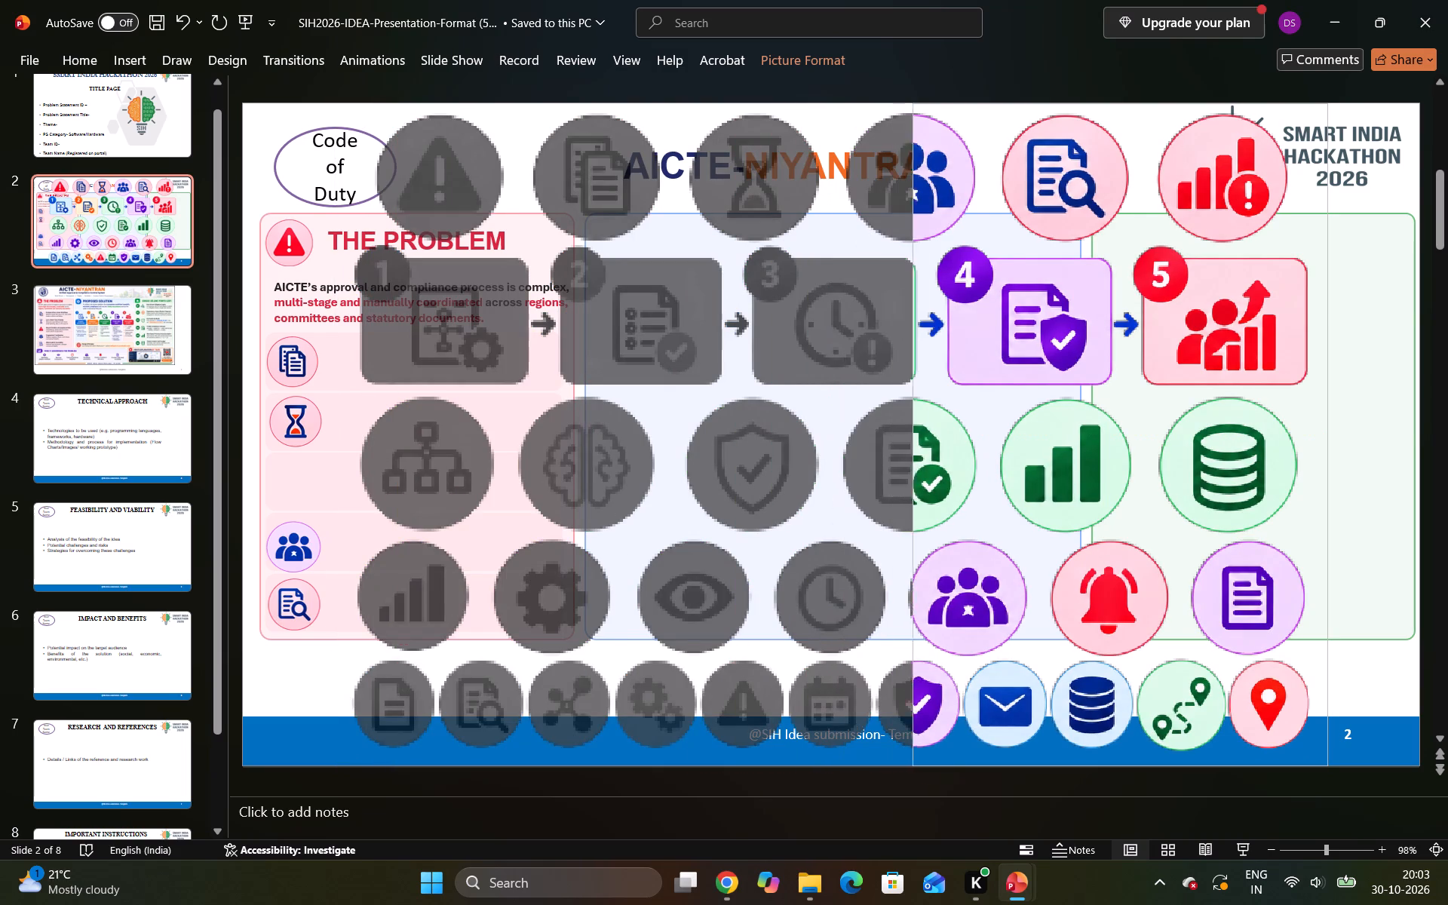
drag(927, 500, 1149, 515)
drag(1327, 436, 1292, 446)
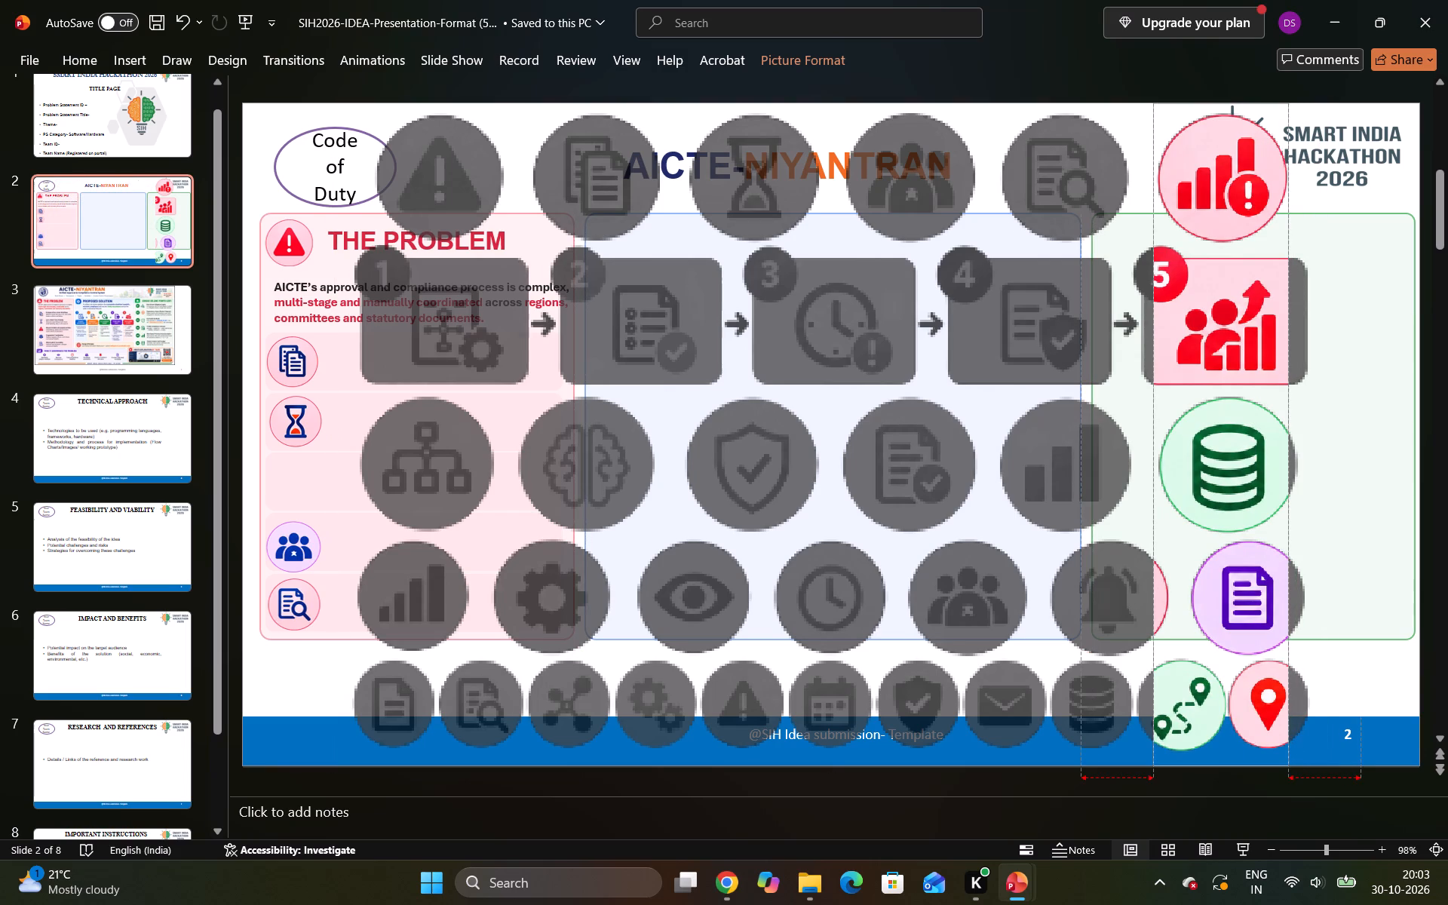
drag(1292, 446, 1294, 446)
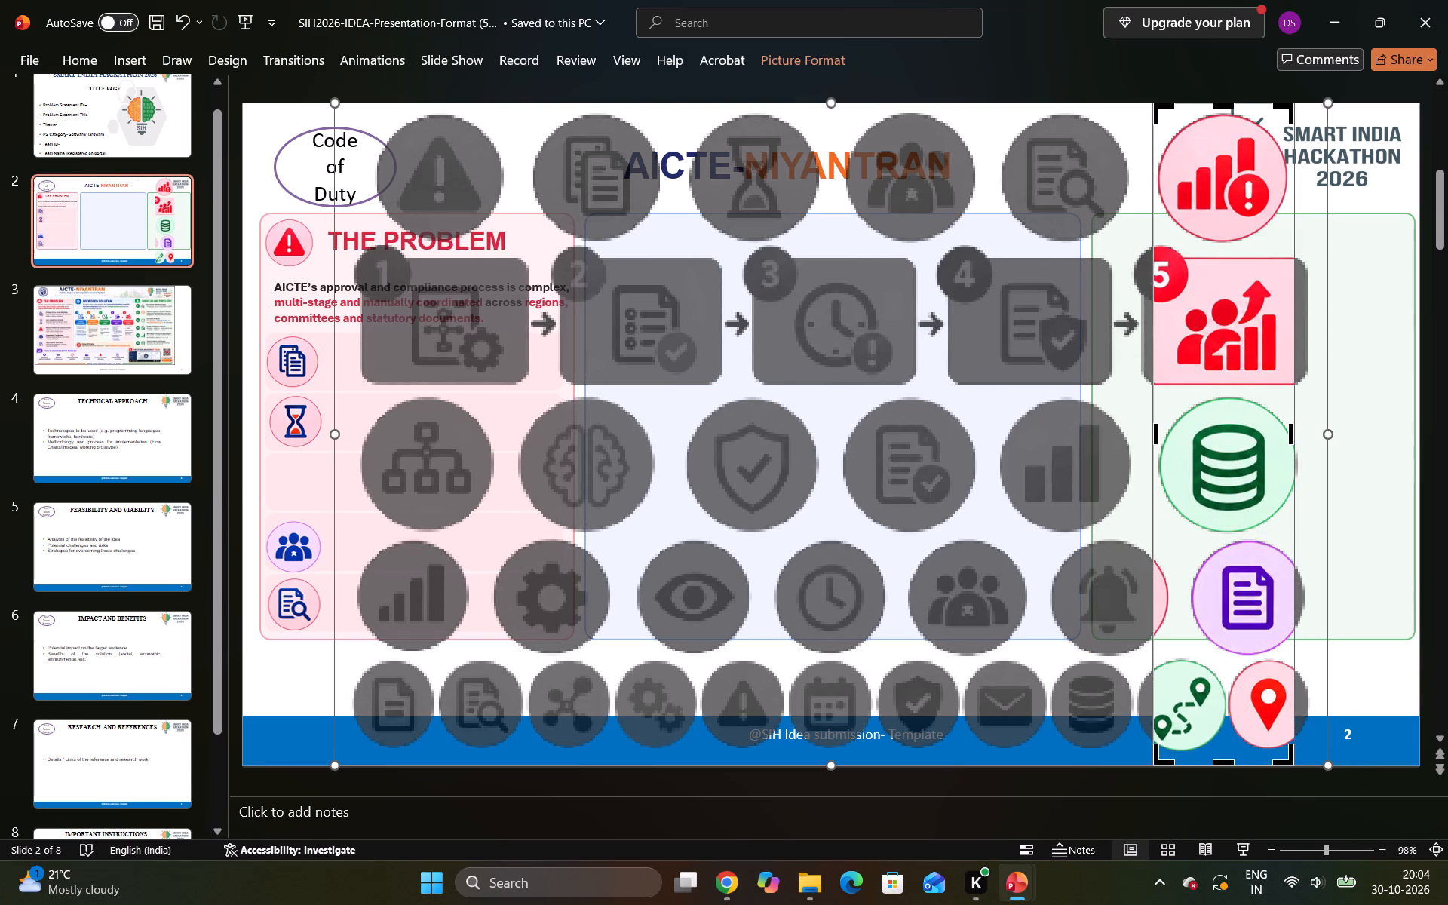
drag(1225, 761, 1233, 236)
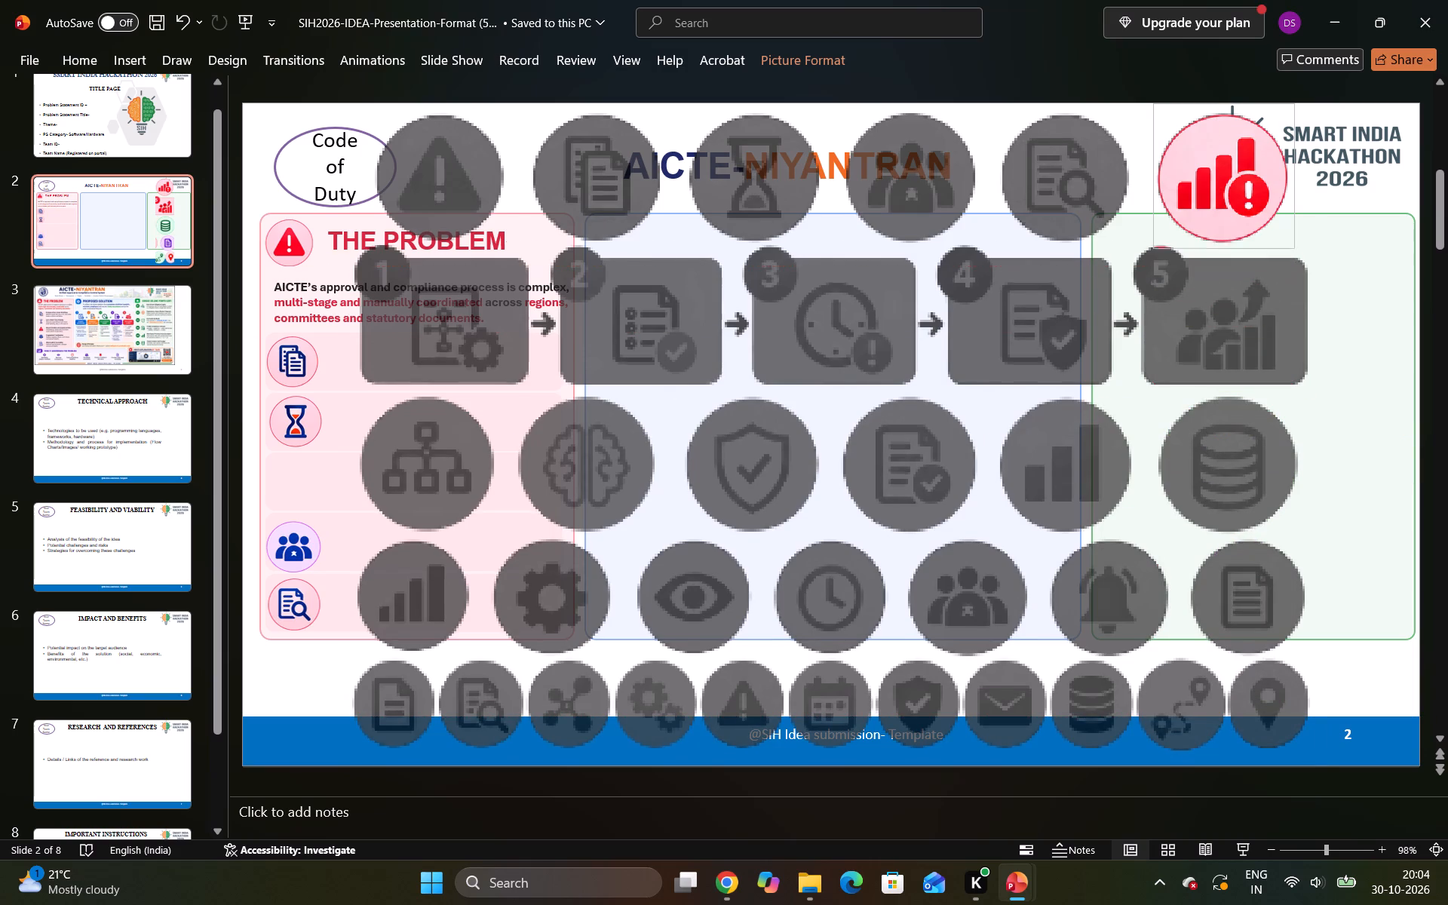
drag(1233, 236, 1229, 245)
click(1351, 244)
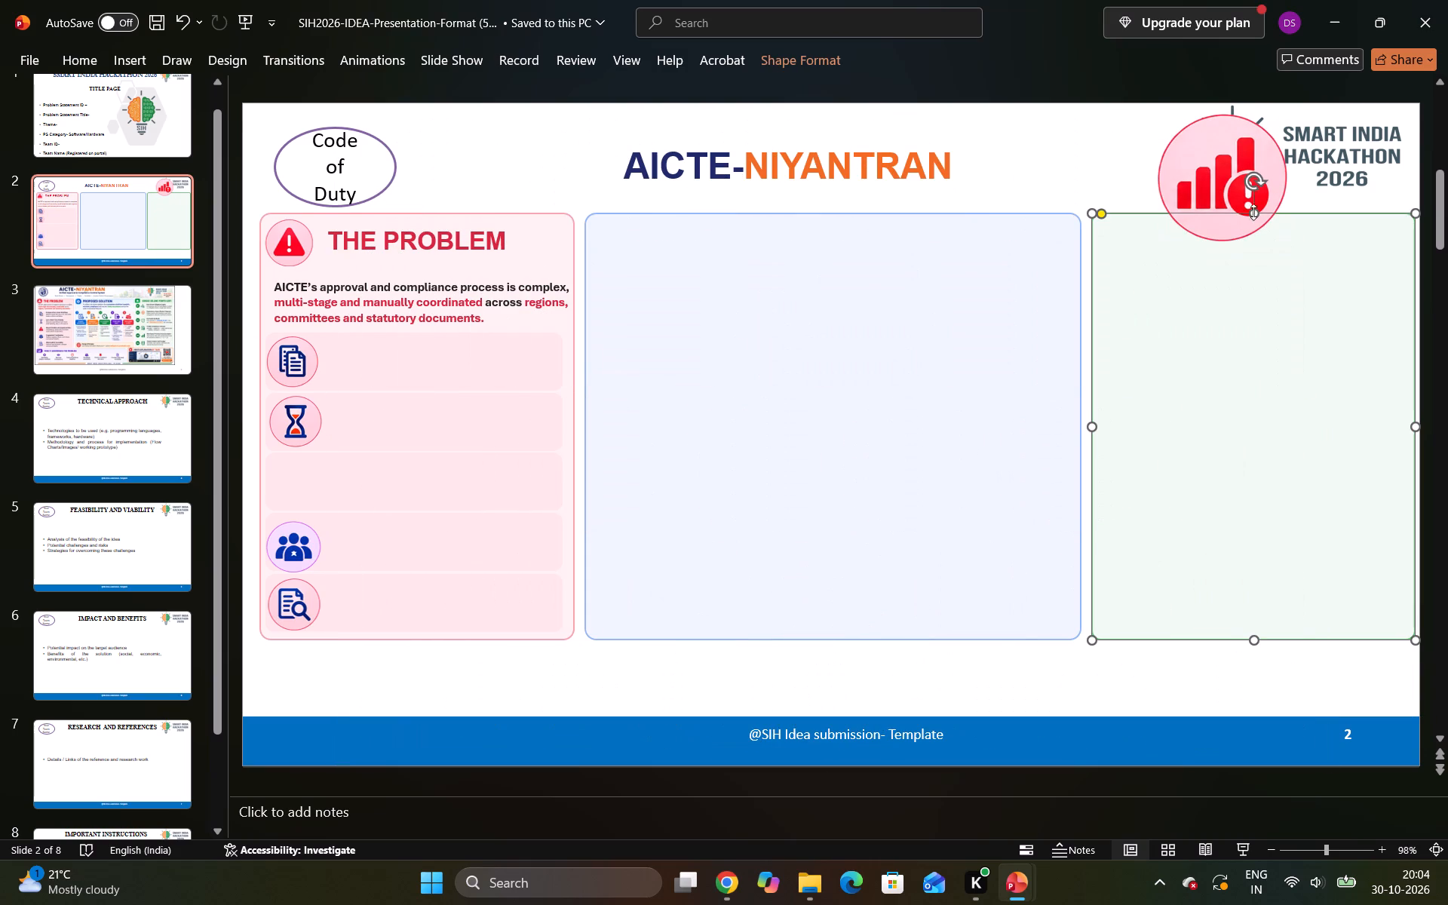
Shrink the red bar-chart alert icon to match the other row icons and place it in THE PROBLEM panel's empty third row.
drag(1213, 185, 322, 510)
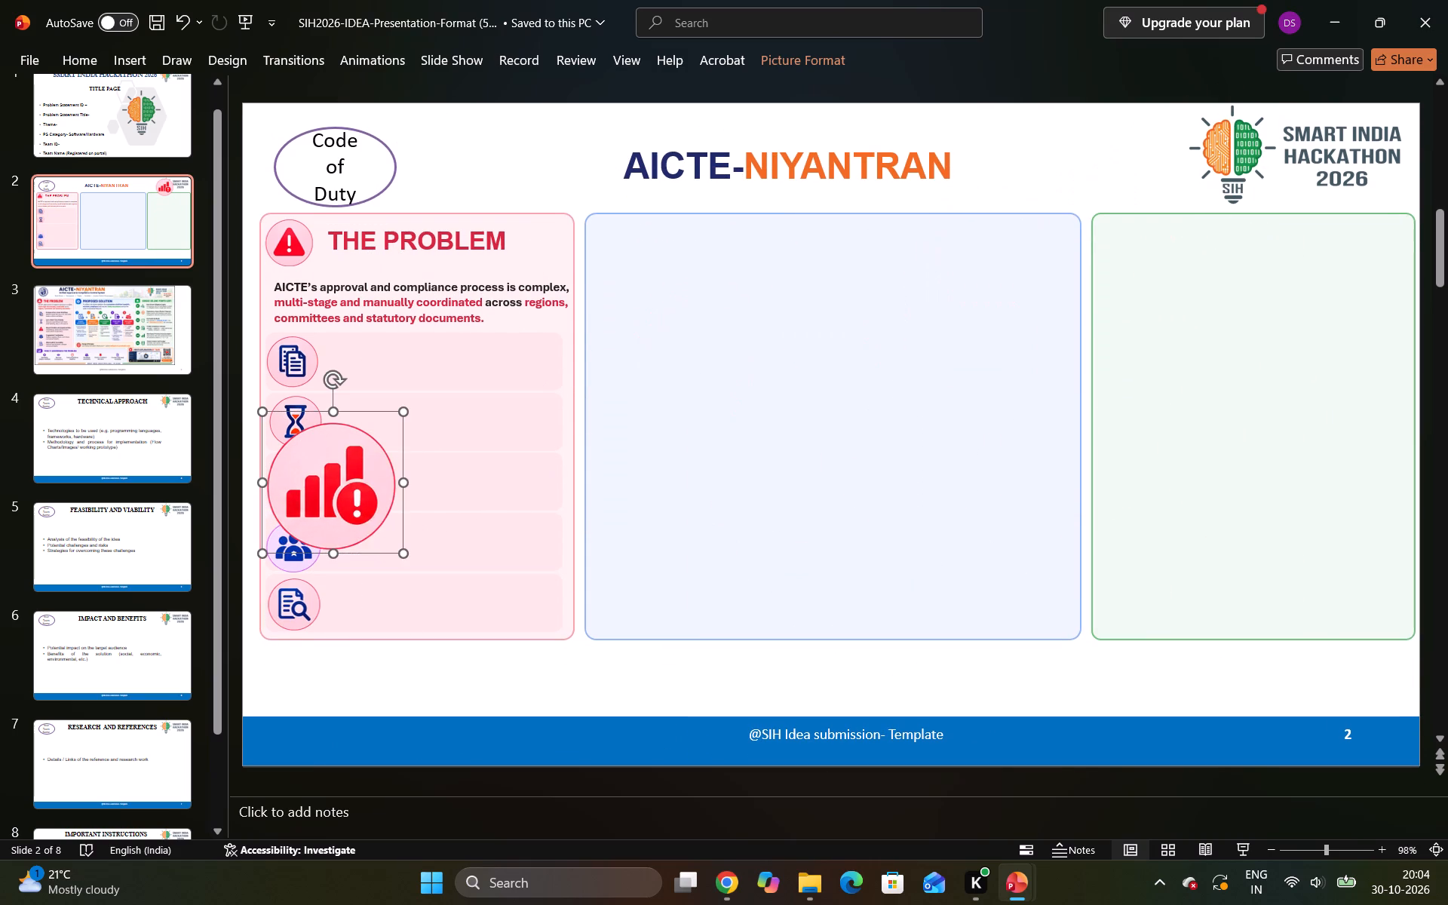
drag(406, 555, 350, 487)
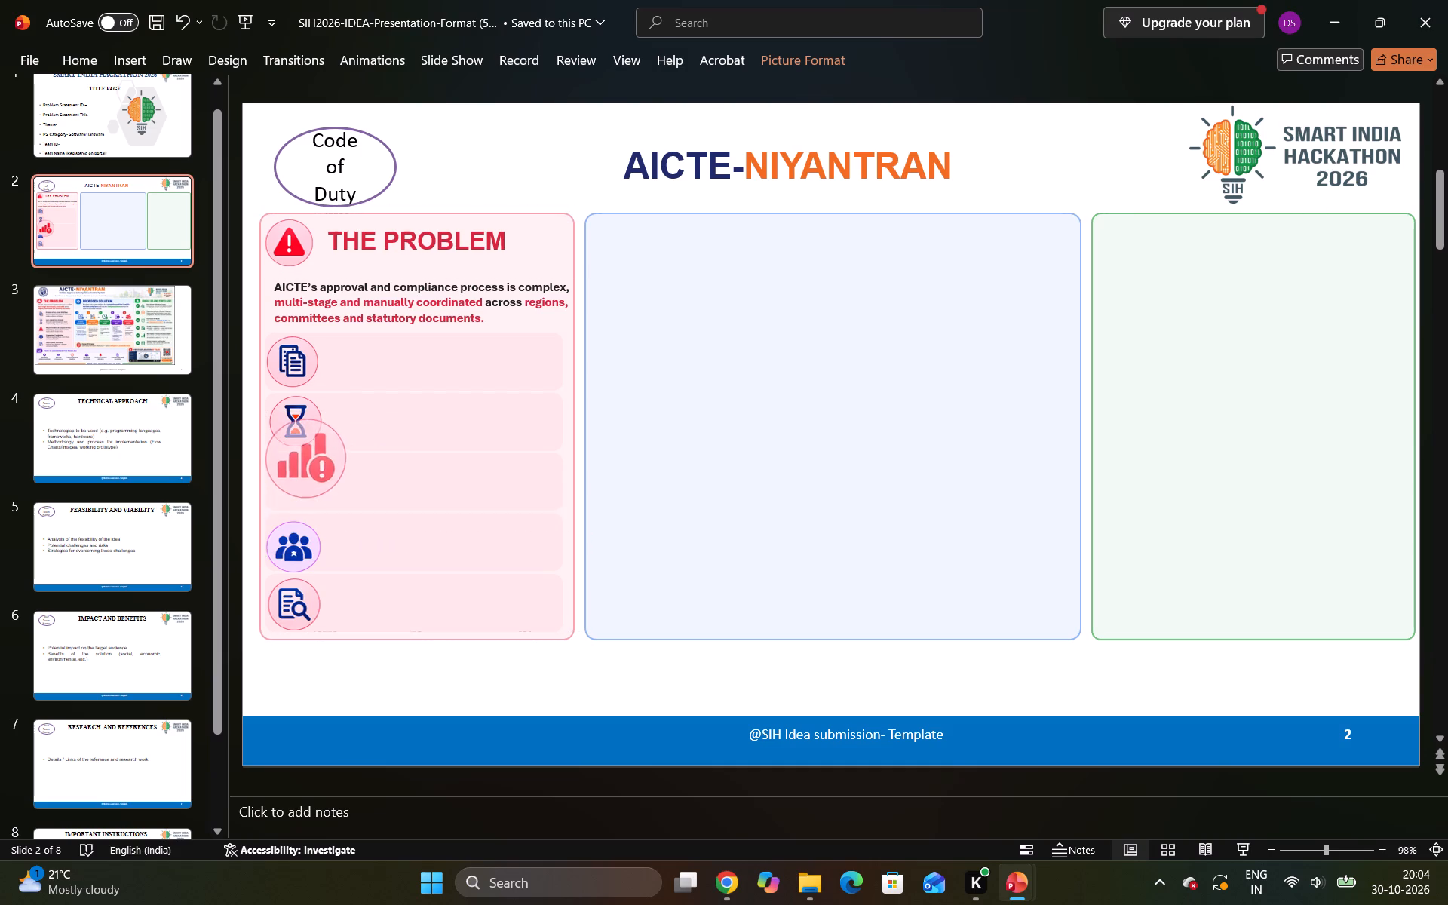
drag(350, 487, 333, 466)
drag(303, 448, 315, 449)
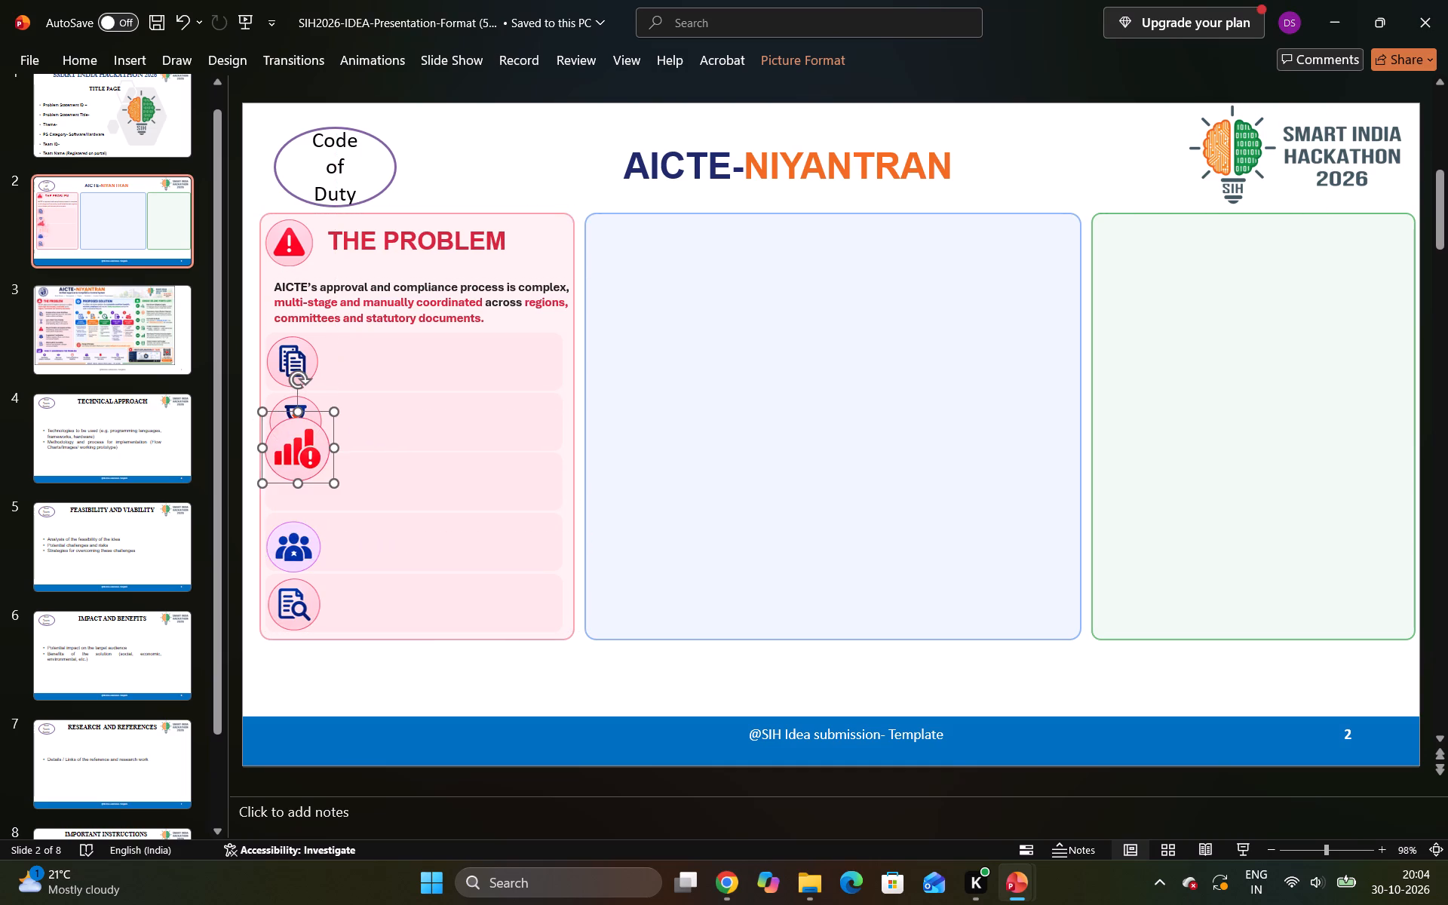
drag(315, 449, 357, 457)
drag(388, 490, 379, 478)
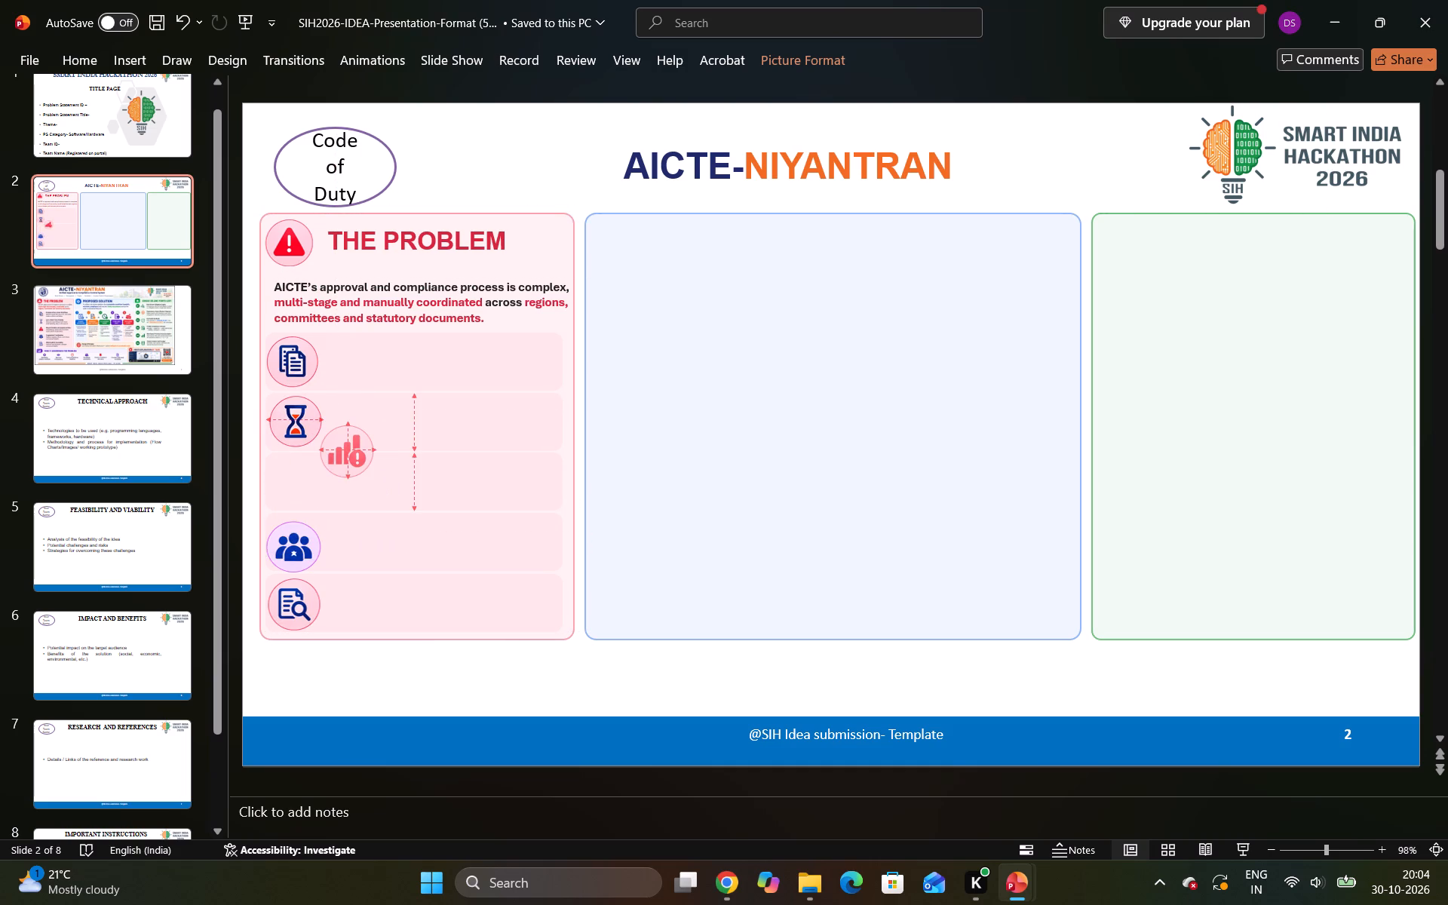
drag(379, 478, 379, 477)
drag(354, 457, 345, 473)
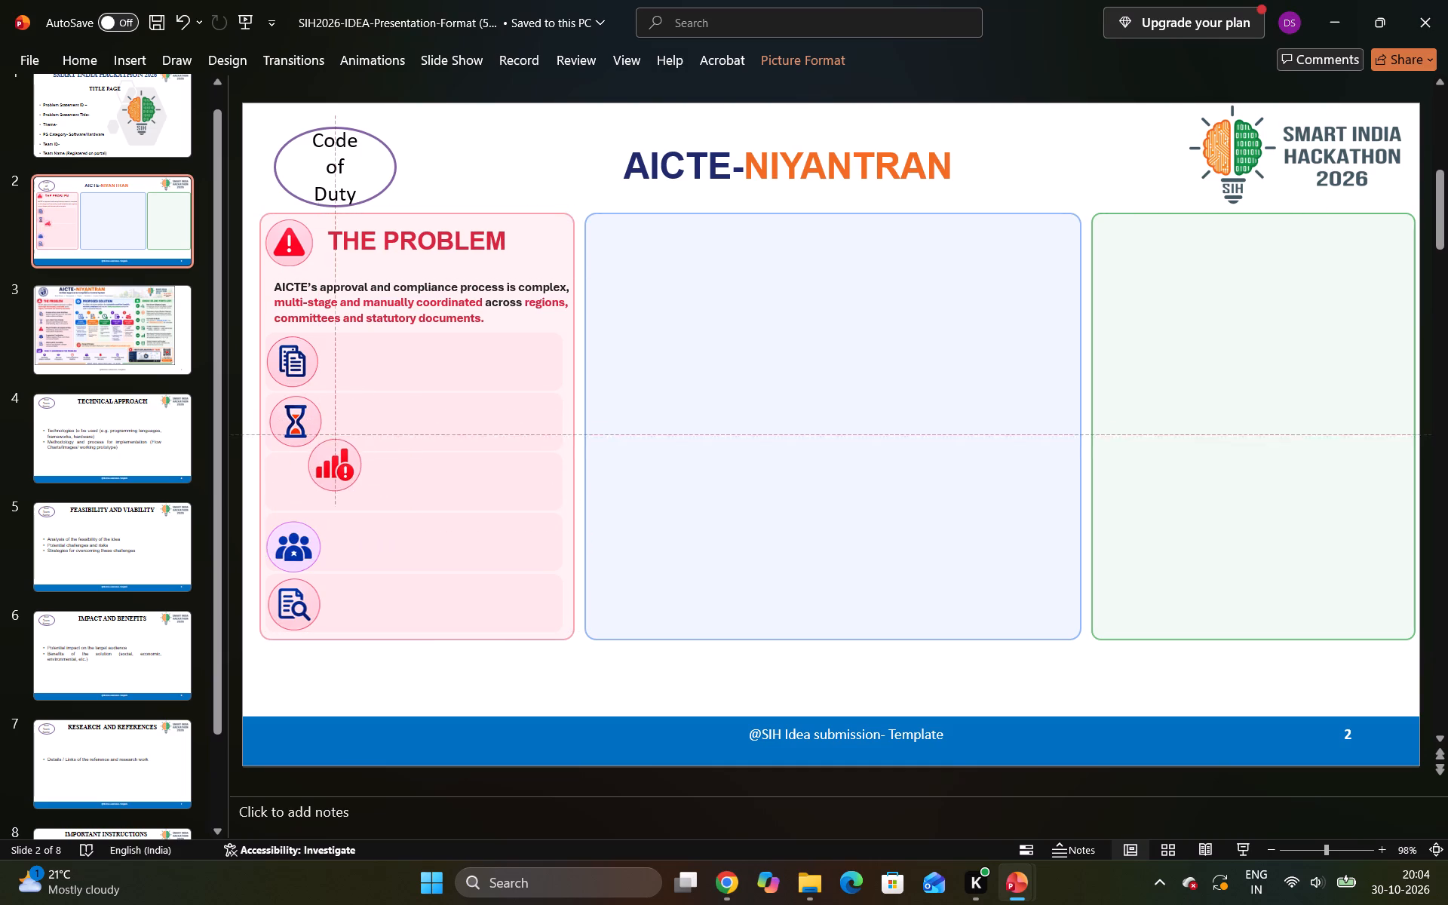
drag(345, 473, 305, 489)
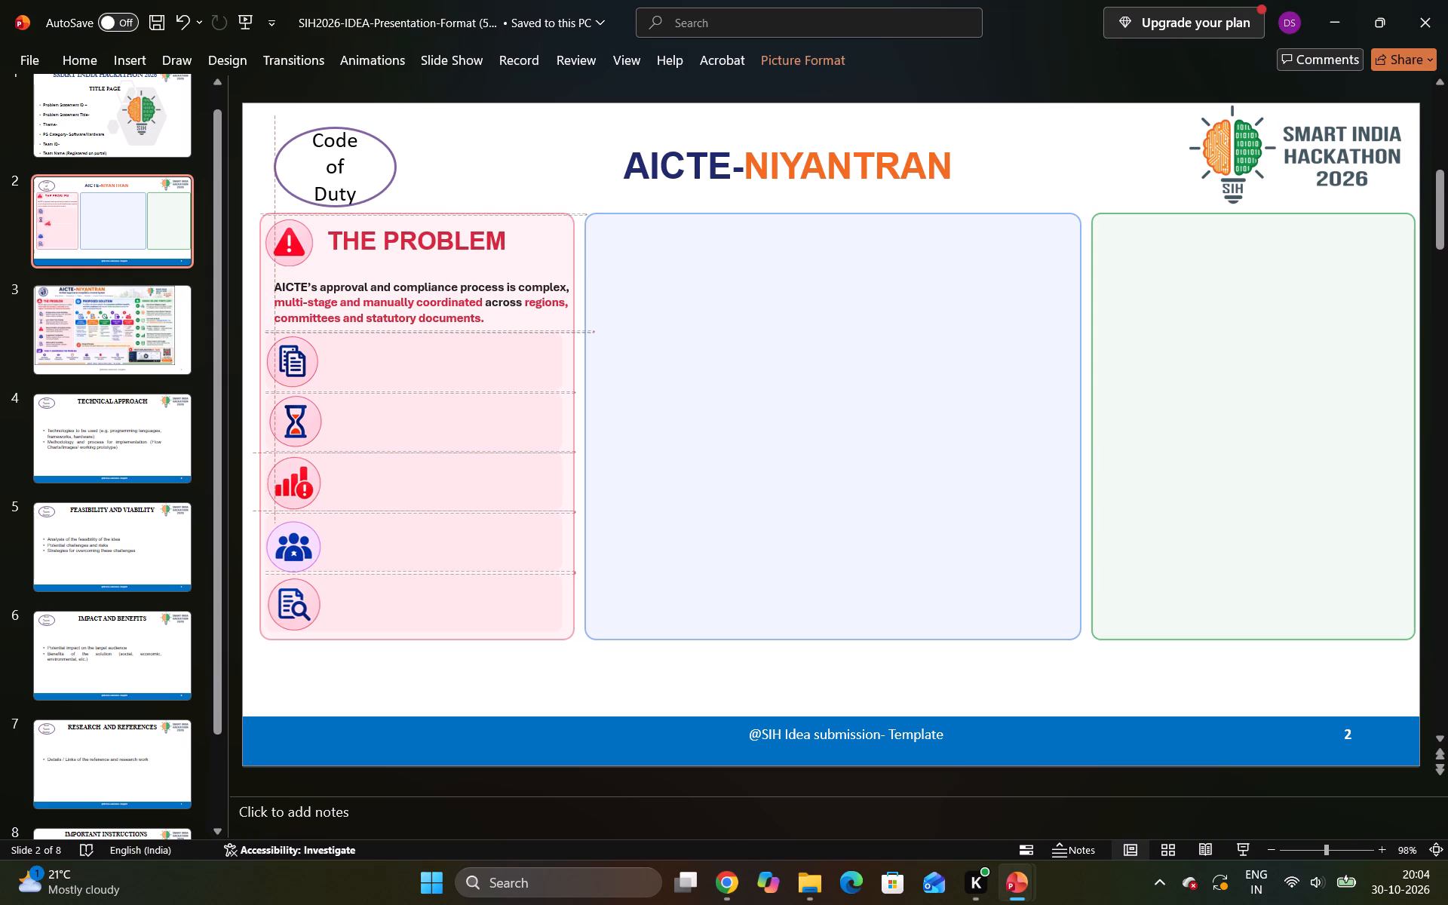
drag(305, 489, 304, 488)
click(577, 179)
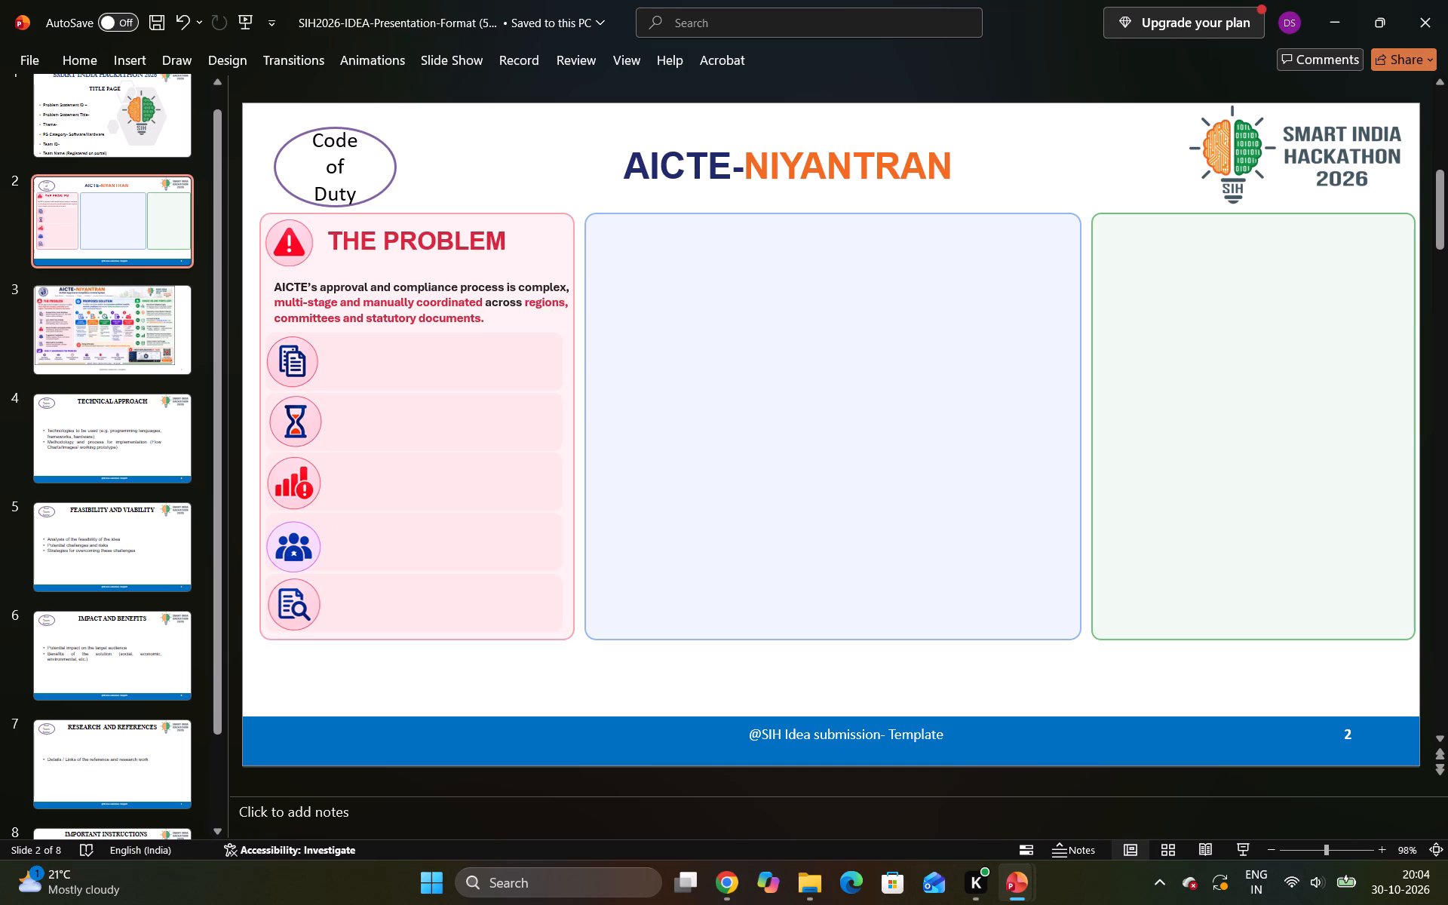
Compare the reference image on slide 3 with the slide in the AICTE-NIYANTRAN (1) presentation.
click(144, 321)
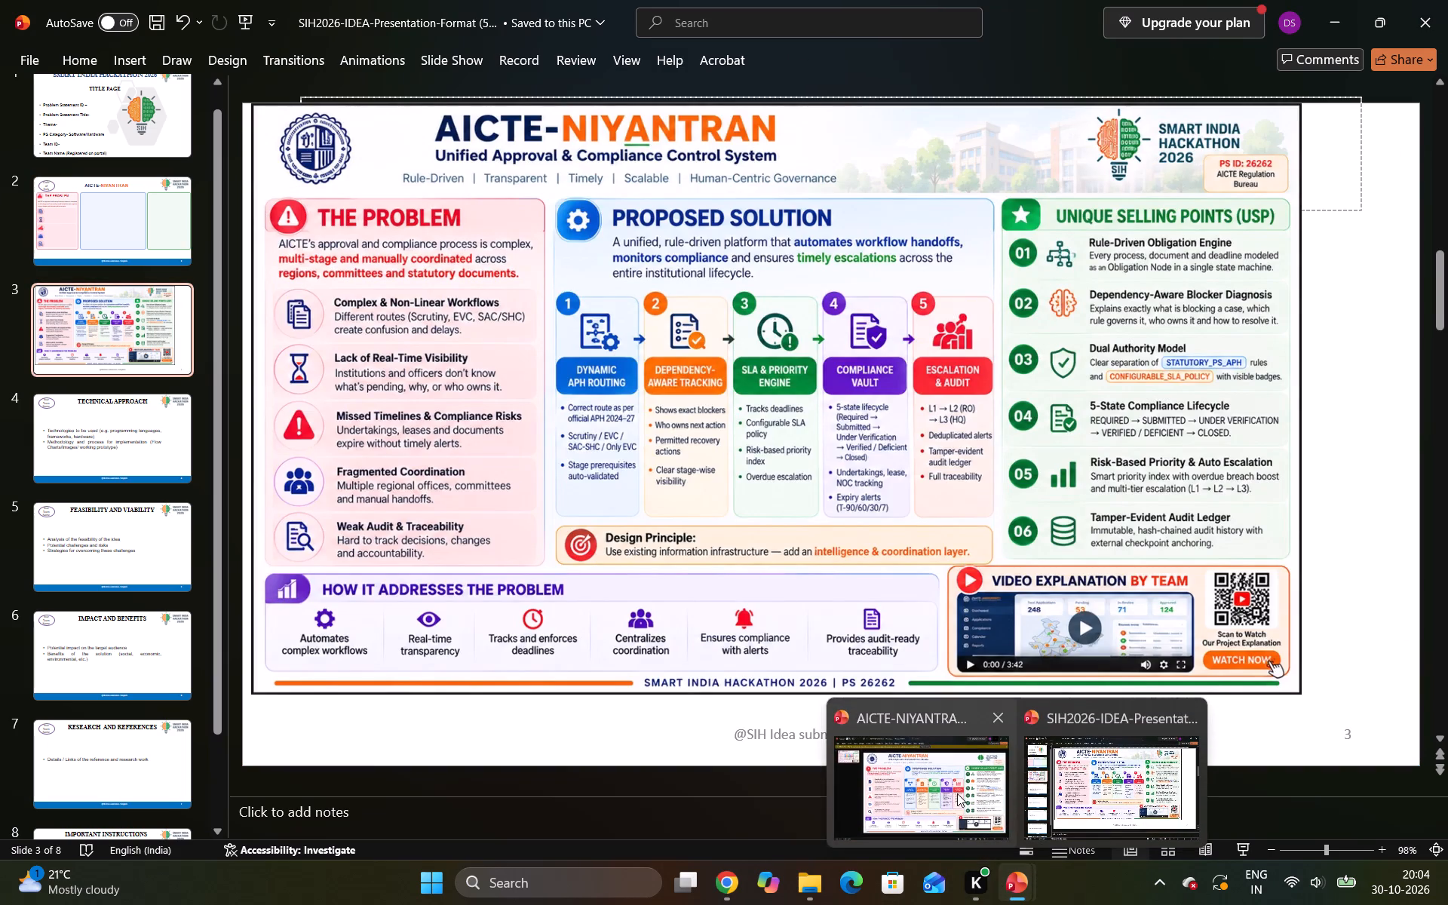
click(957, 793)
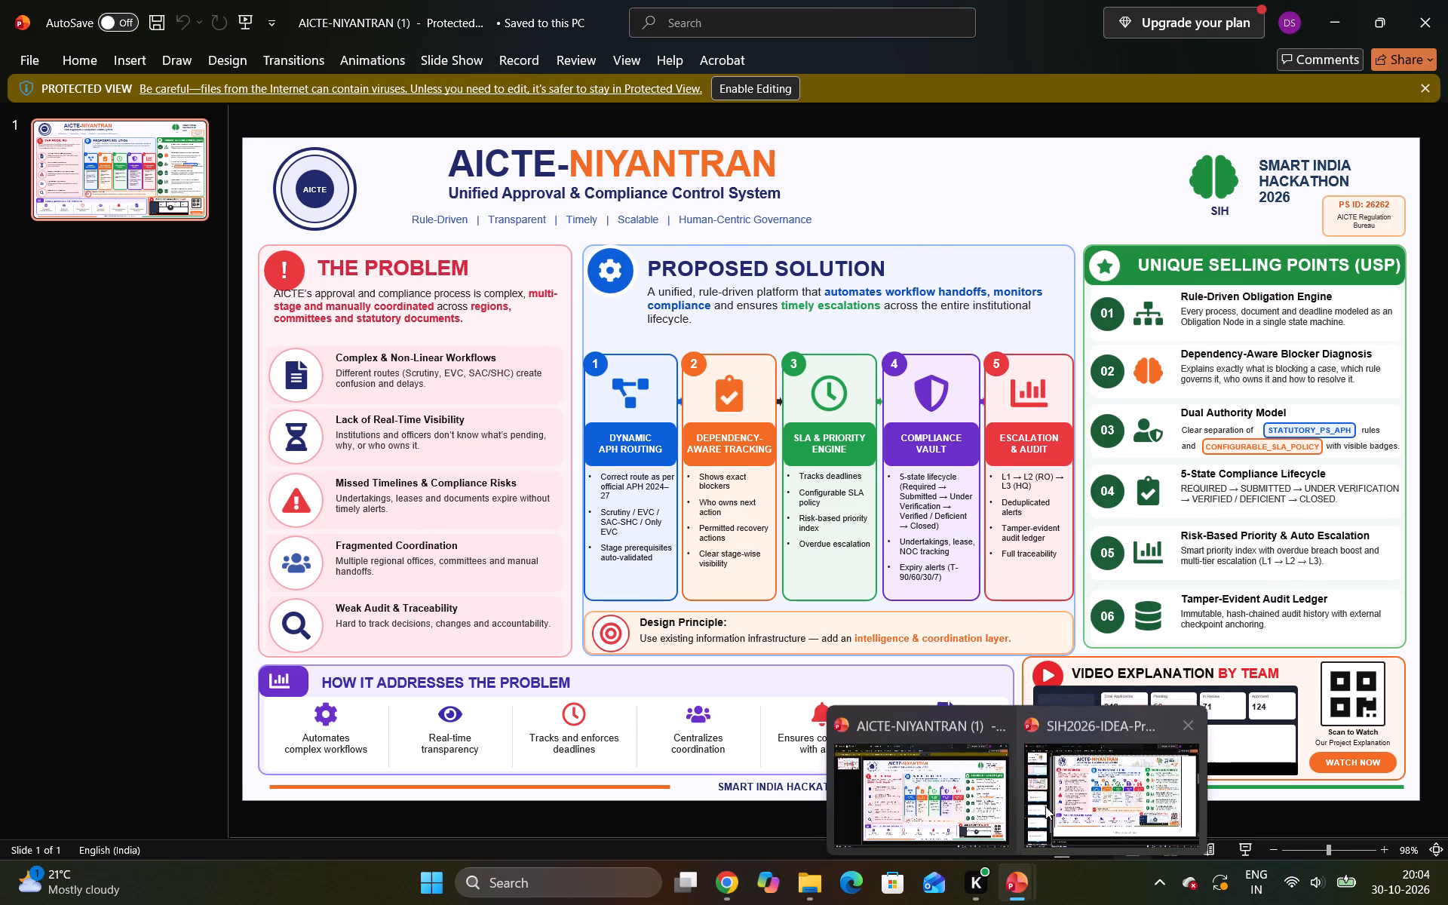
click(1050, 799)
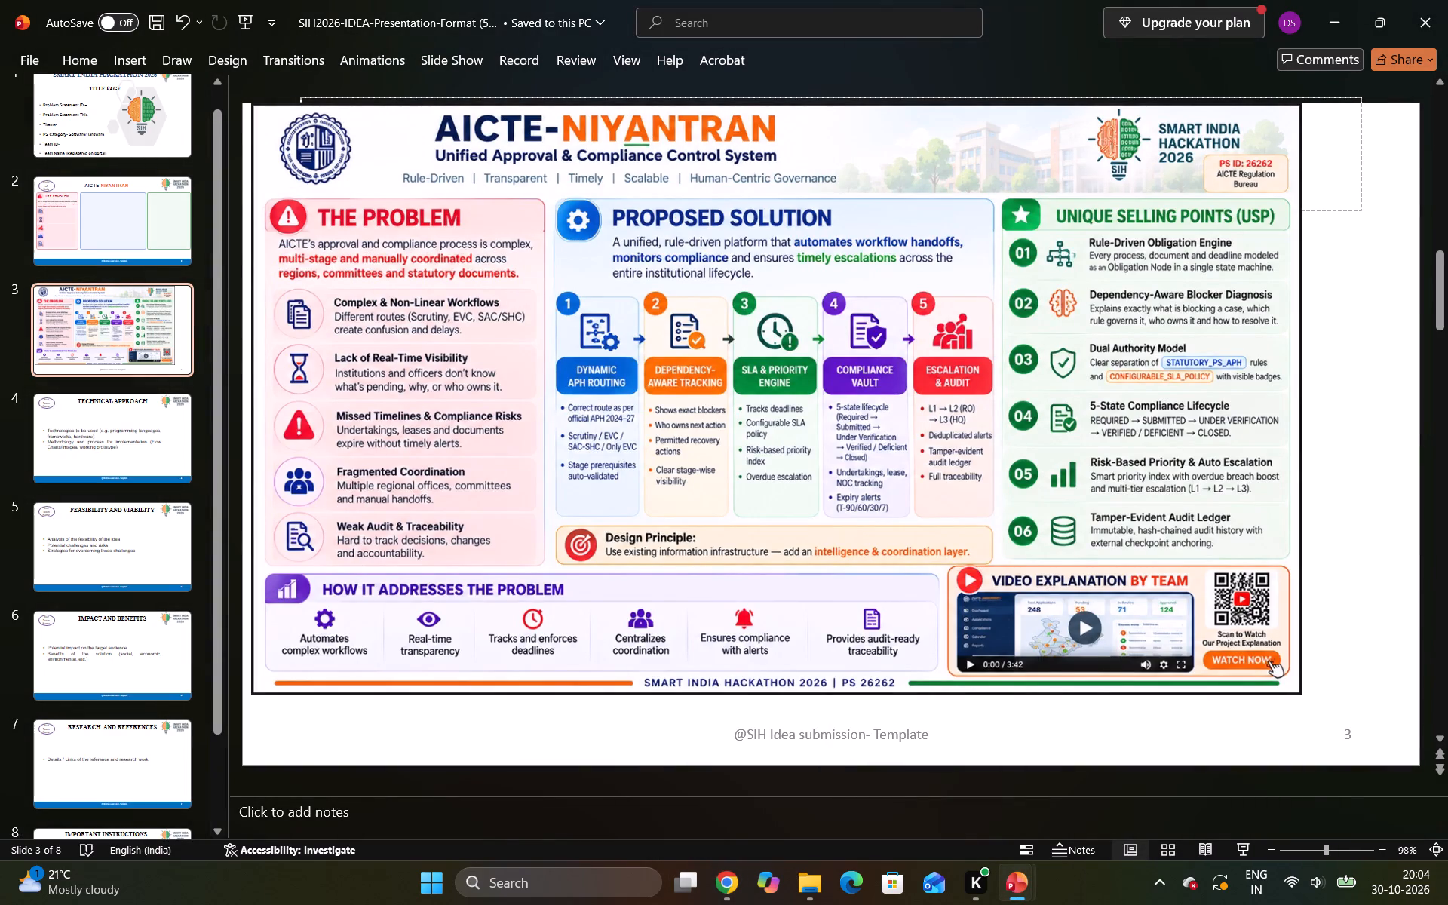
click(1069, 777)
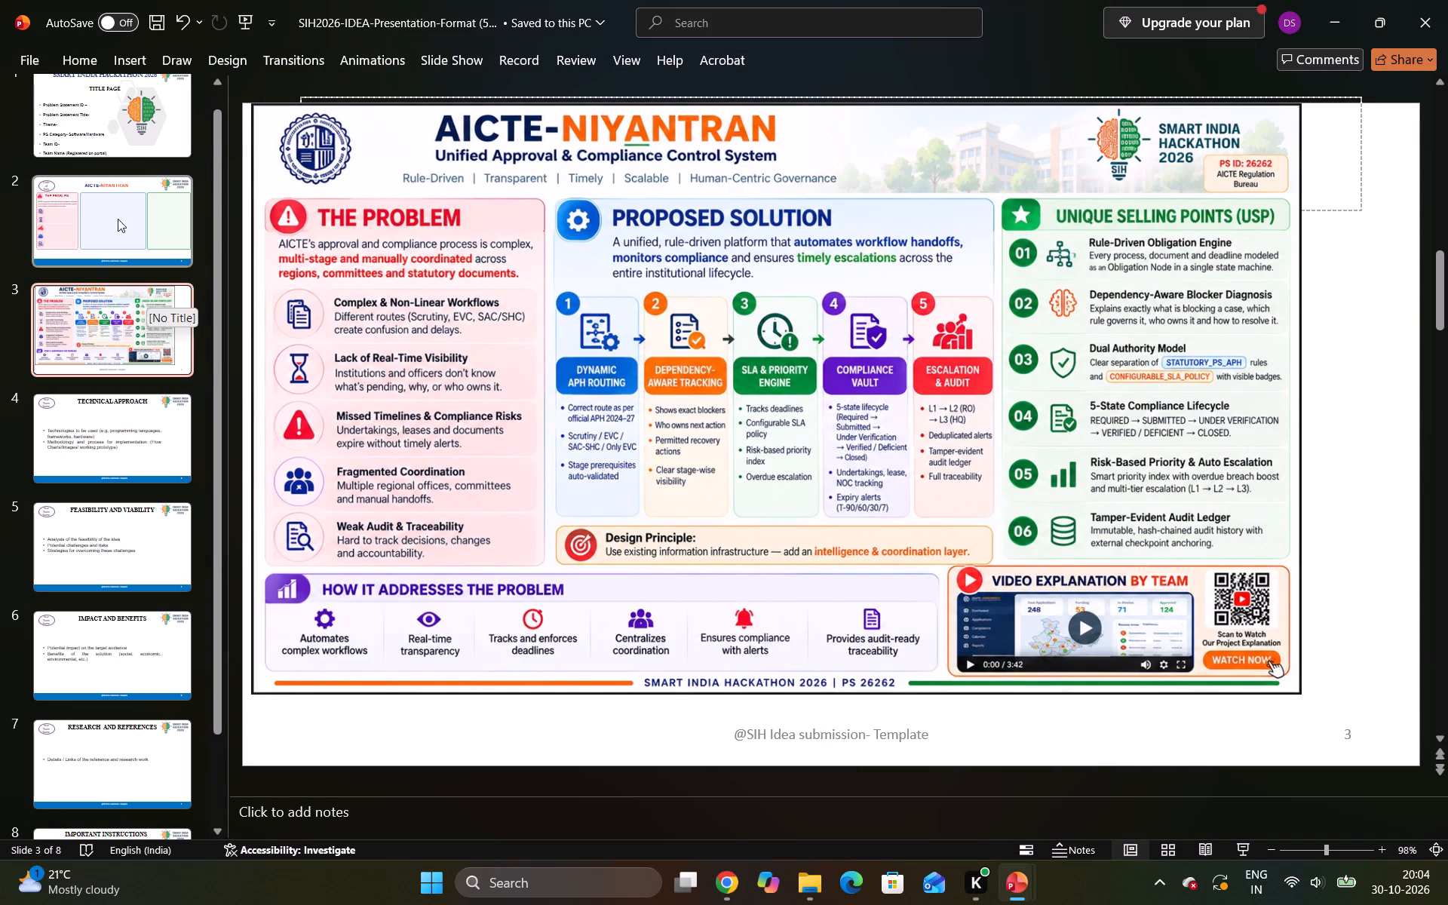
Insert another copy of the Modern Infographic Icon Sheet picture from Downloads onto slide 2.
click(98, 219)
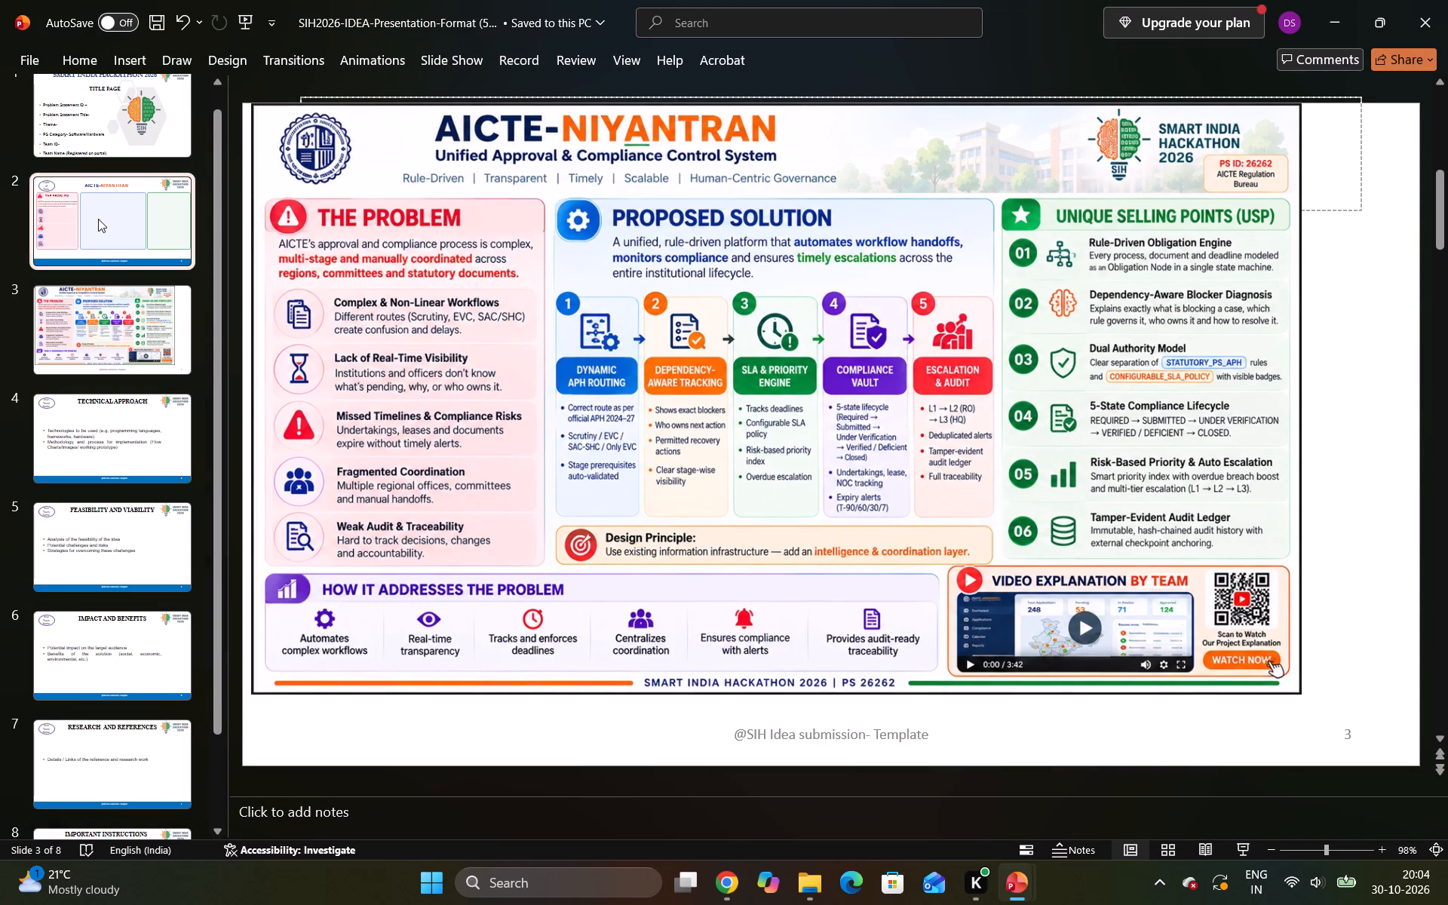
click(131, 57)
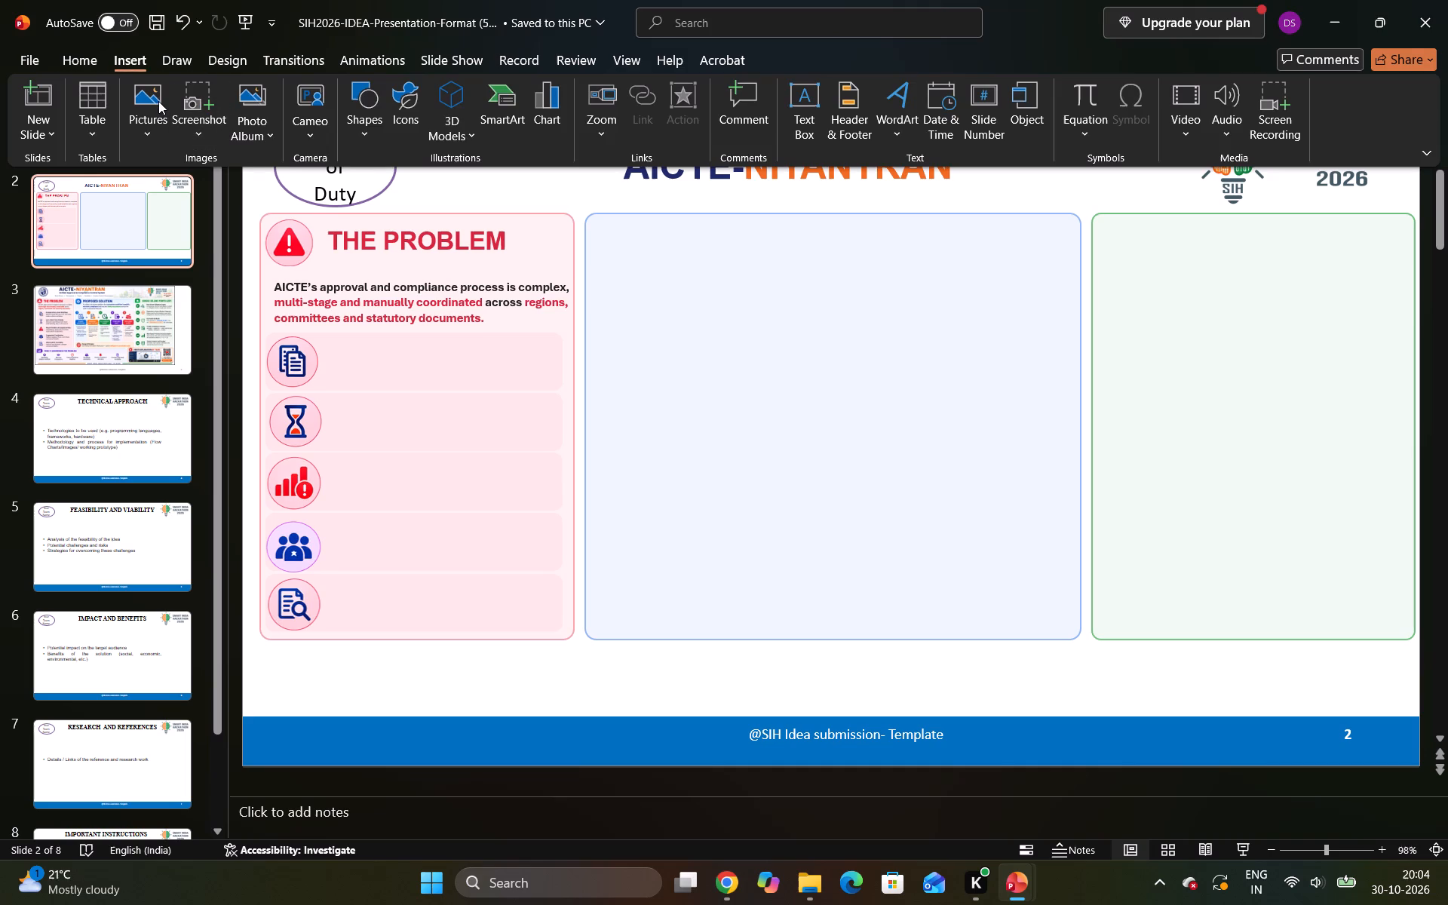
click(158, 101)
click(219, 192)
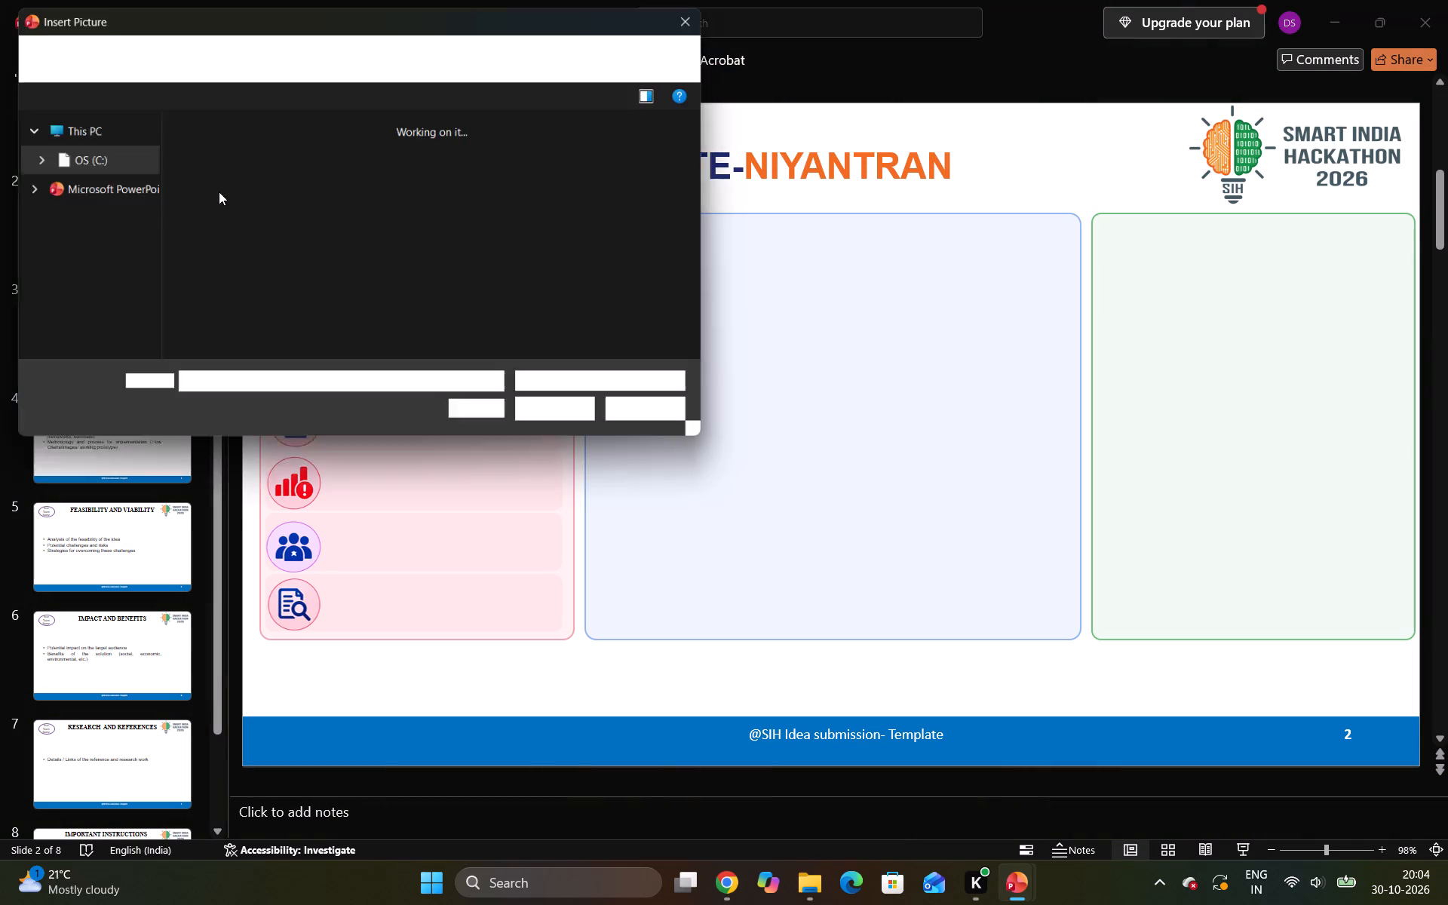
click(222, 167)
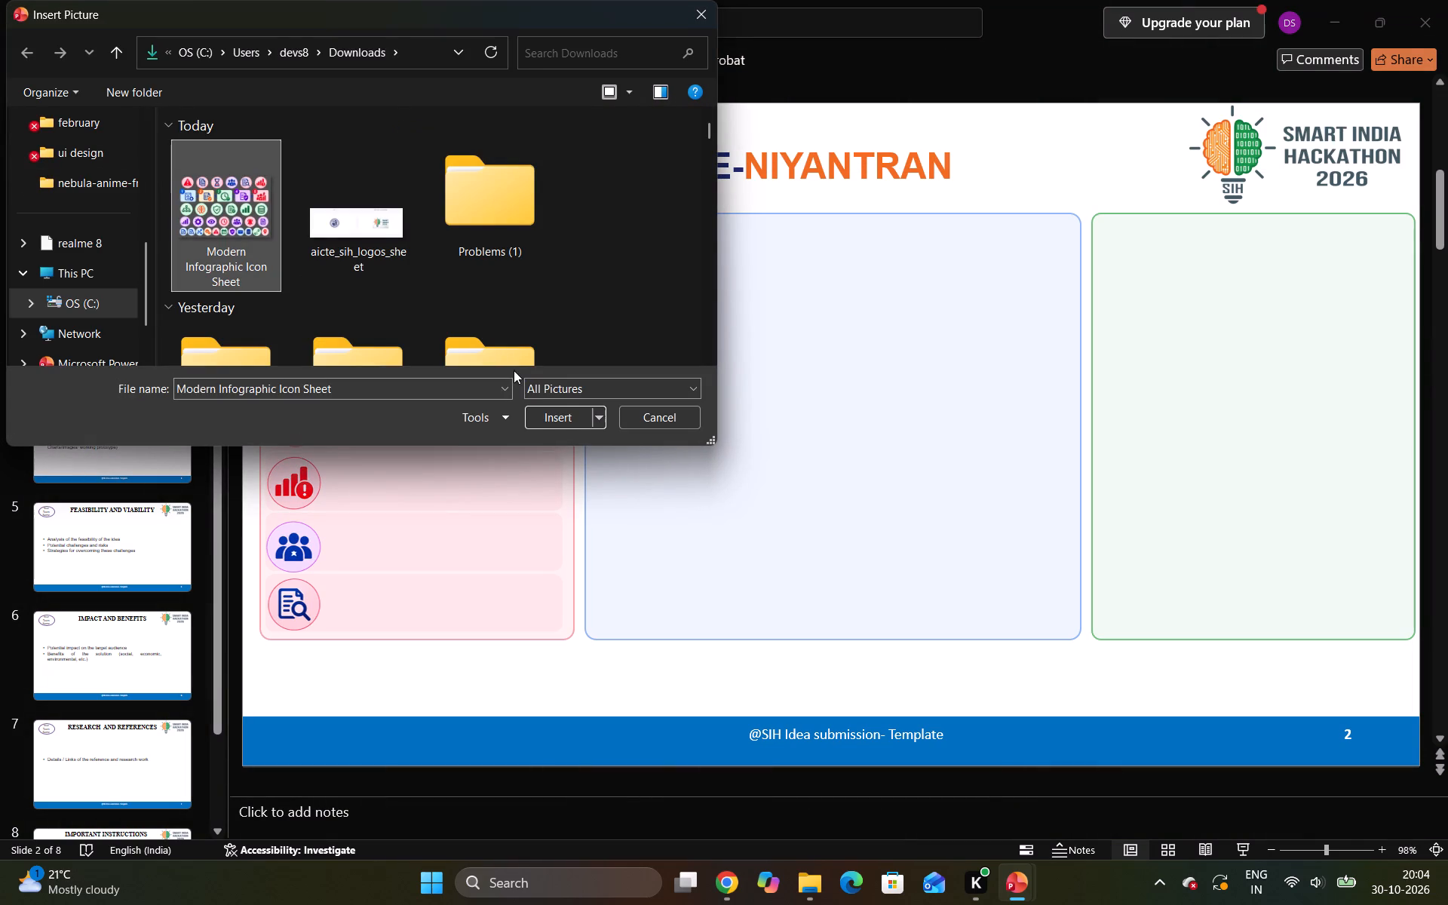
click(567, 422)
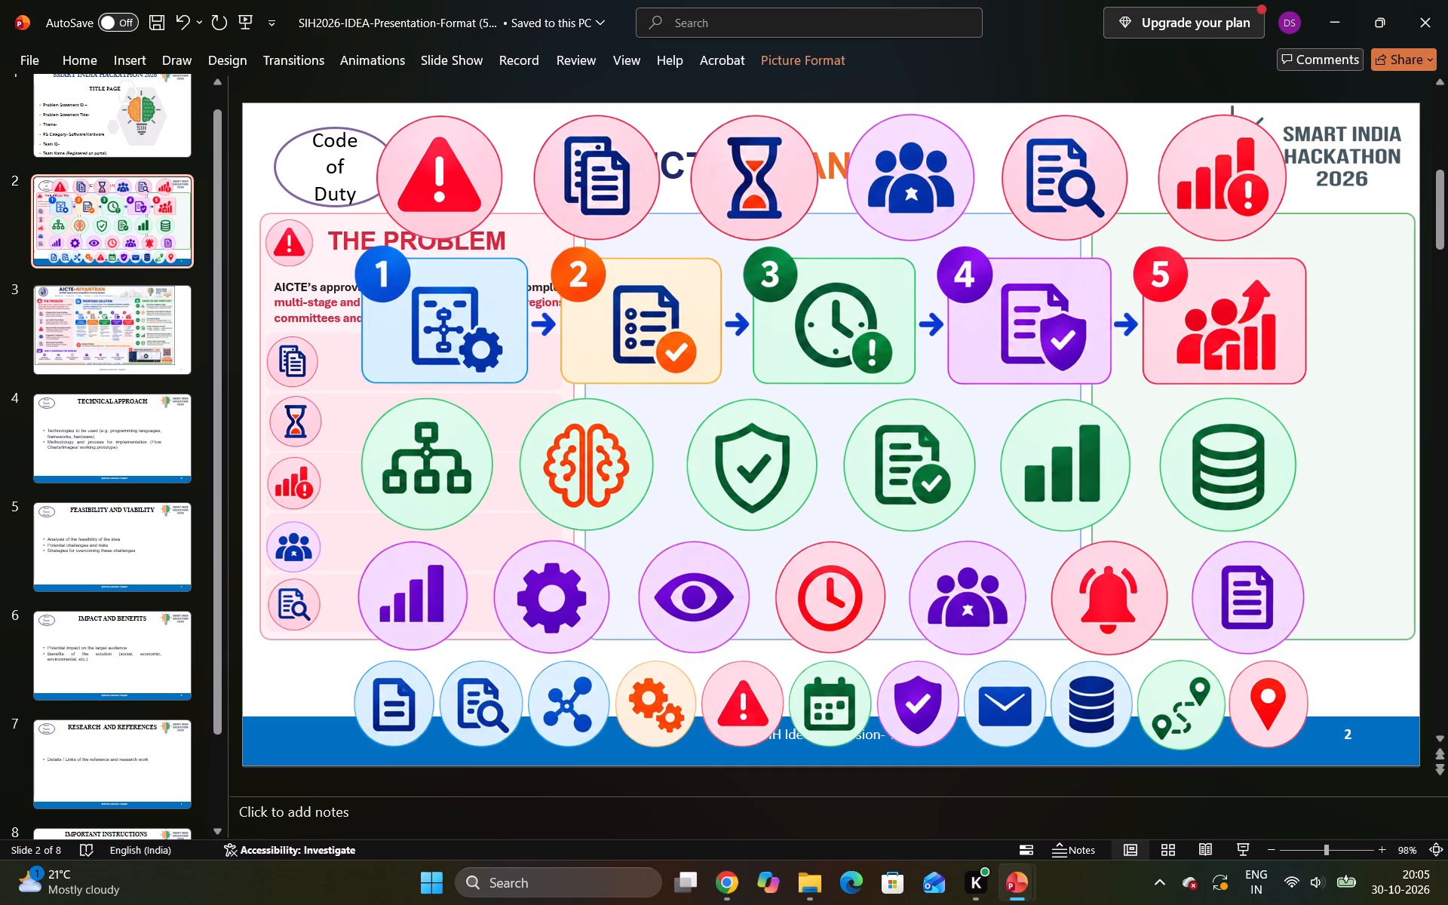
Delete the newly inserted full icon sheet picture that covers the AICTE-NIYANTRAN slide.
click(1397, 433)
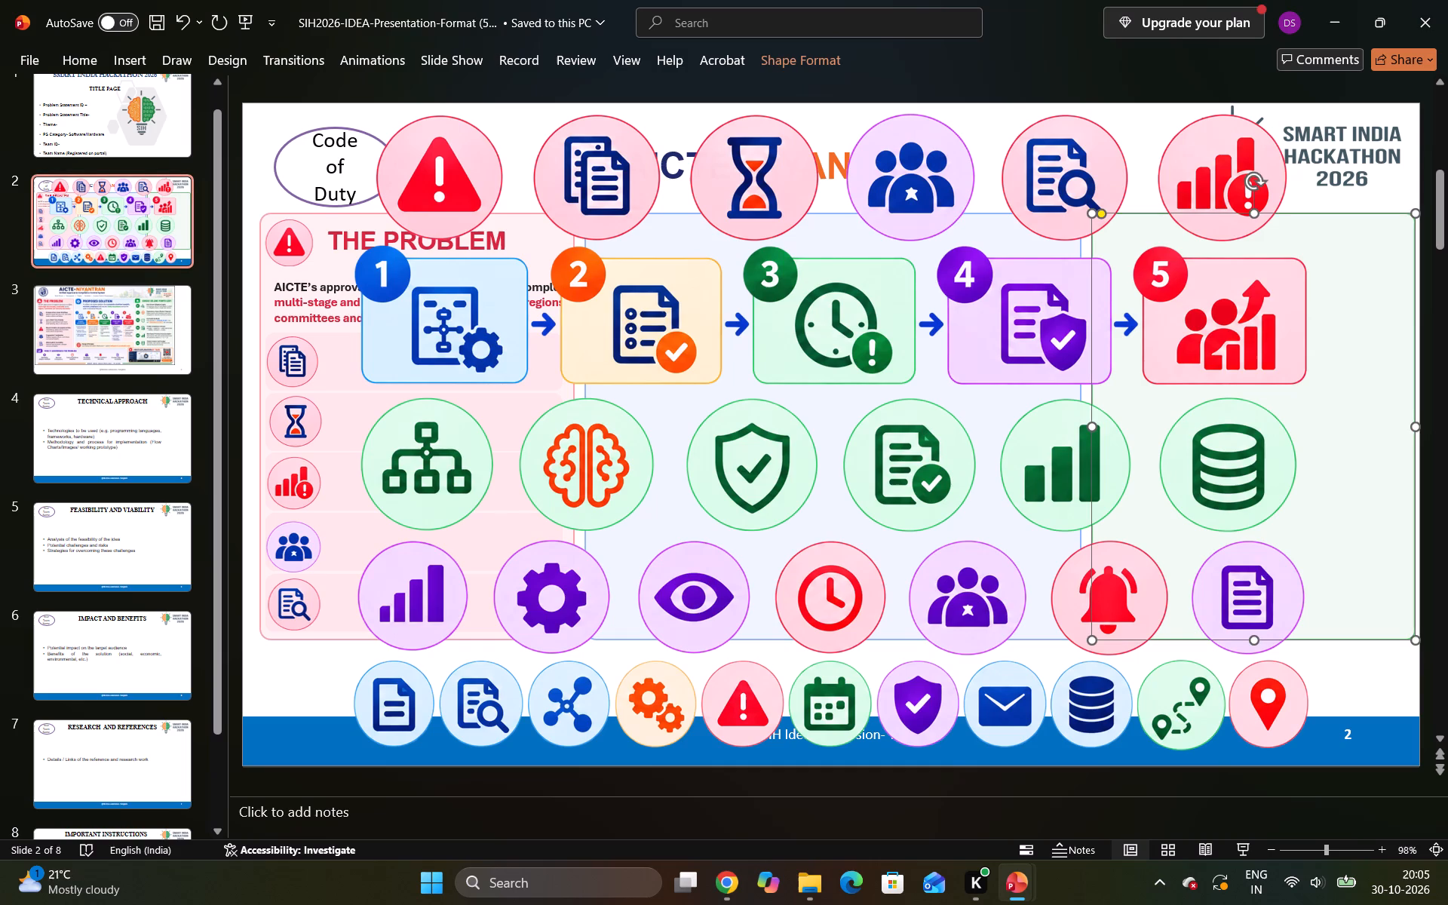
click(954, 123)
key(Escape)
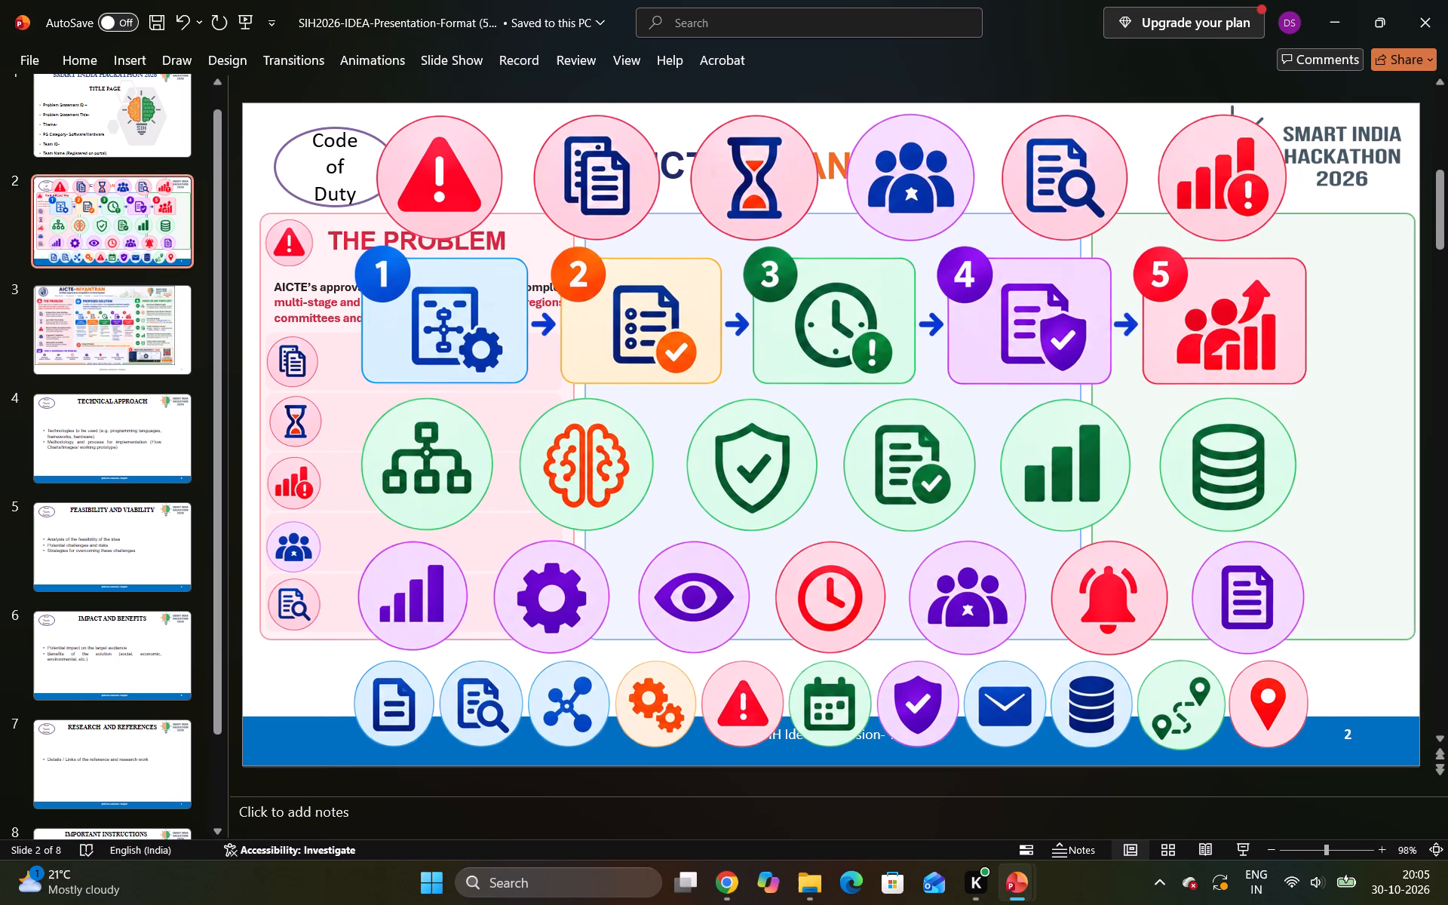
click(1004, 275)
key(Delete)
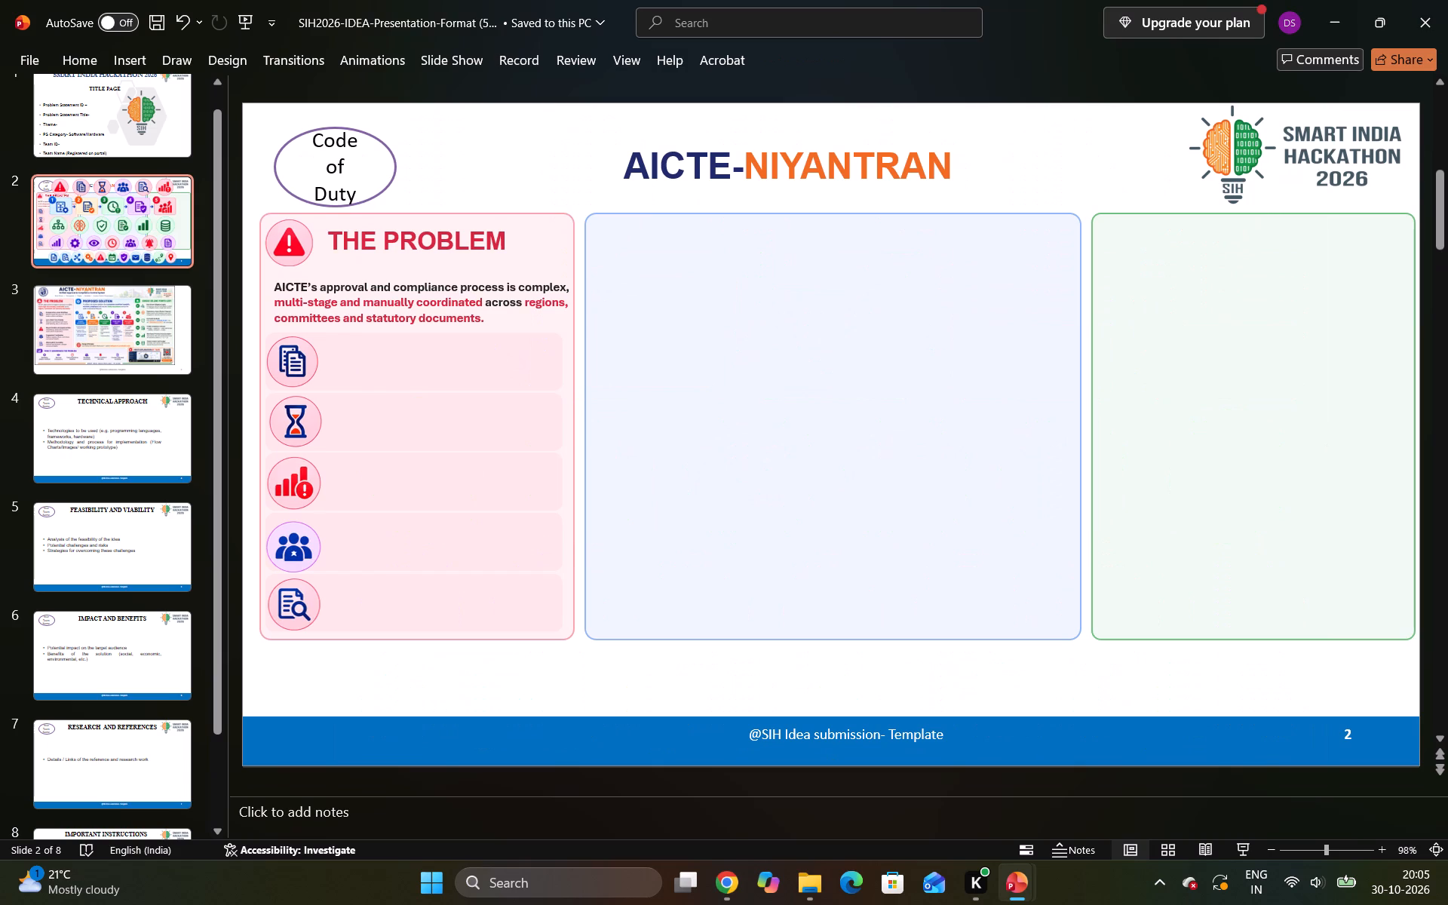
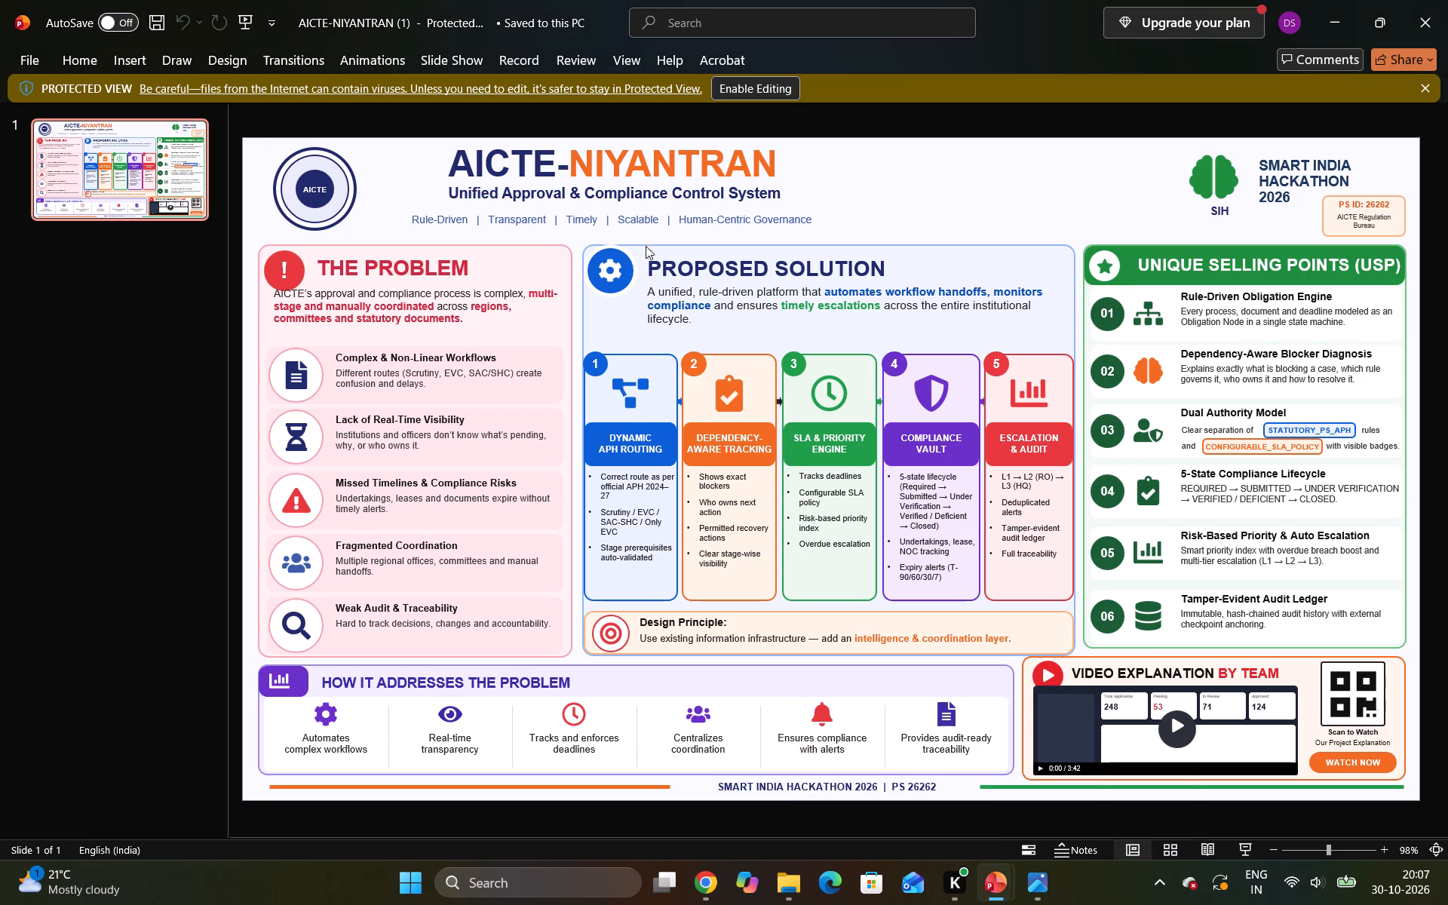
click(654, 270)
key(ctrl+a)
key(ctrl+c)
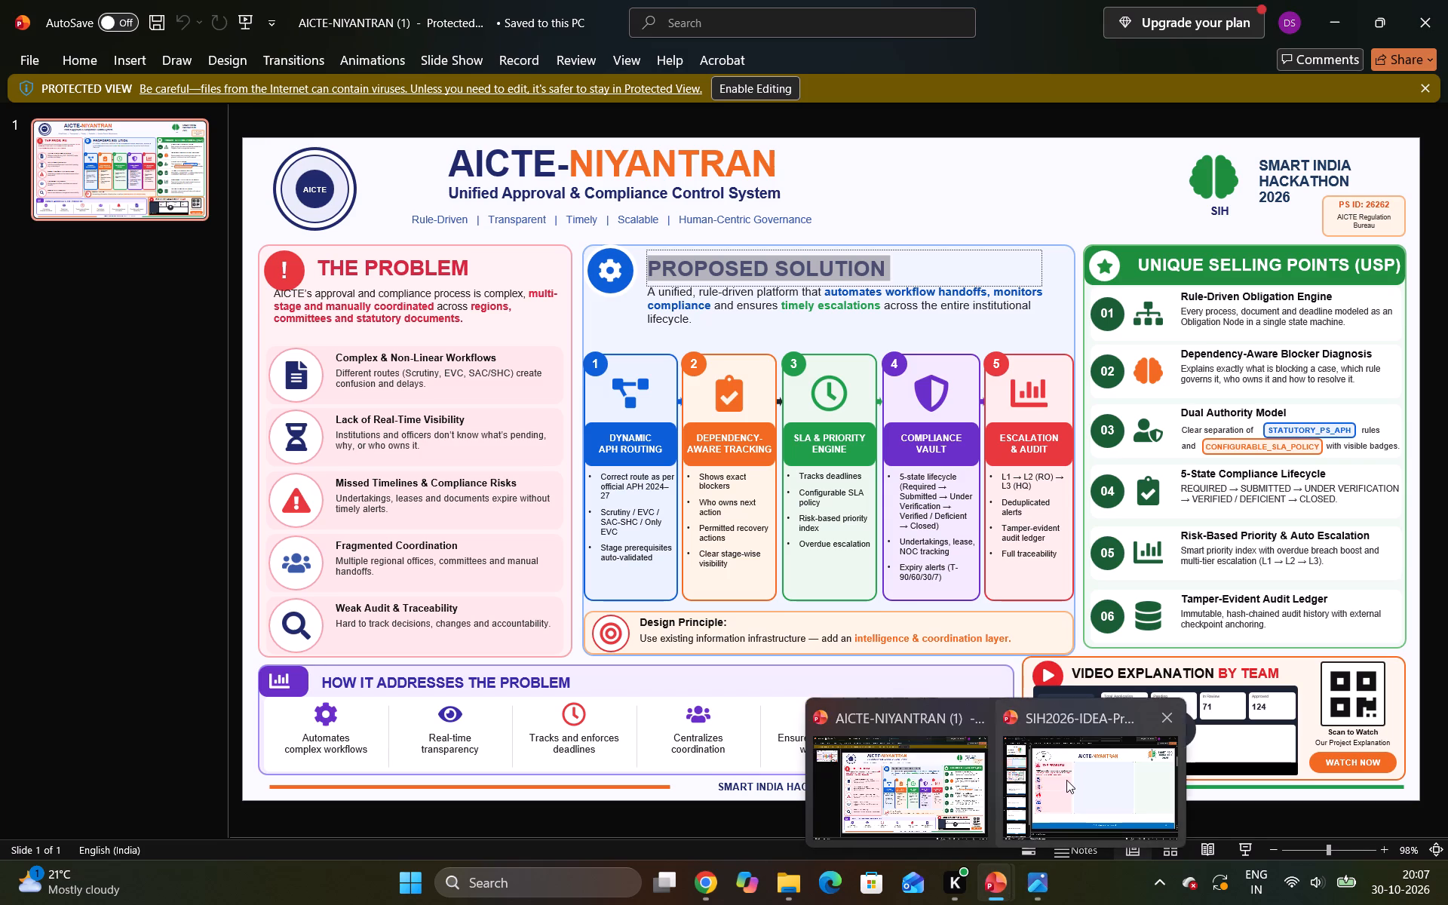
click(1066, 780)
click(762, 263)
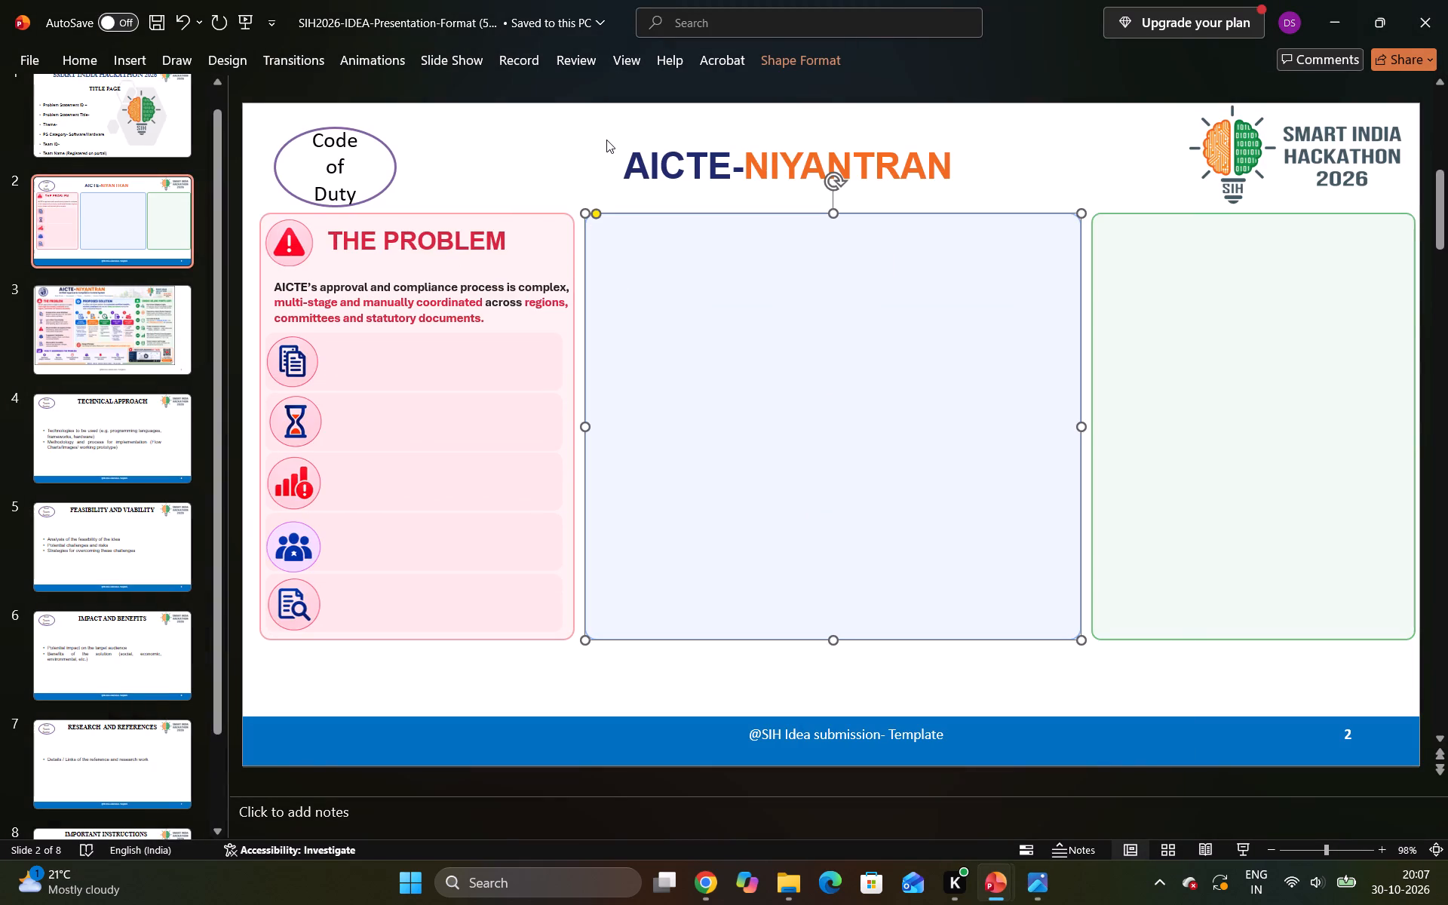
click(606, 140)
key(ctrl+v)
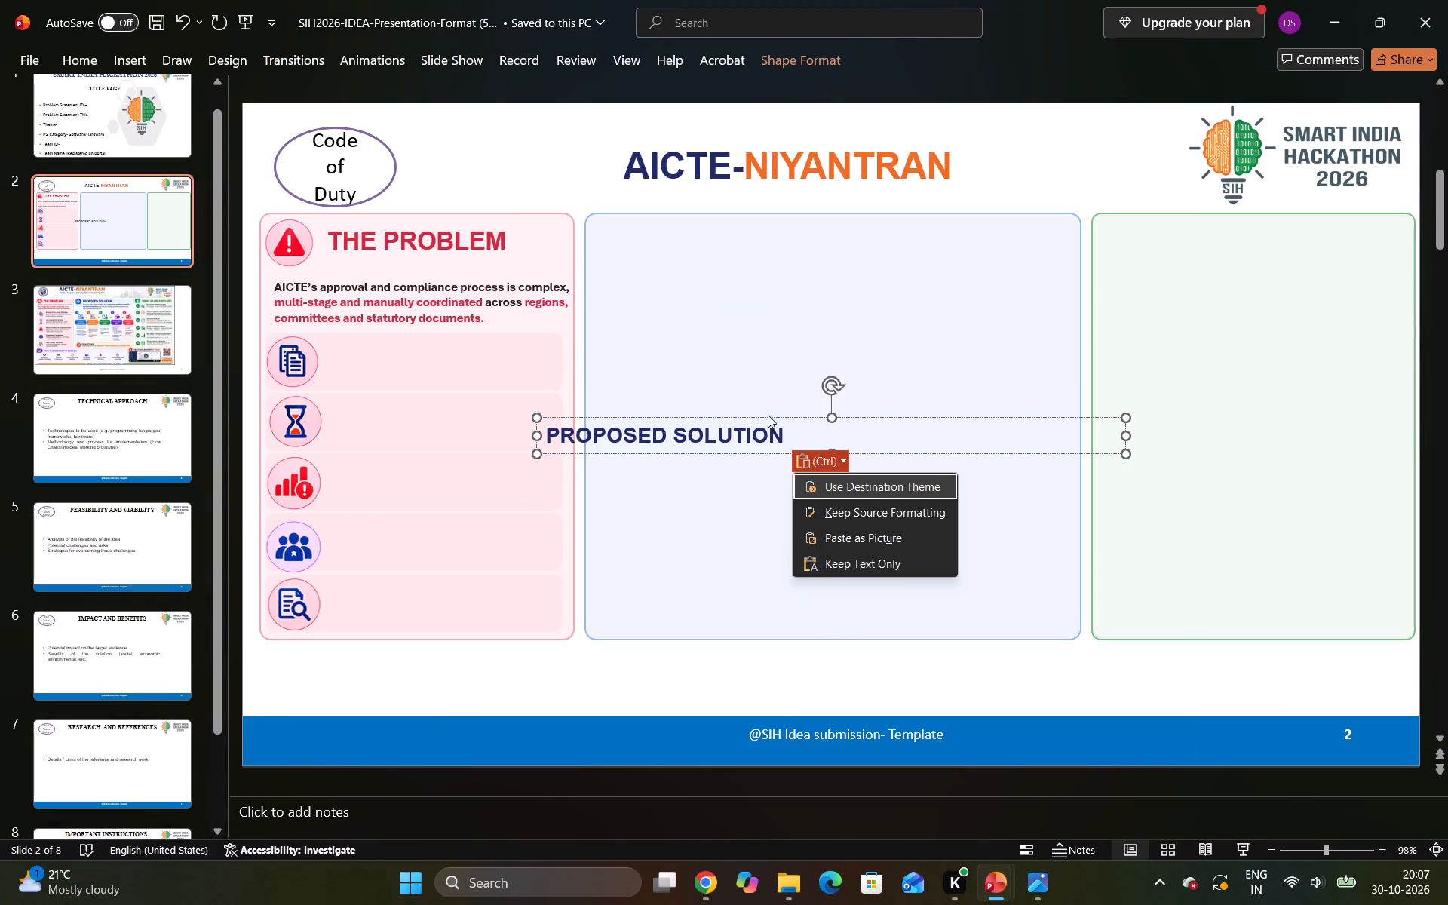
Narrow the pasted PROPOSED SOLUTION text box to fit its text and move it to the top of the blue panel.
click(1128, 434)
drag(1124, 434, 808, 455)
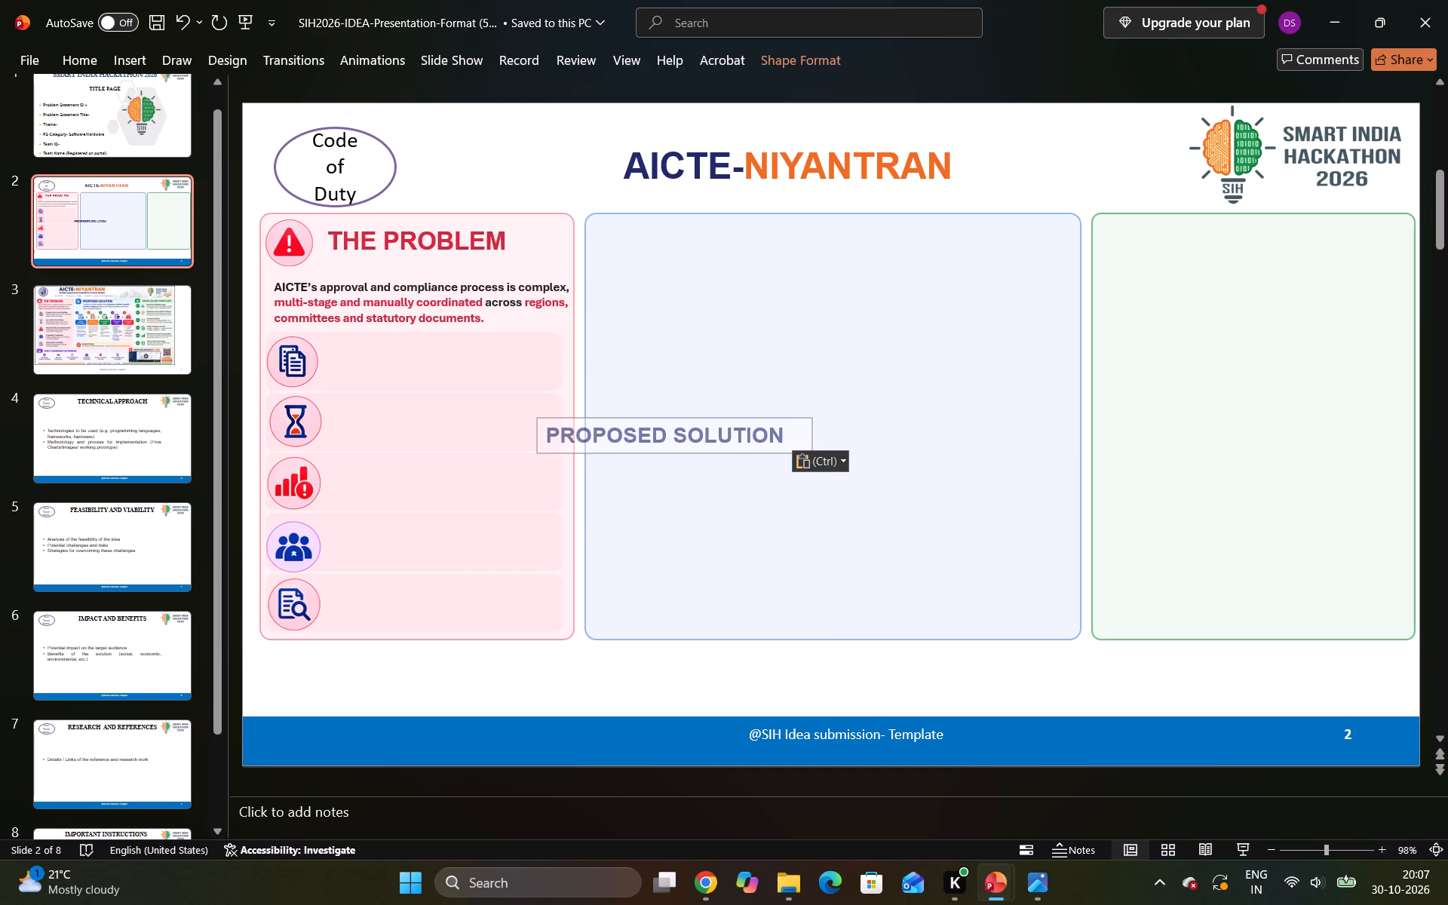
drag(808, 455, 797, 454)
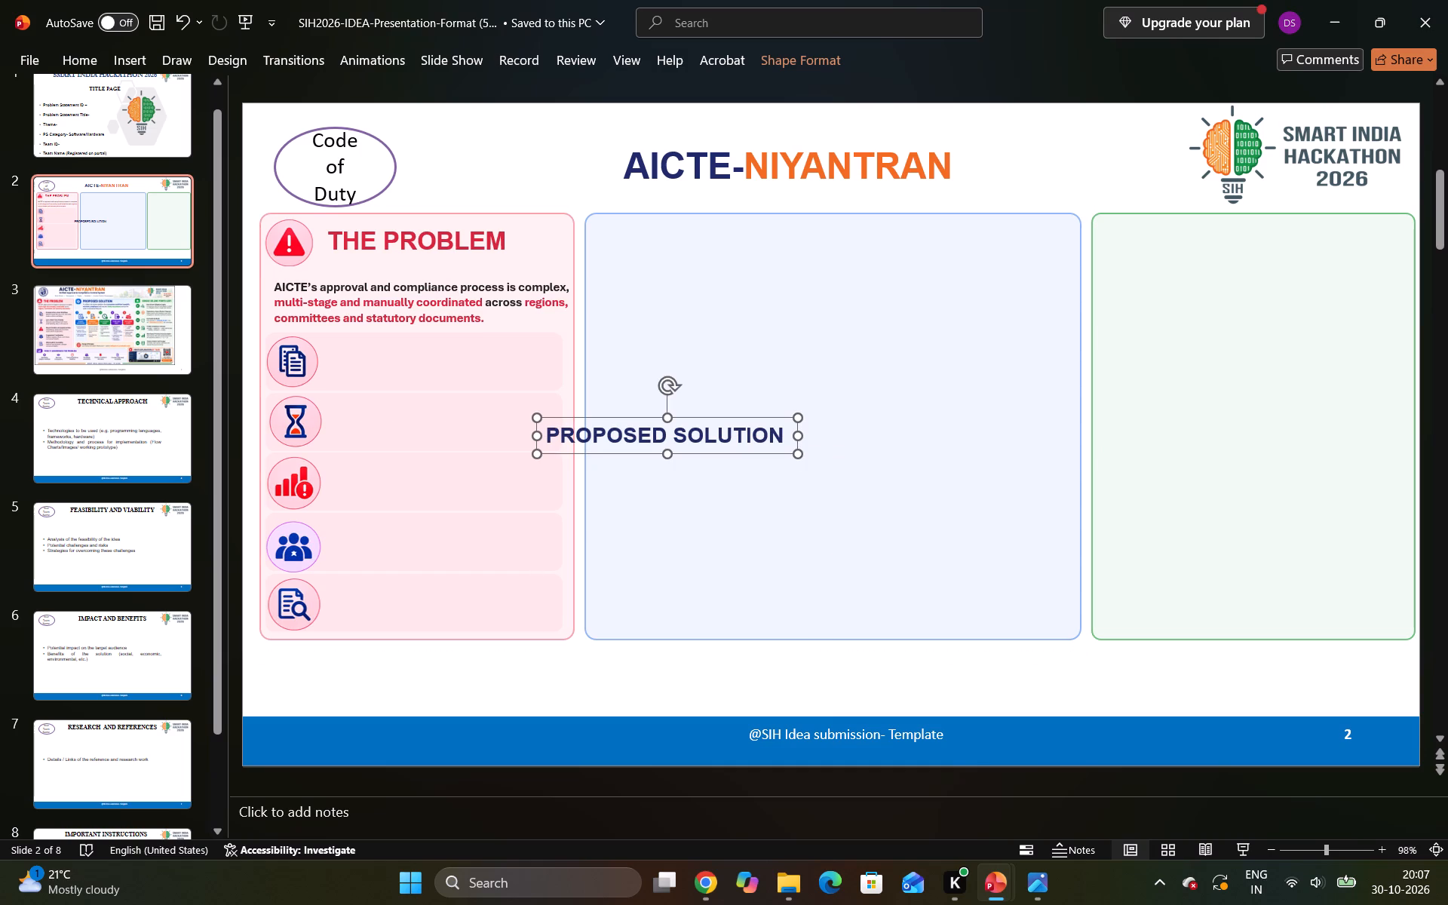
drag(691, 421, 840, 231)
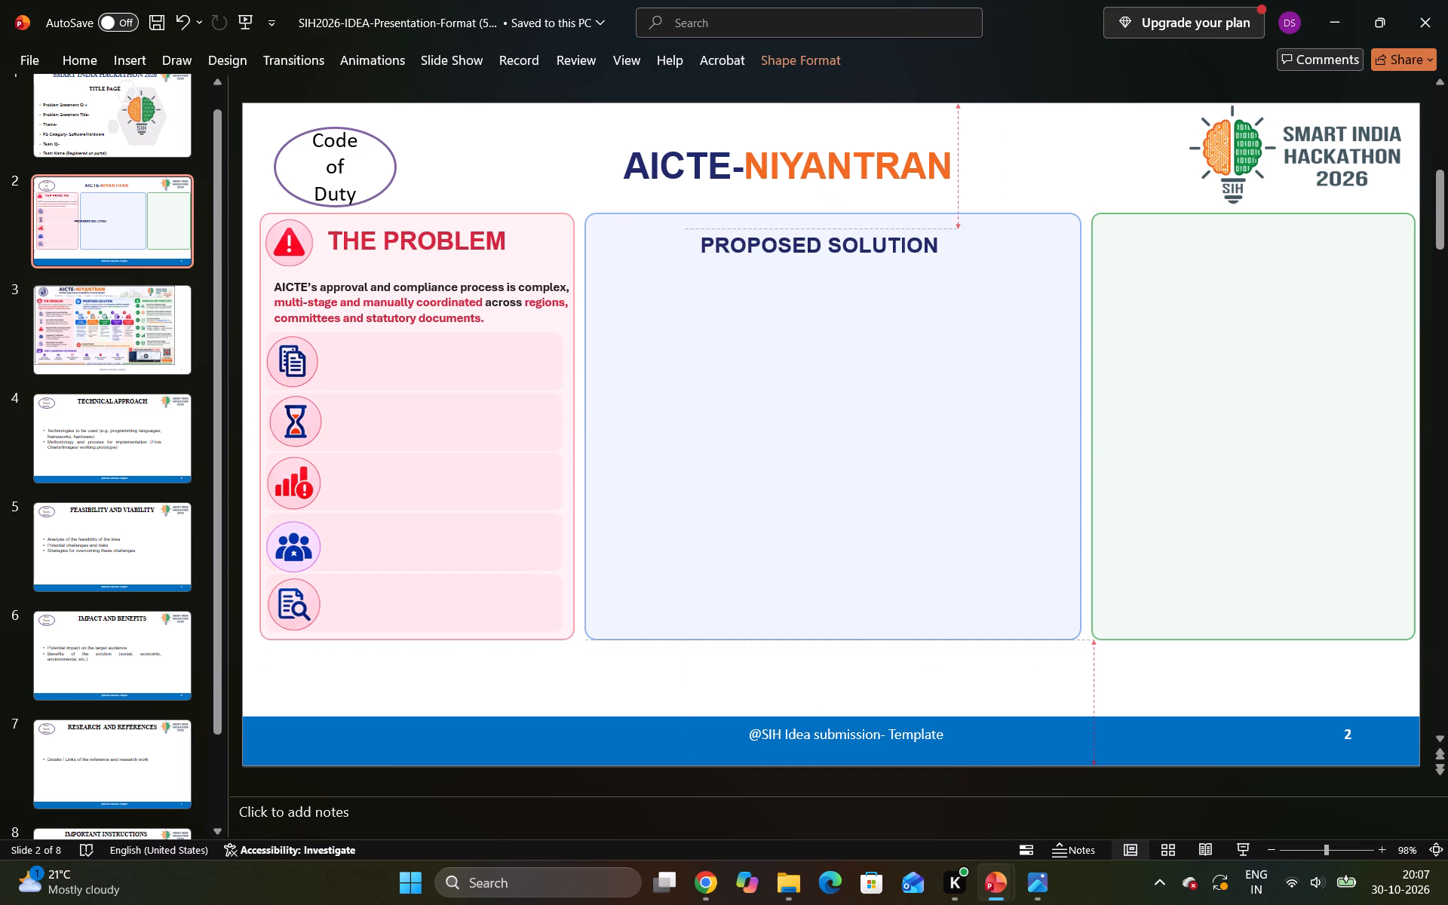
drag(840, 231, 844, 227)
Enlarge the PROPOSED SOLUTION heading to font size 20 and widen its text box so the heading fits on one line.
click(840, 248)
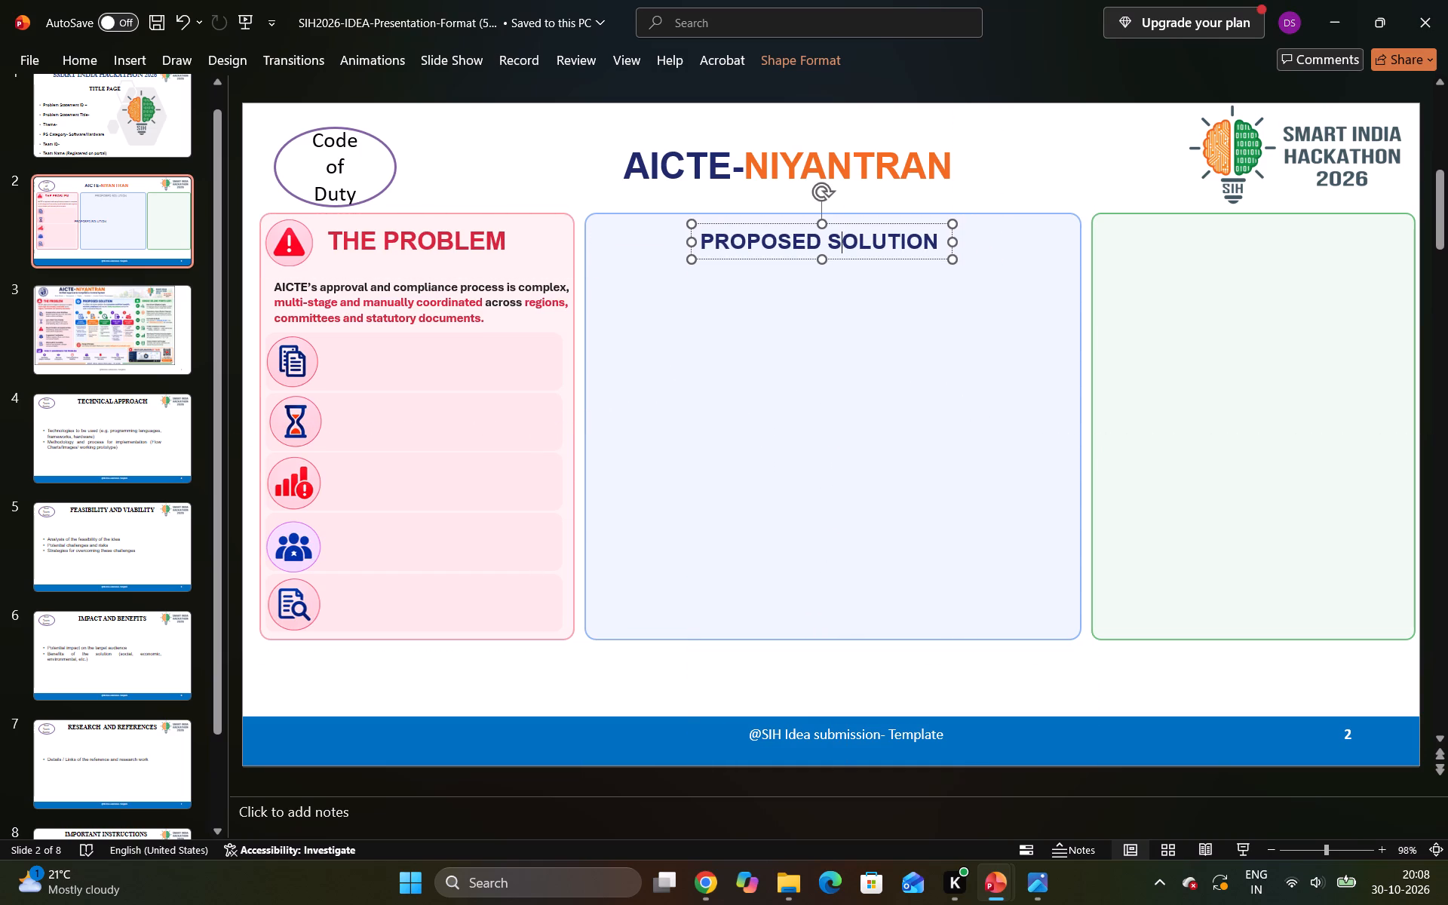
key(ctrl+a)
click(134, 55)
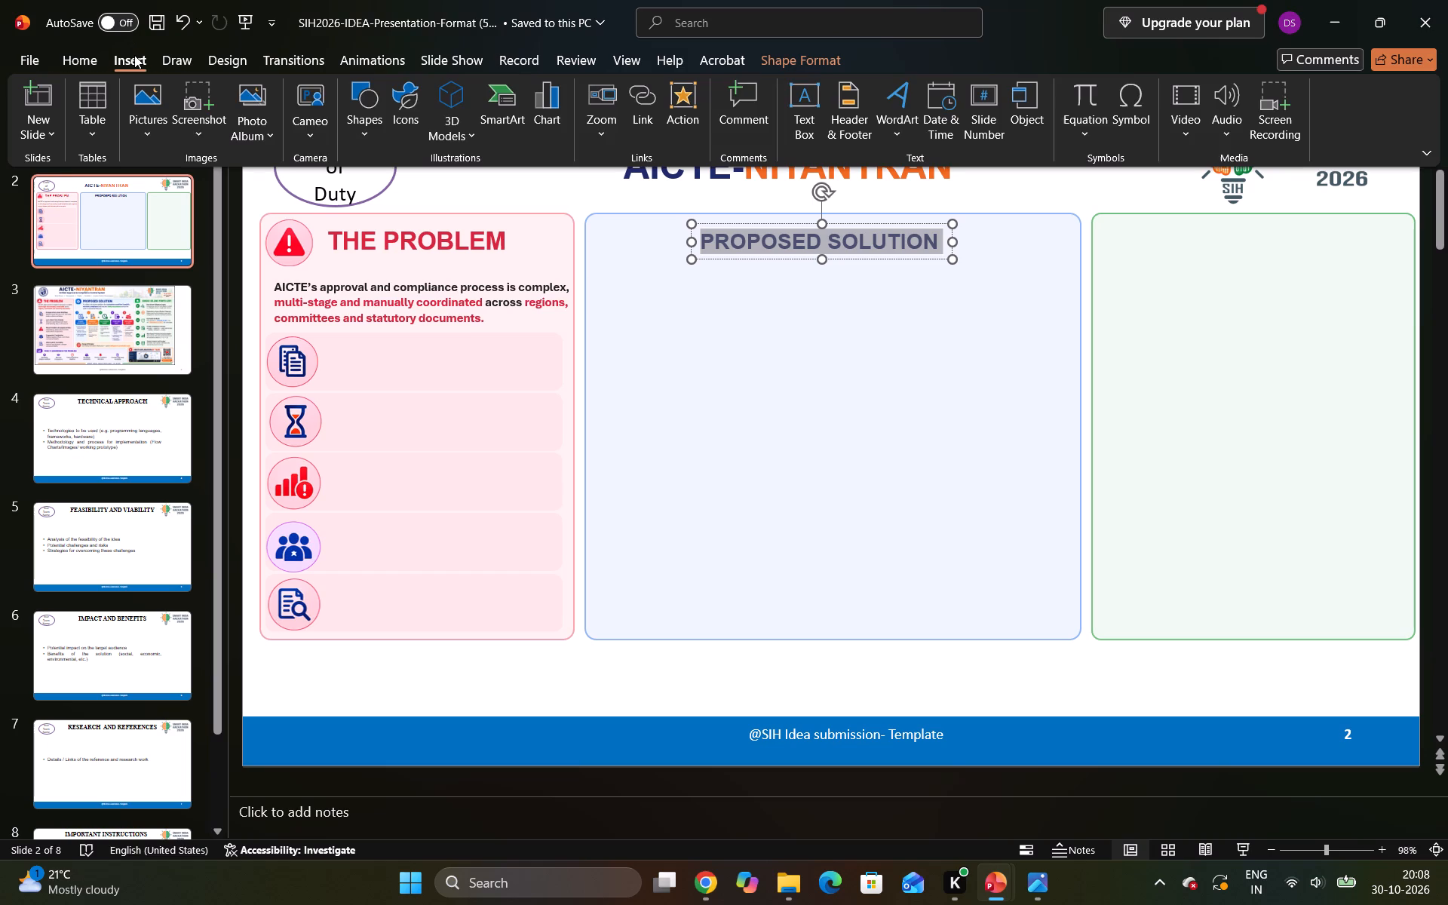
click(97, 69)
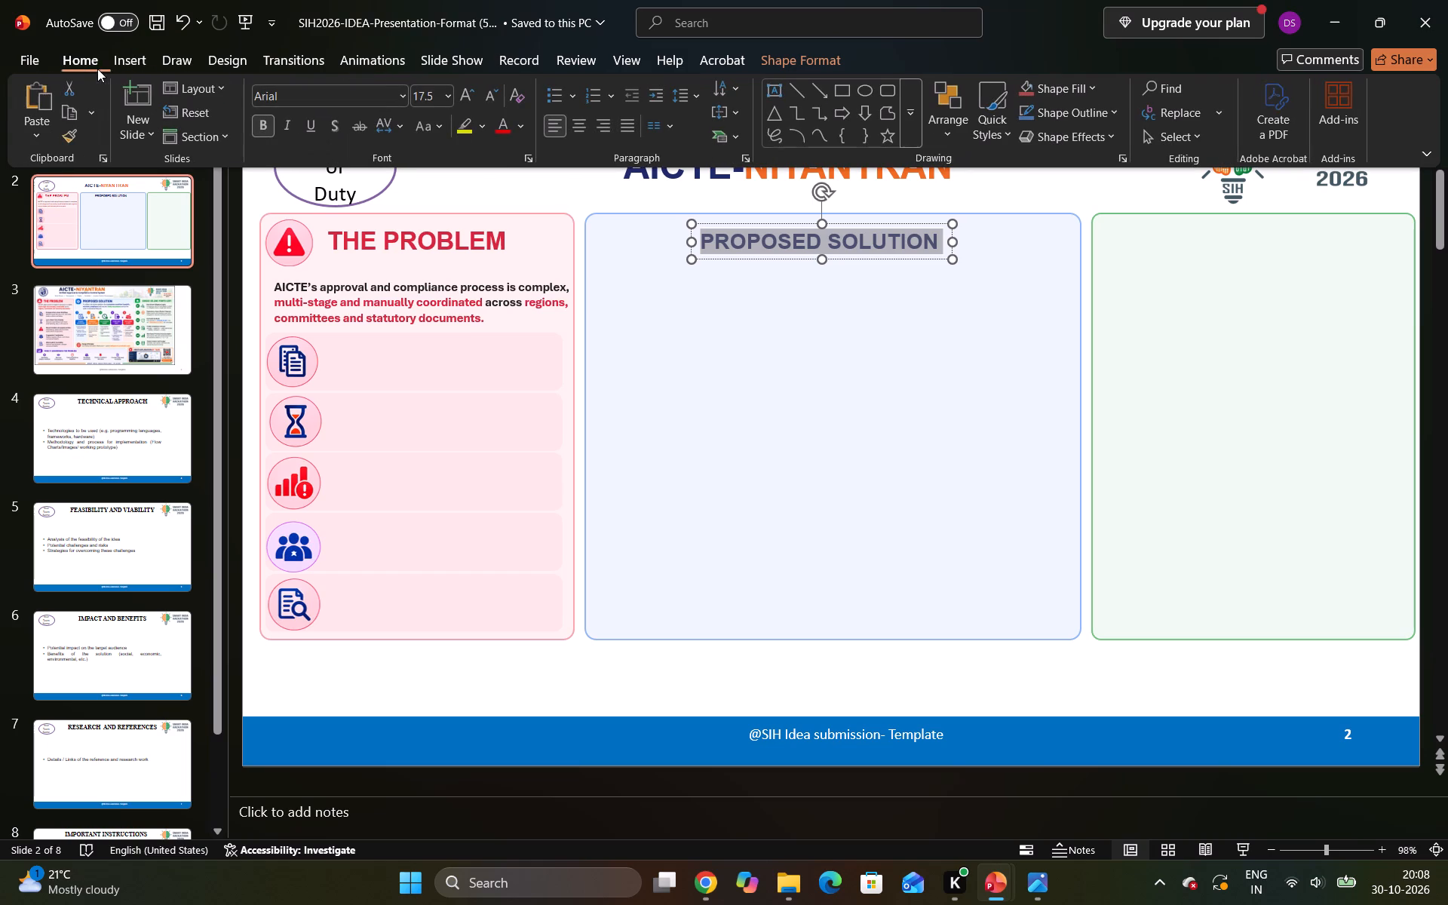
click(469, 97)
click(469, 97)
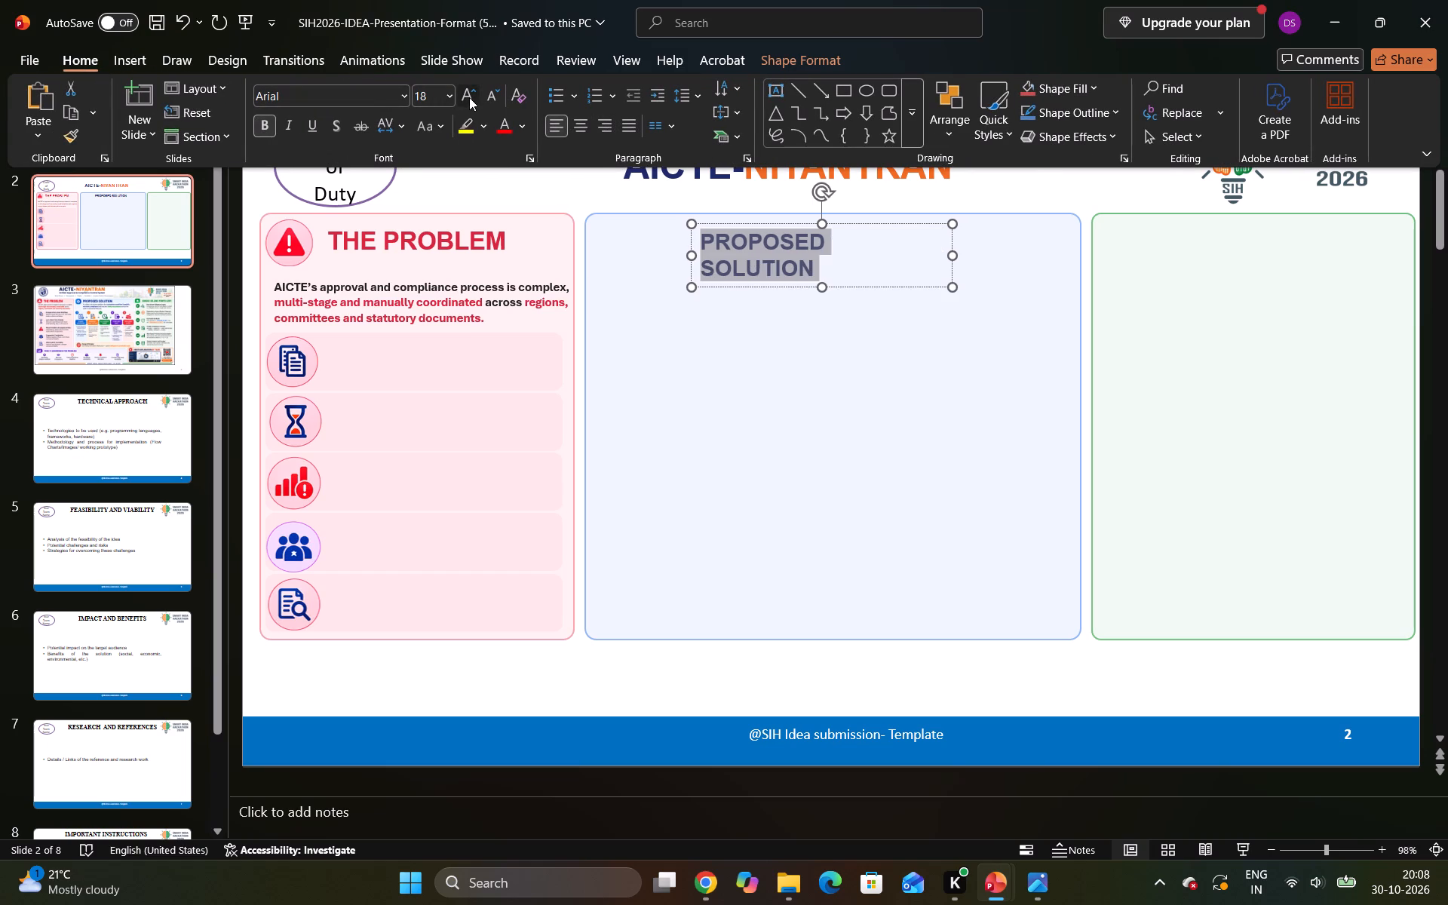
click(952, 257)
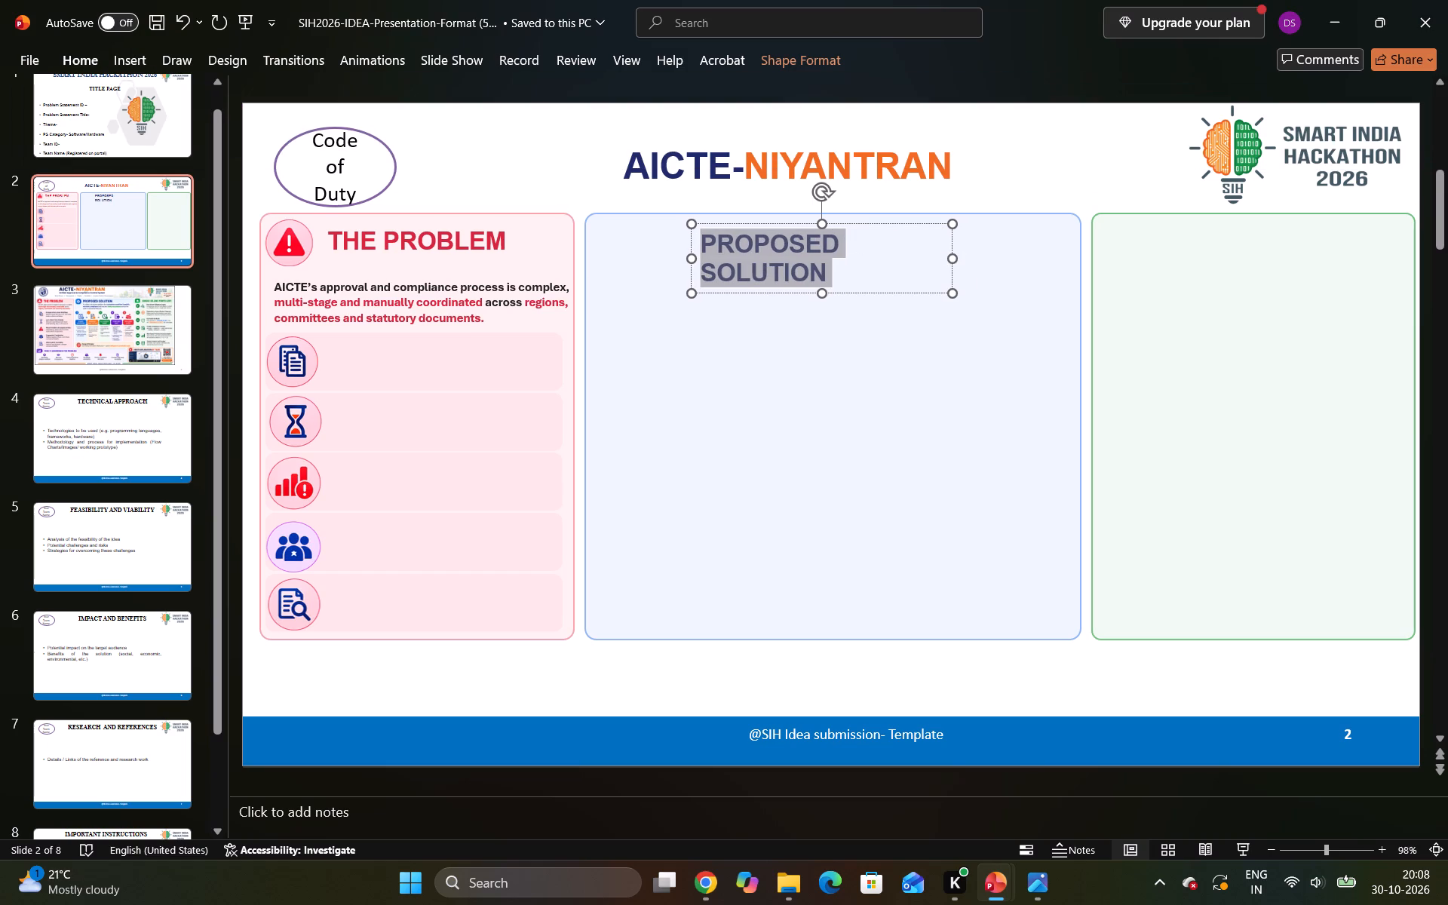
drag(949, 257, 994, 257)
click(1034, 178)
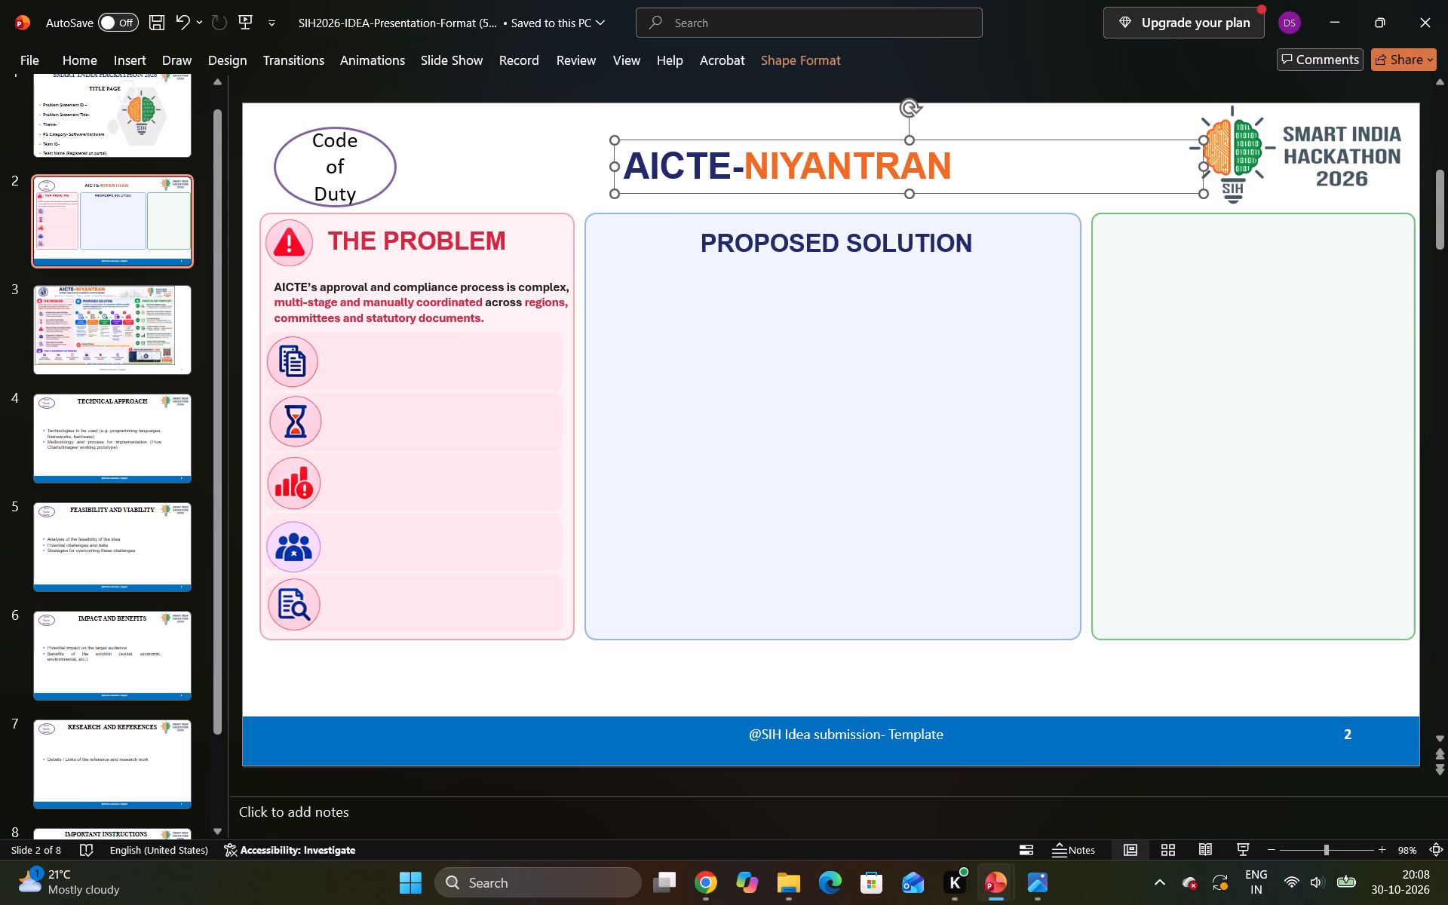
Shift the PROPOSED SOLUTION heading slightly up to align it with THE PROBLEM heading, and deselect it.
click(827, 253)
click(788, 222)
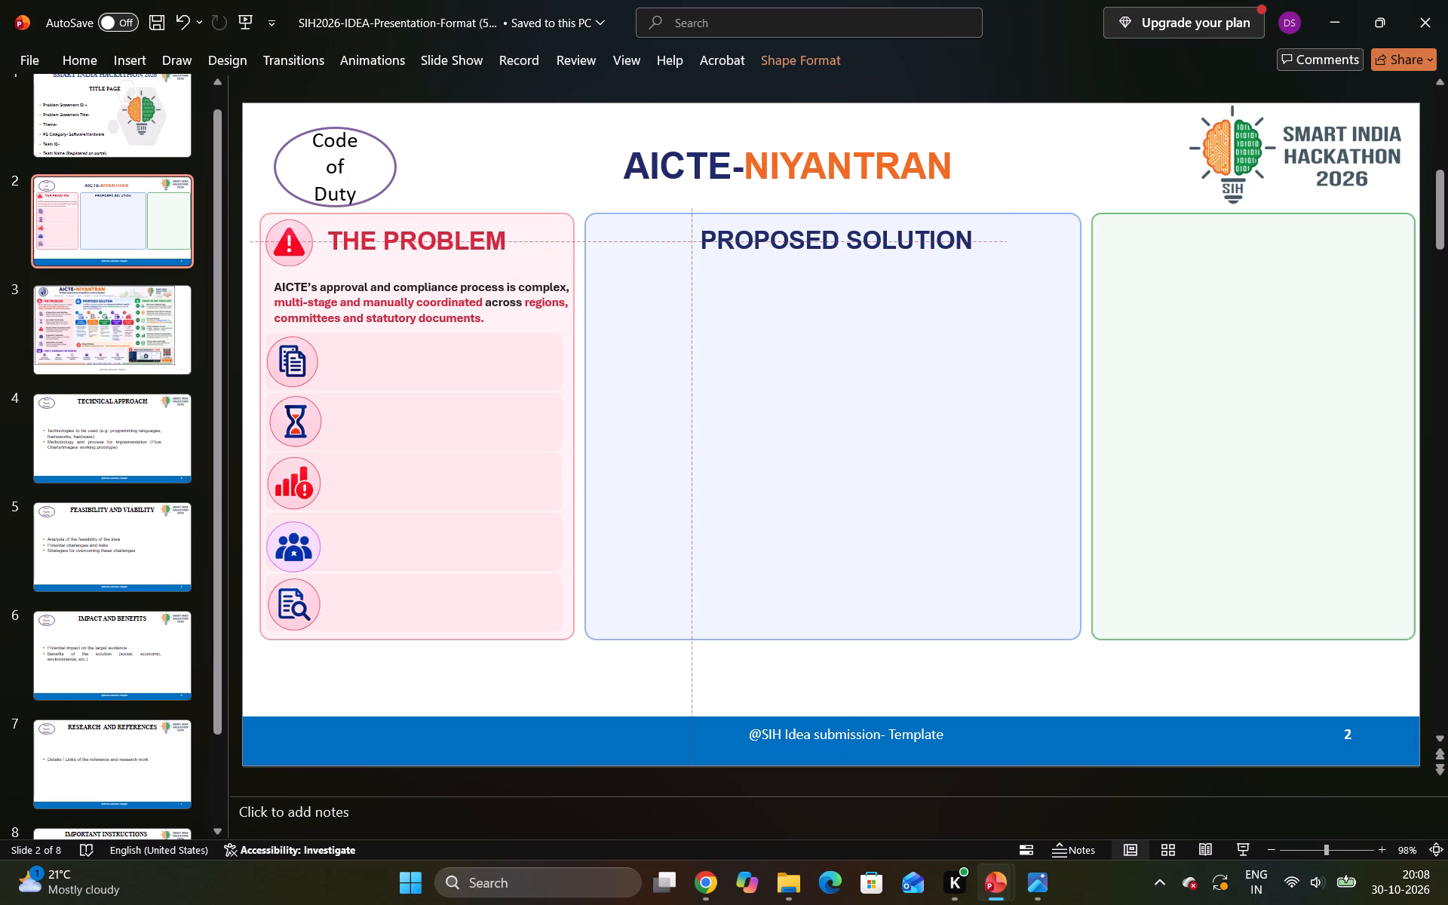
click(1001, 106)
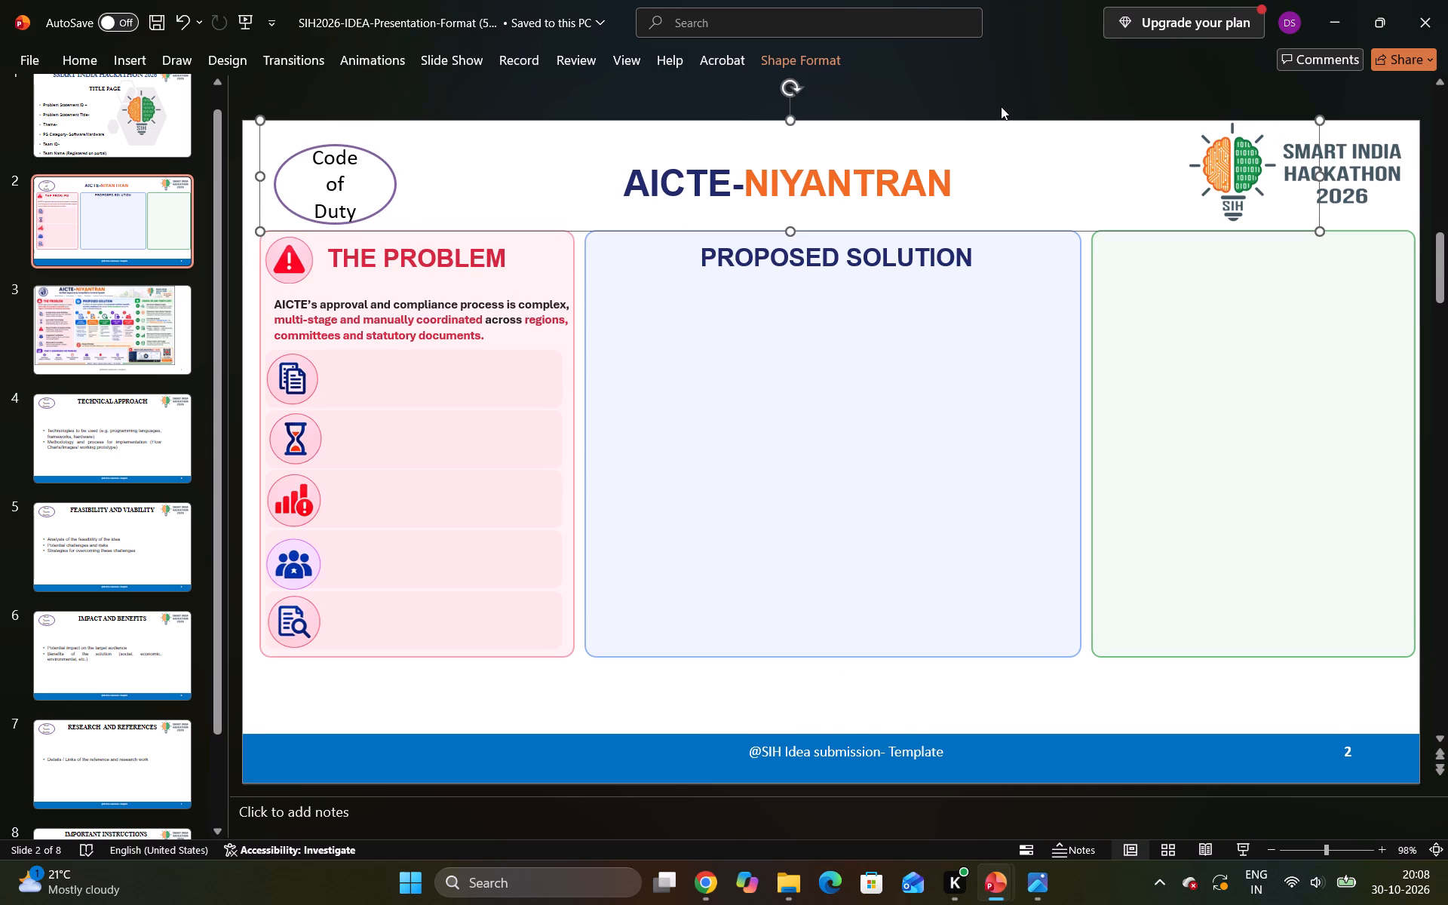
click(1003, 170)
click(553, 171)
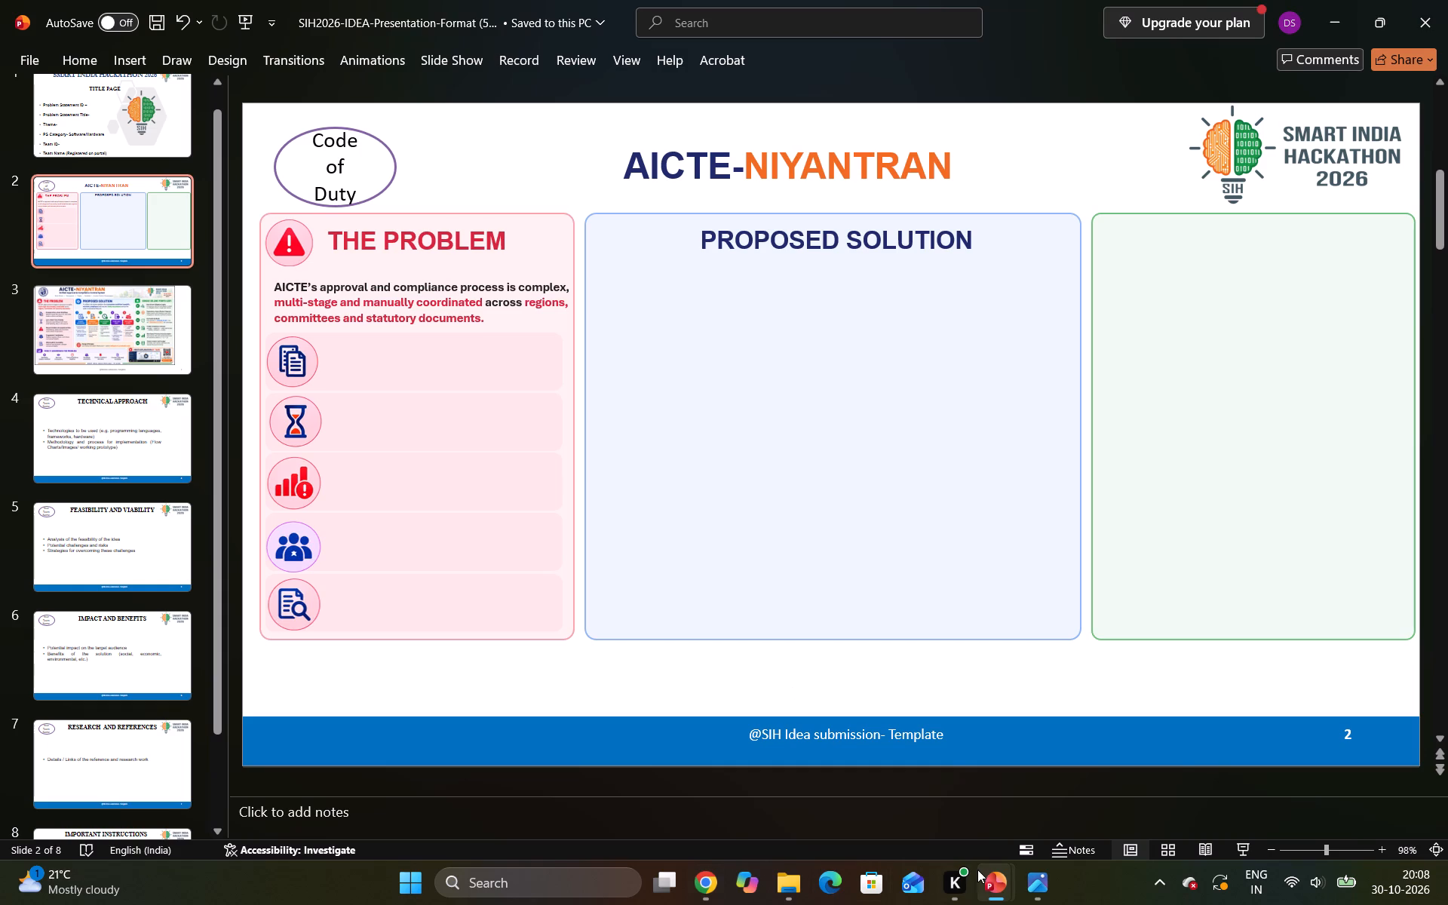
Copy the empty blue card outline for item 1 from the AICTE-NIYANTRAN presentation onto slide 2, near the blue panel's left edge.
click(906, 801)
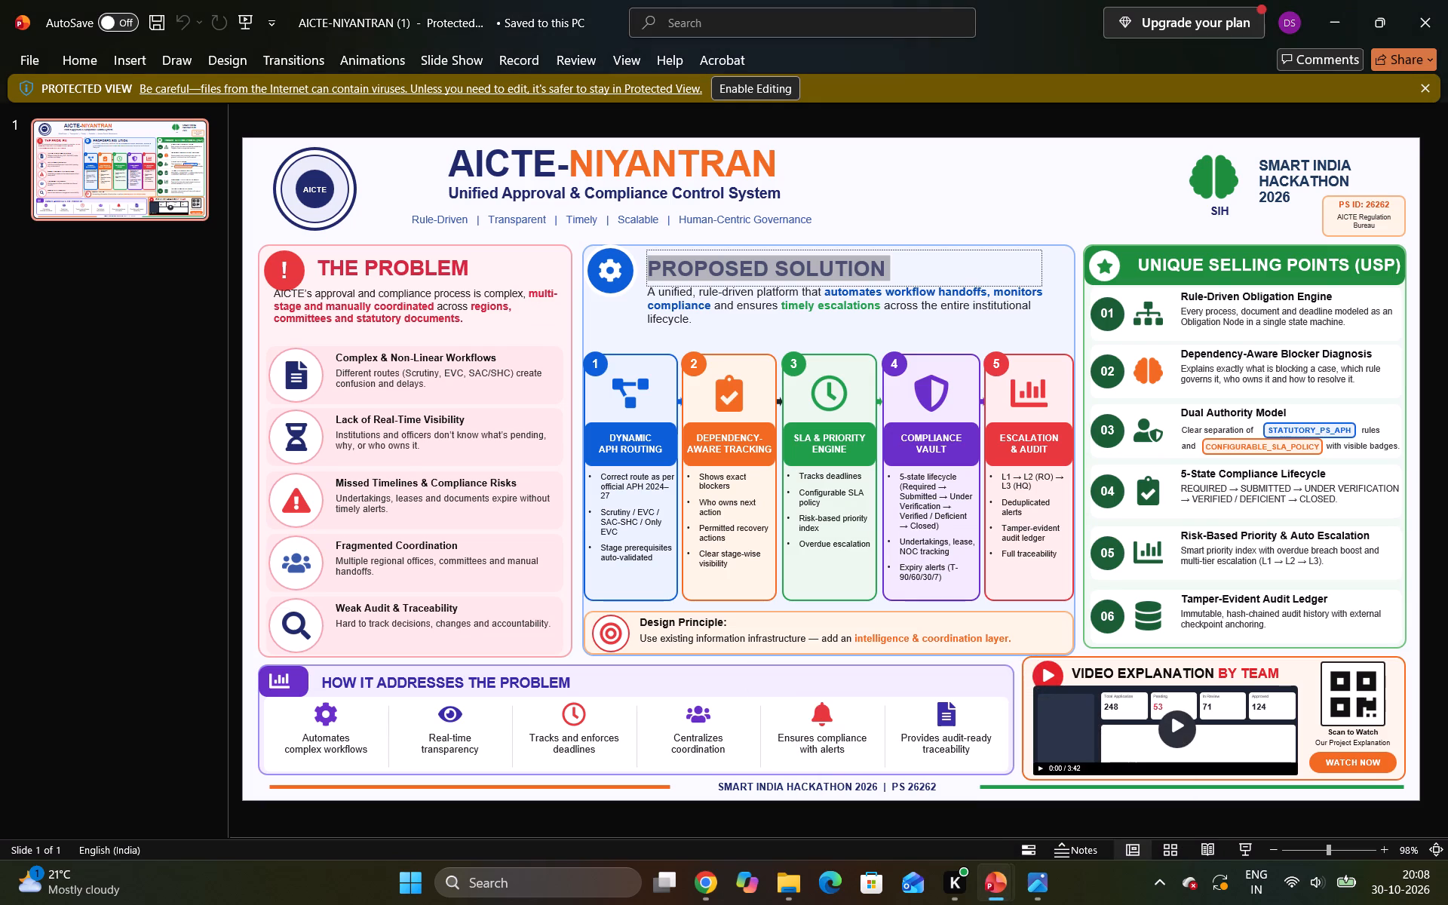
click(642, 369)
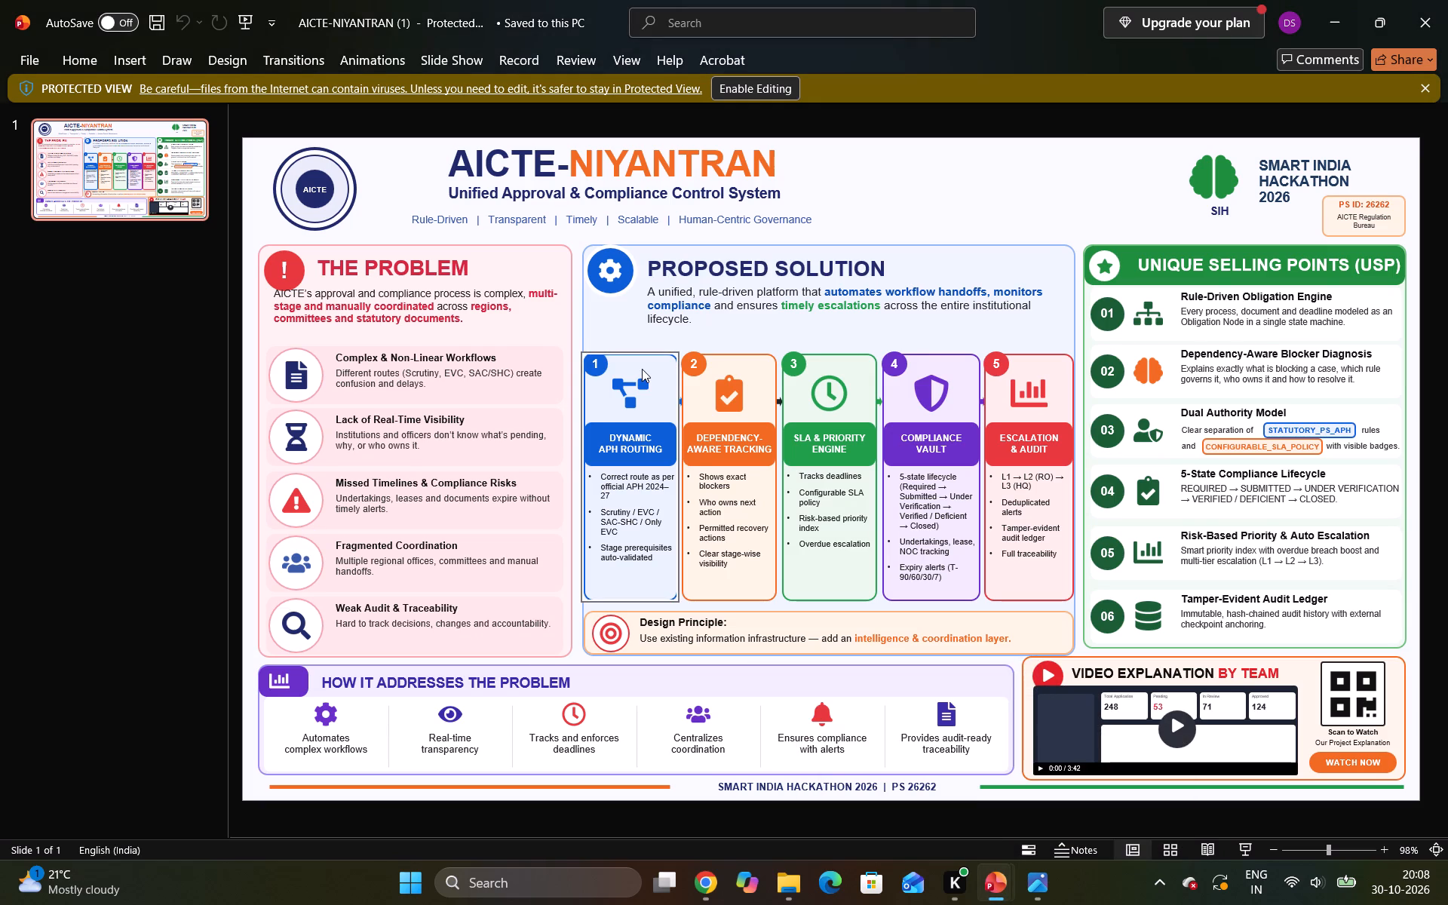
key(ctrl+c)
click(1057, 784)
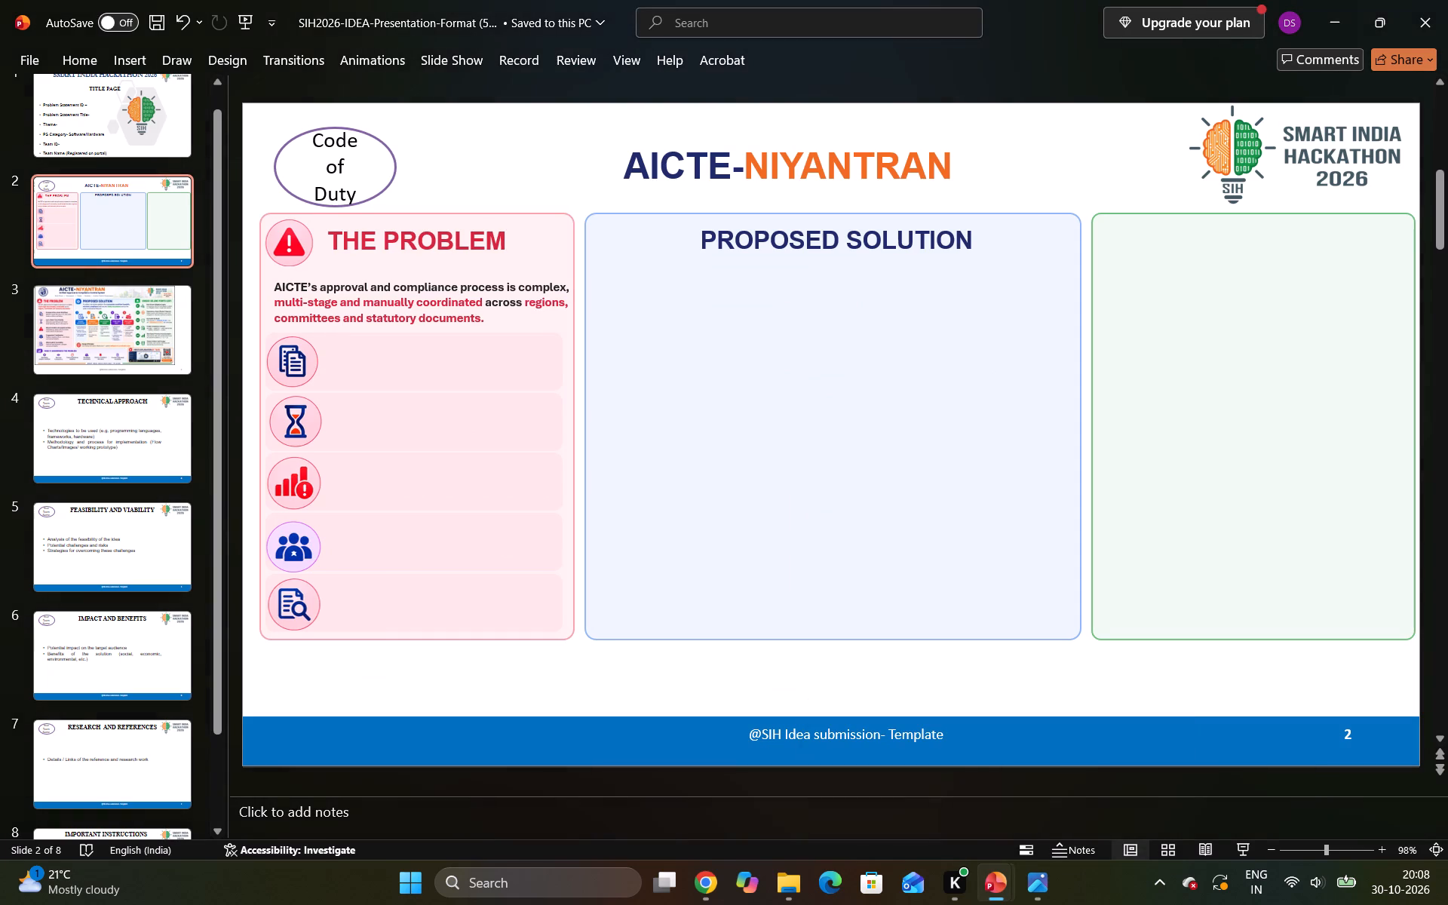
click(824, 494)
click(729, 689)
key(ctrl+v)
drag(847, 419, 735, 452)
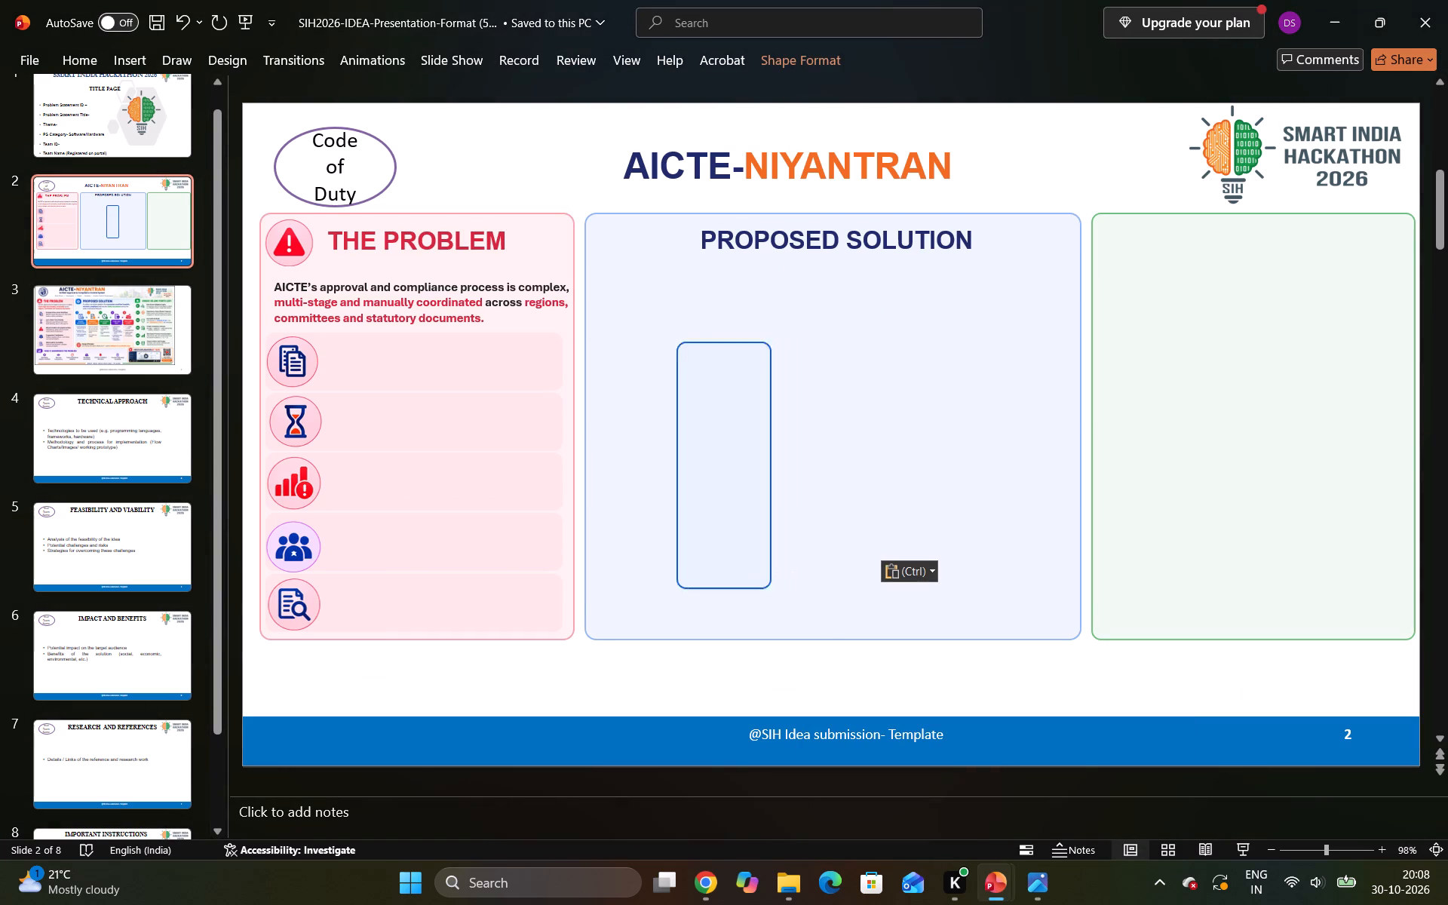
drag(735, 452, 661, 465)
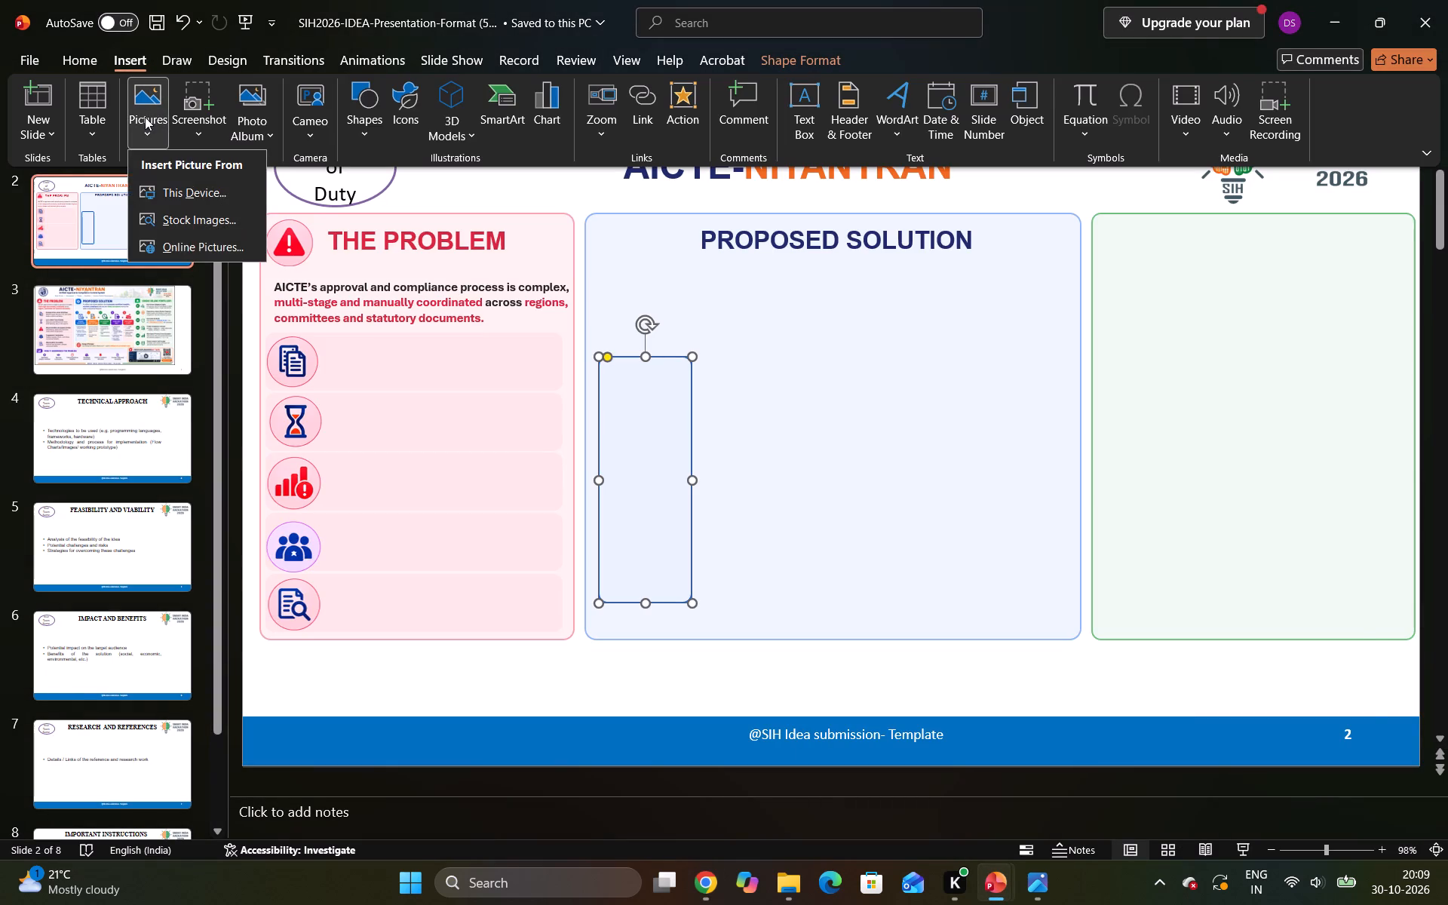
click(167, 186)
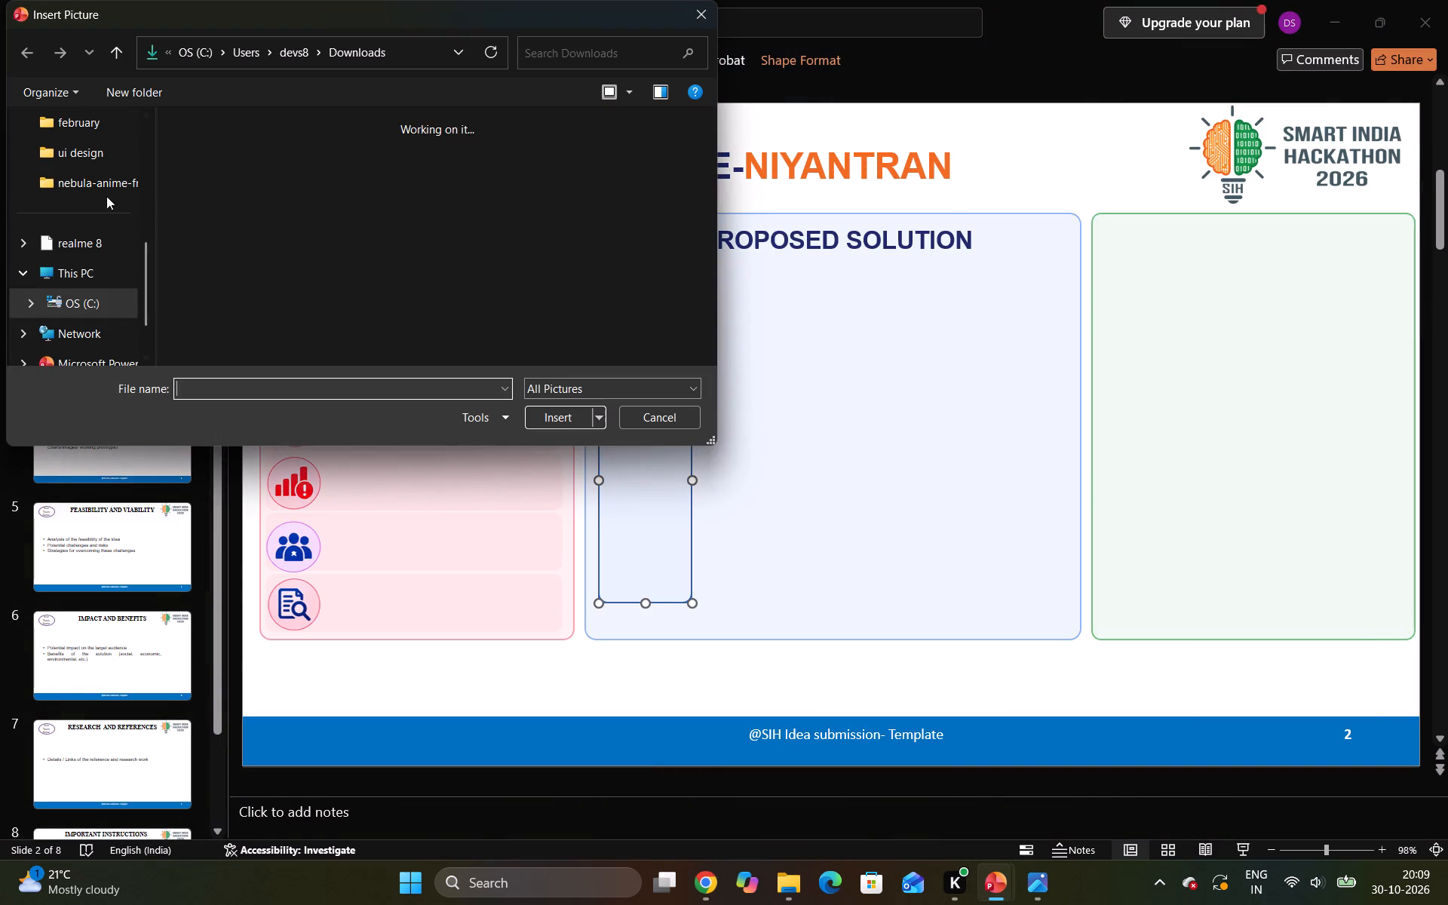
click(262, 196)
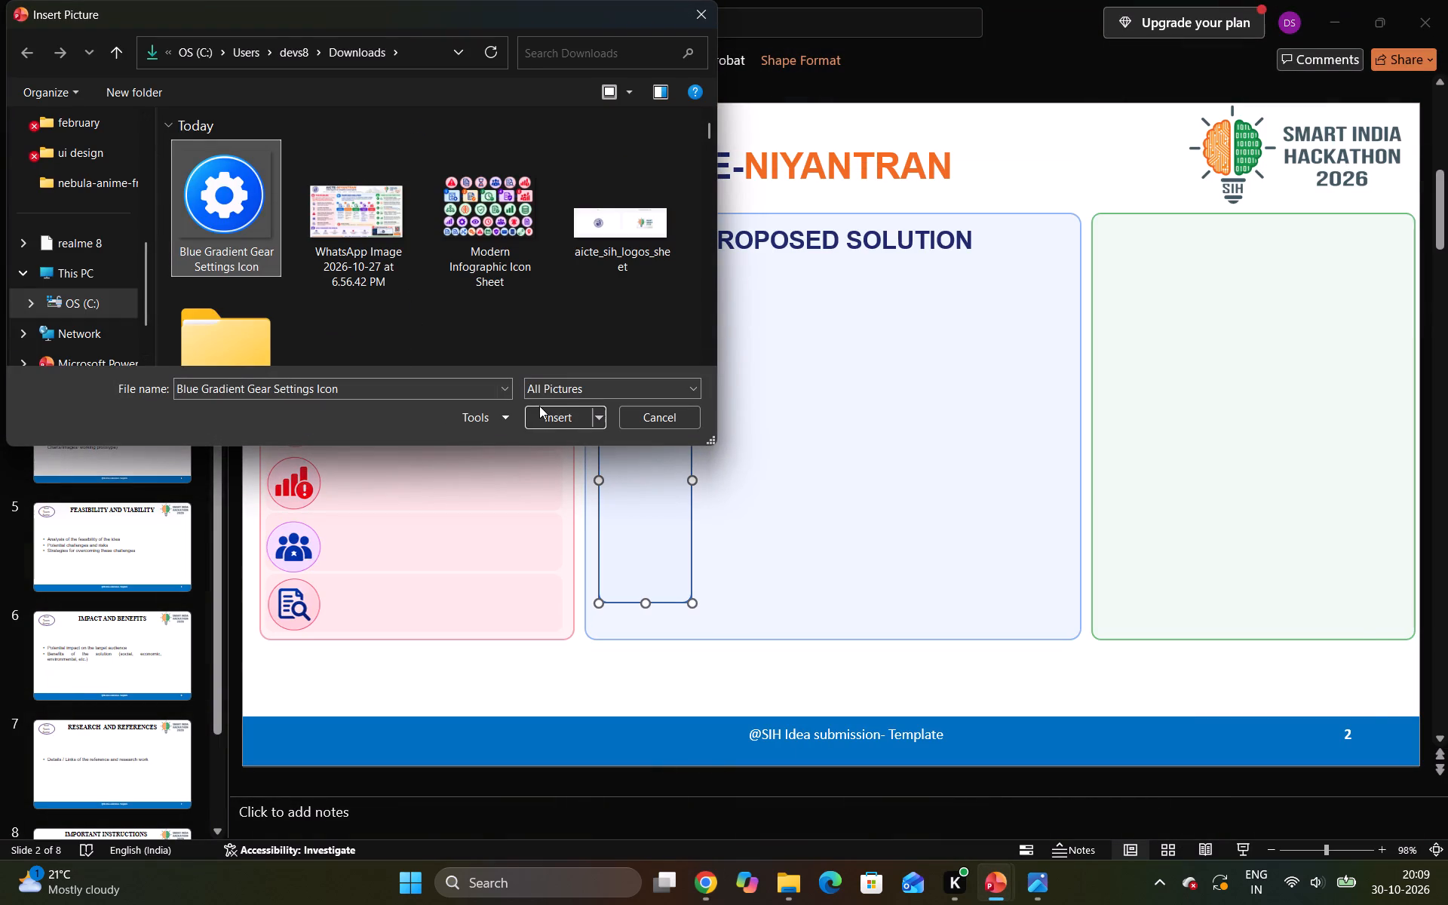
click(545, 410)
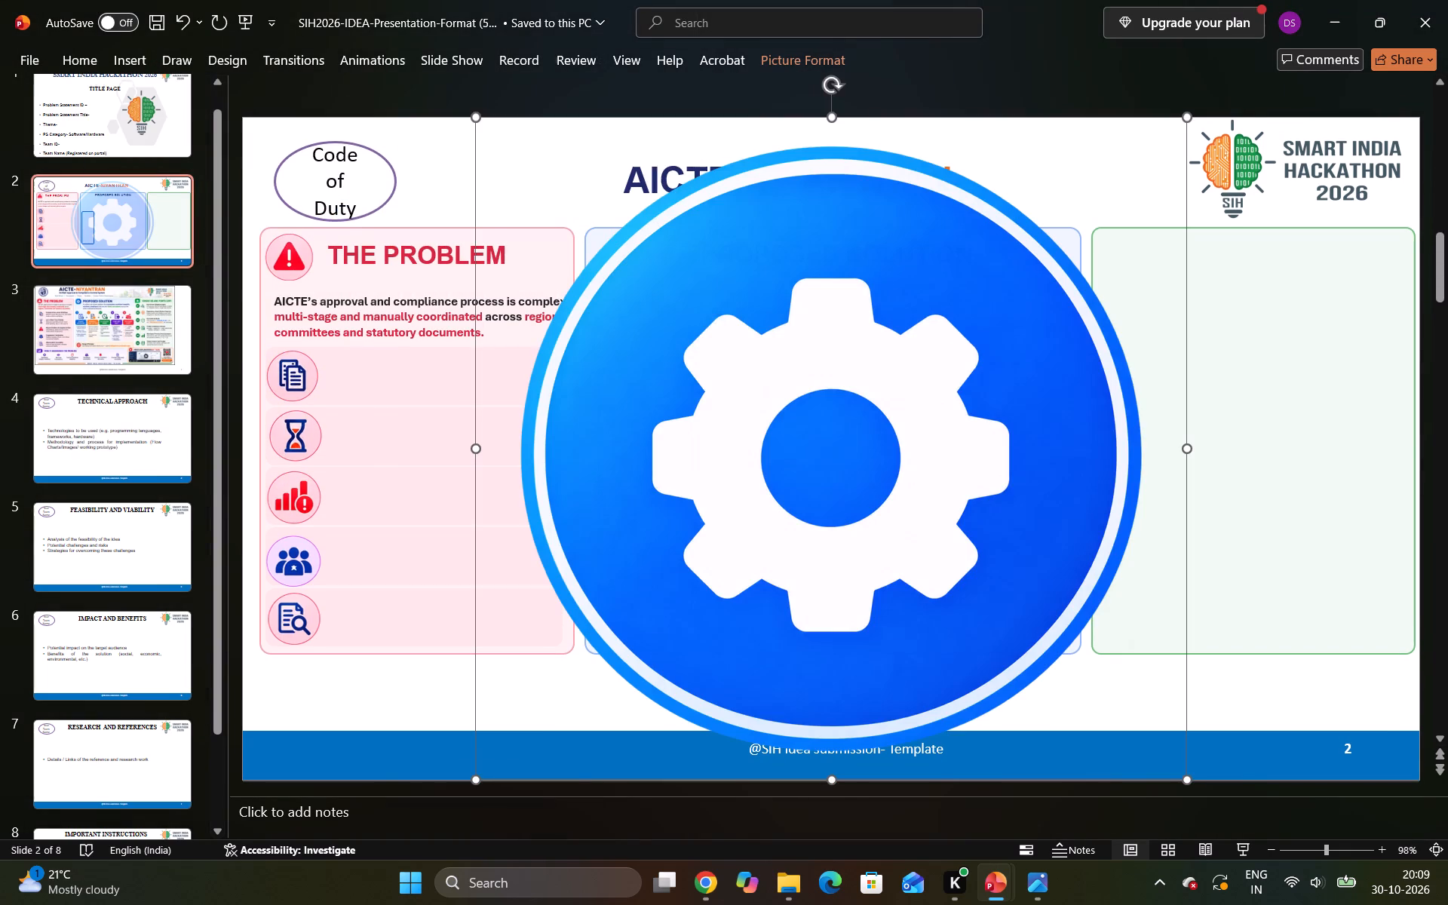
Shrink the gear picture to about the size of the warning icon beside THE PROBLEM heading.
drag(1189, 782, 943, 560)
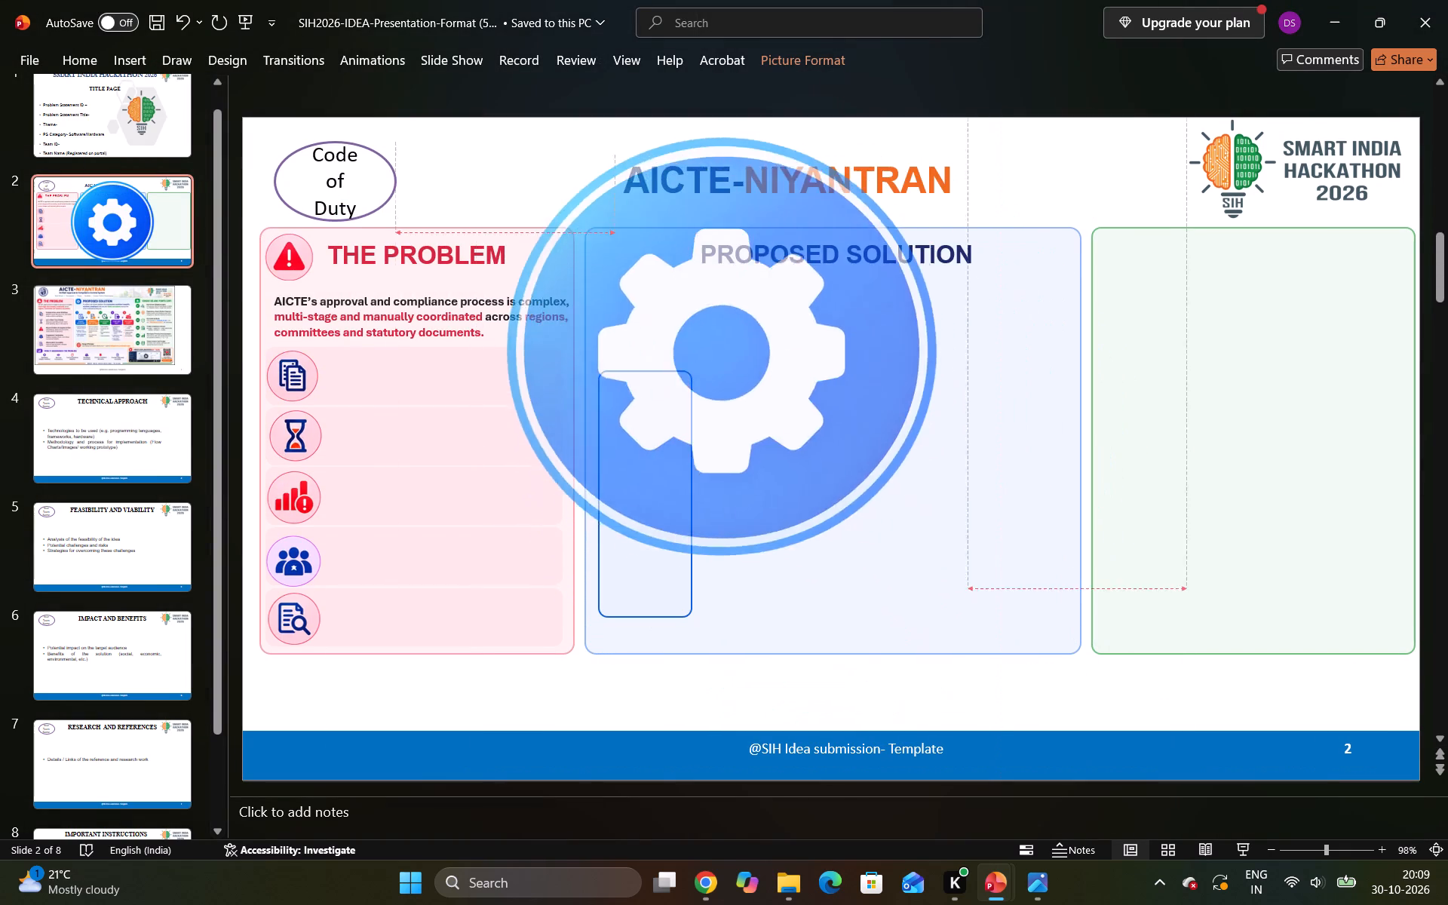
drag(943, 560, 549, 160)
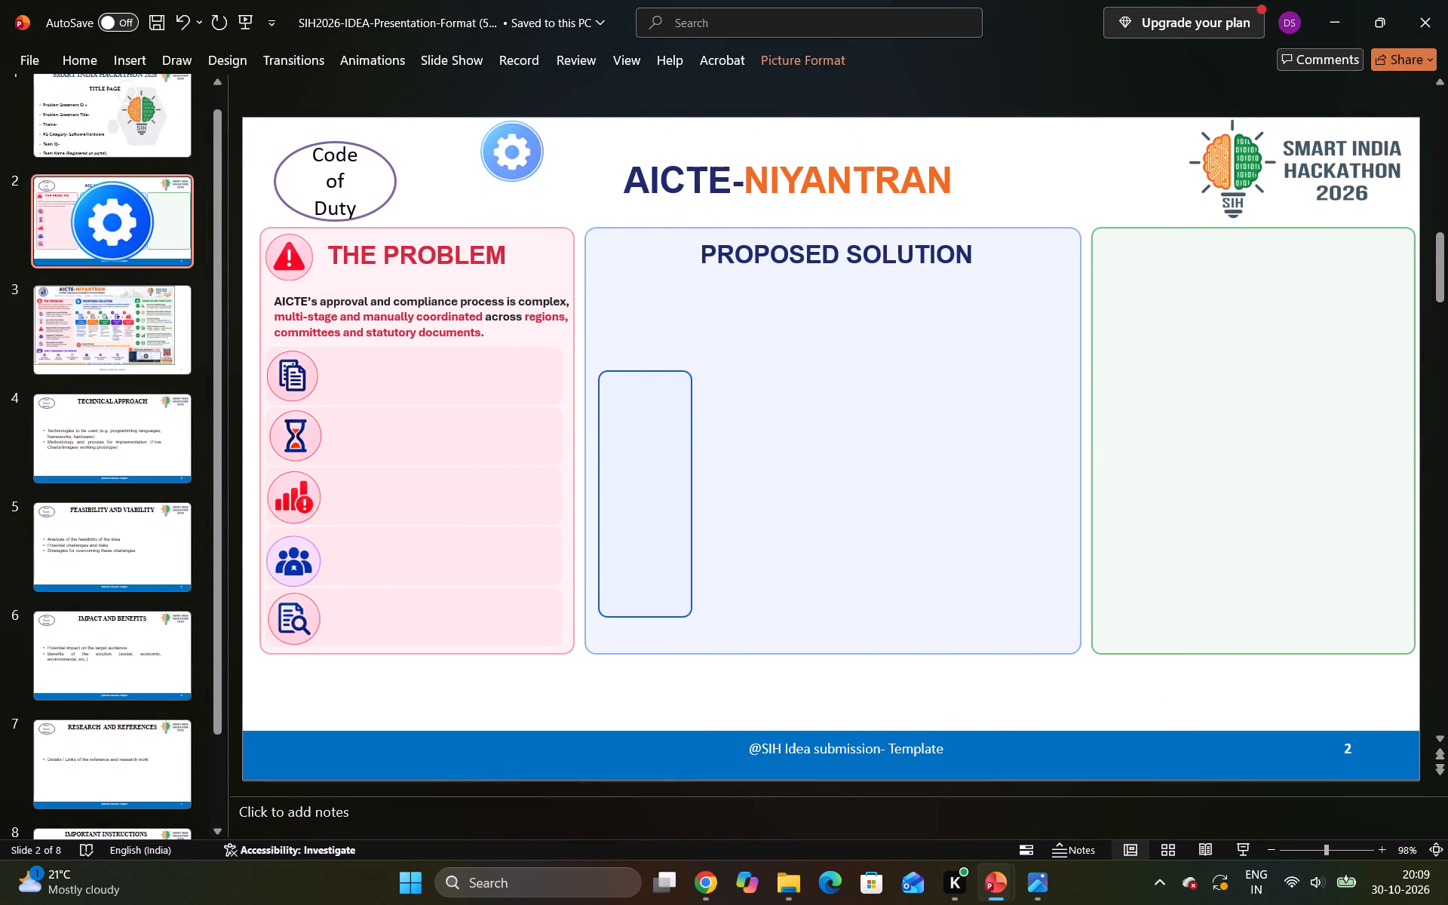
drag(549, 160, 549, 162)
drag(523, 158, 437, 242)
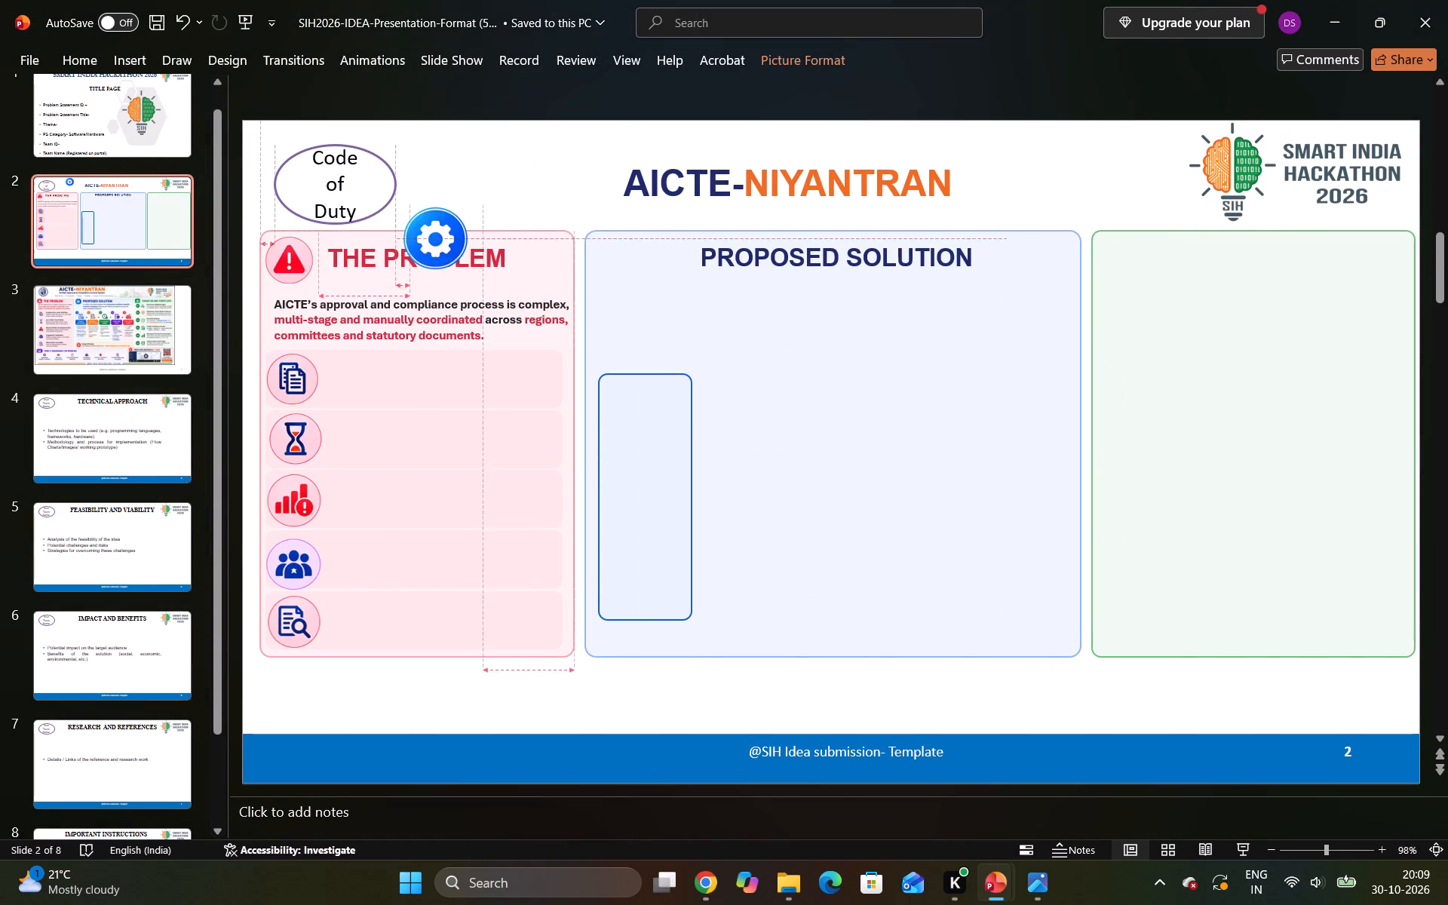
drag(437, 242, 469, 198)
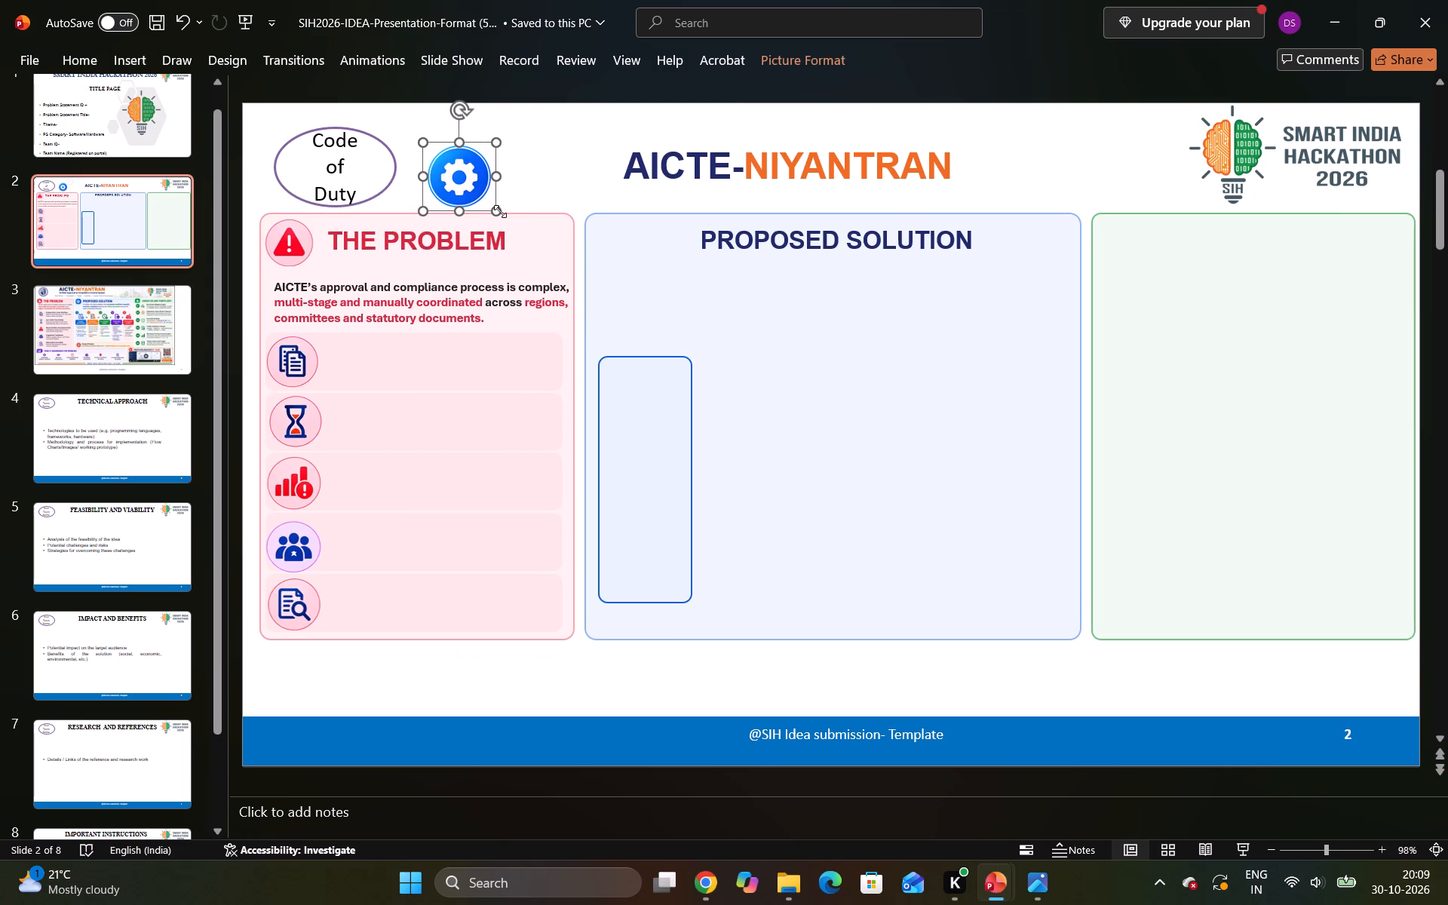
drag(499, 211, 478, 194)
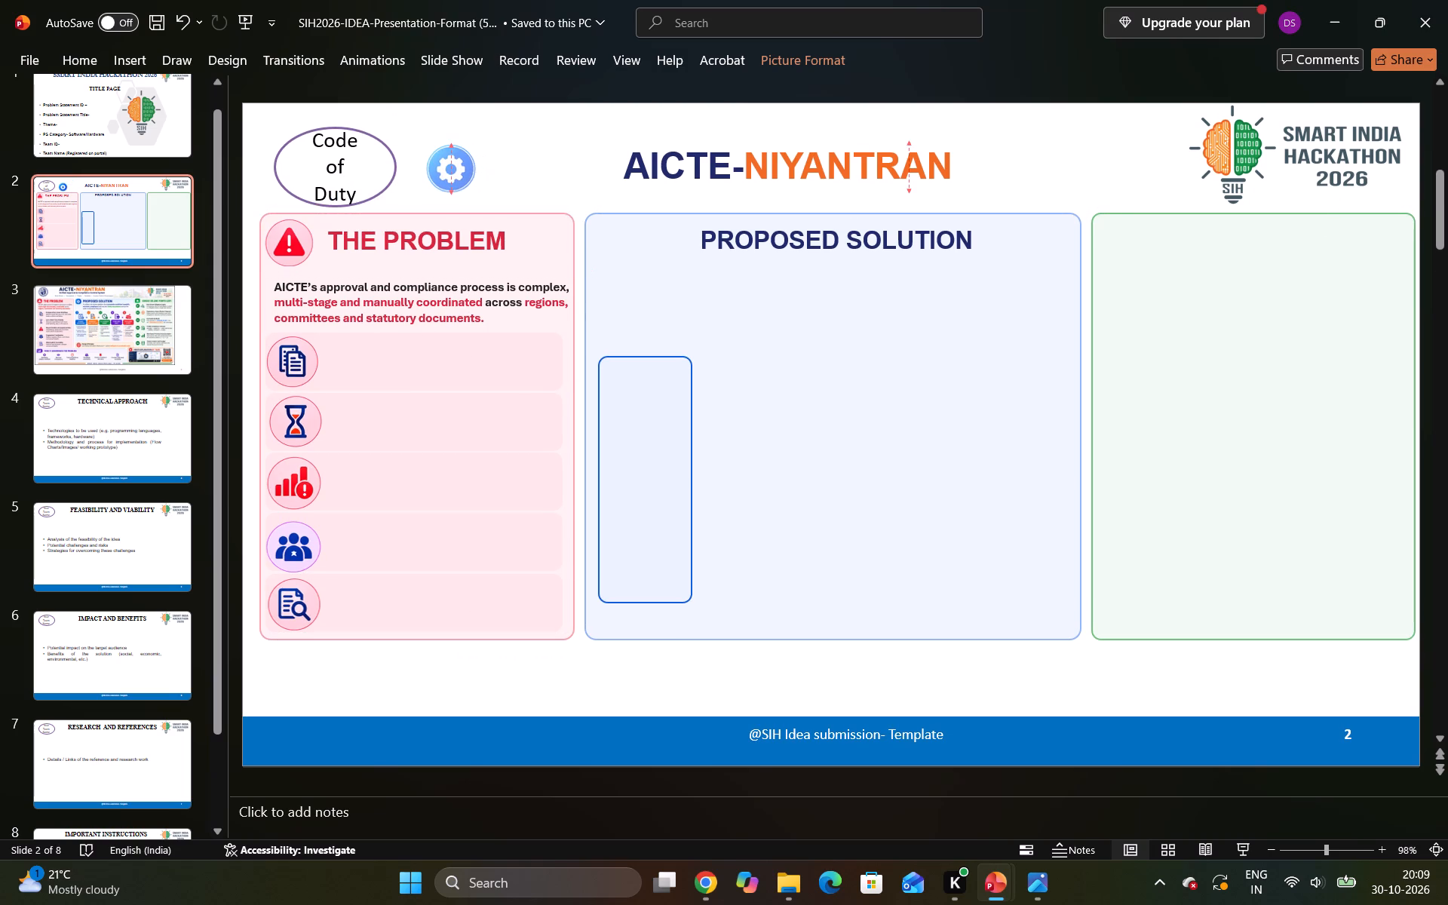
drag(478, 194, 480, 194)
Move the gear icon into the blue panel's top-left corner, level with the warning icon, and deselect it.
drag(443, 175, 339, 245)
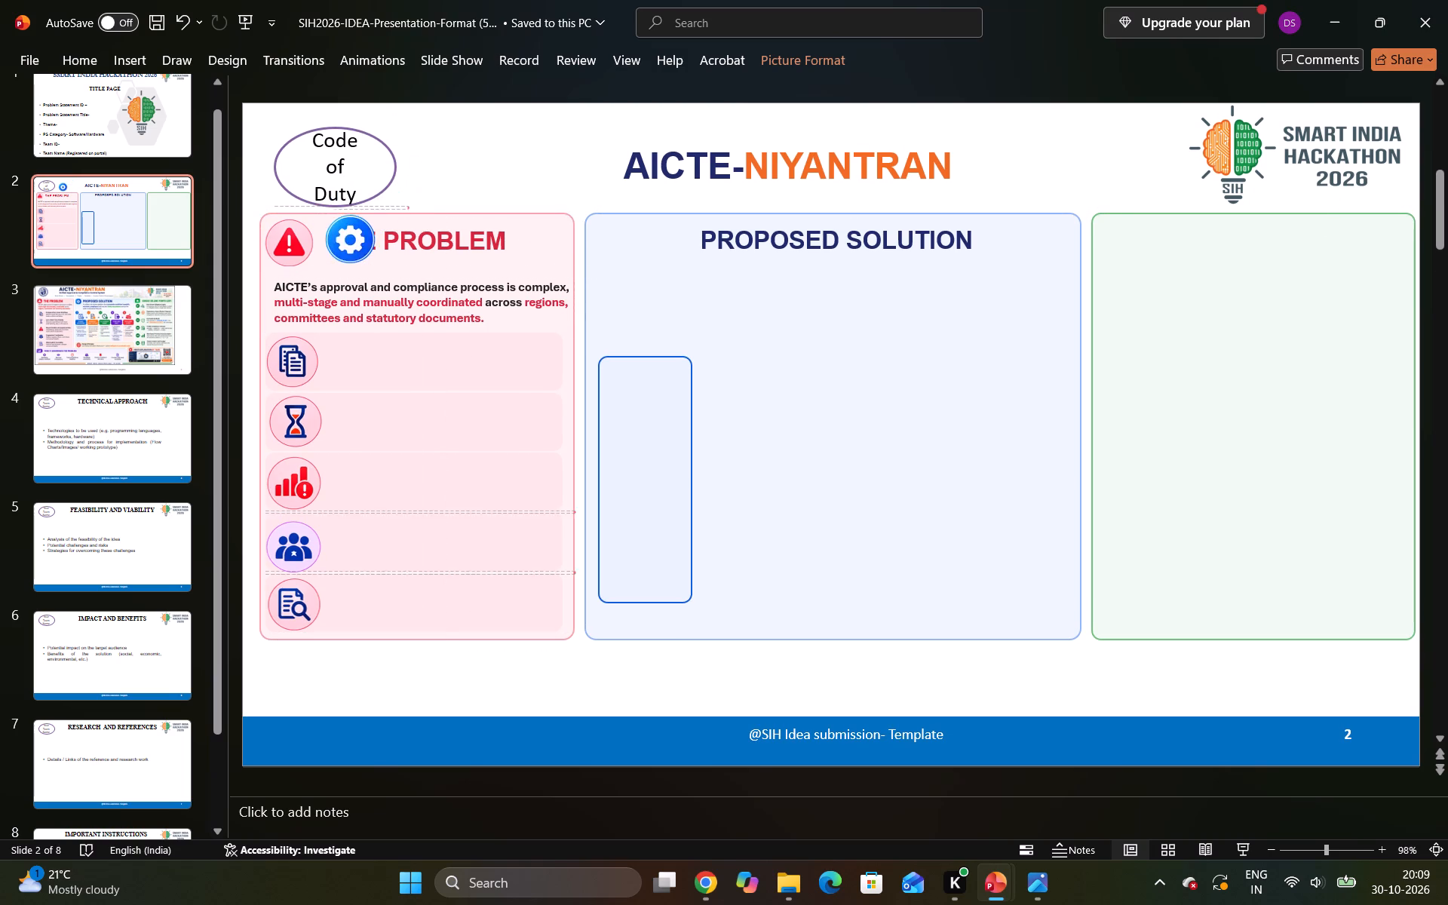
drag(339, 245, 278, 249)
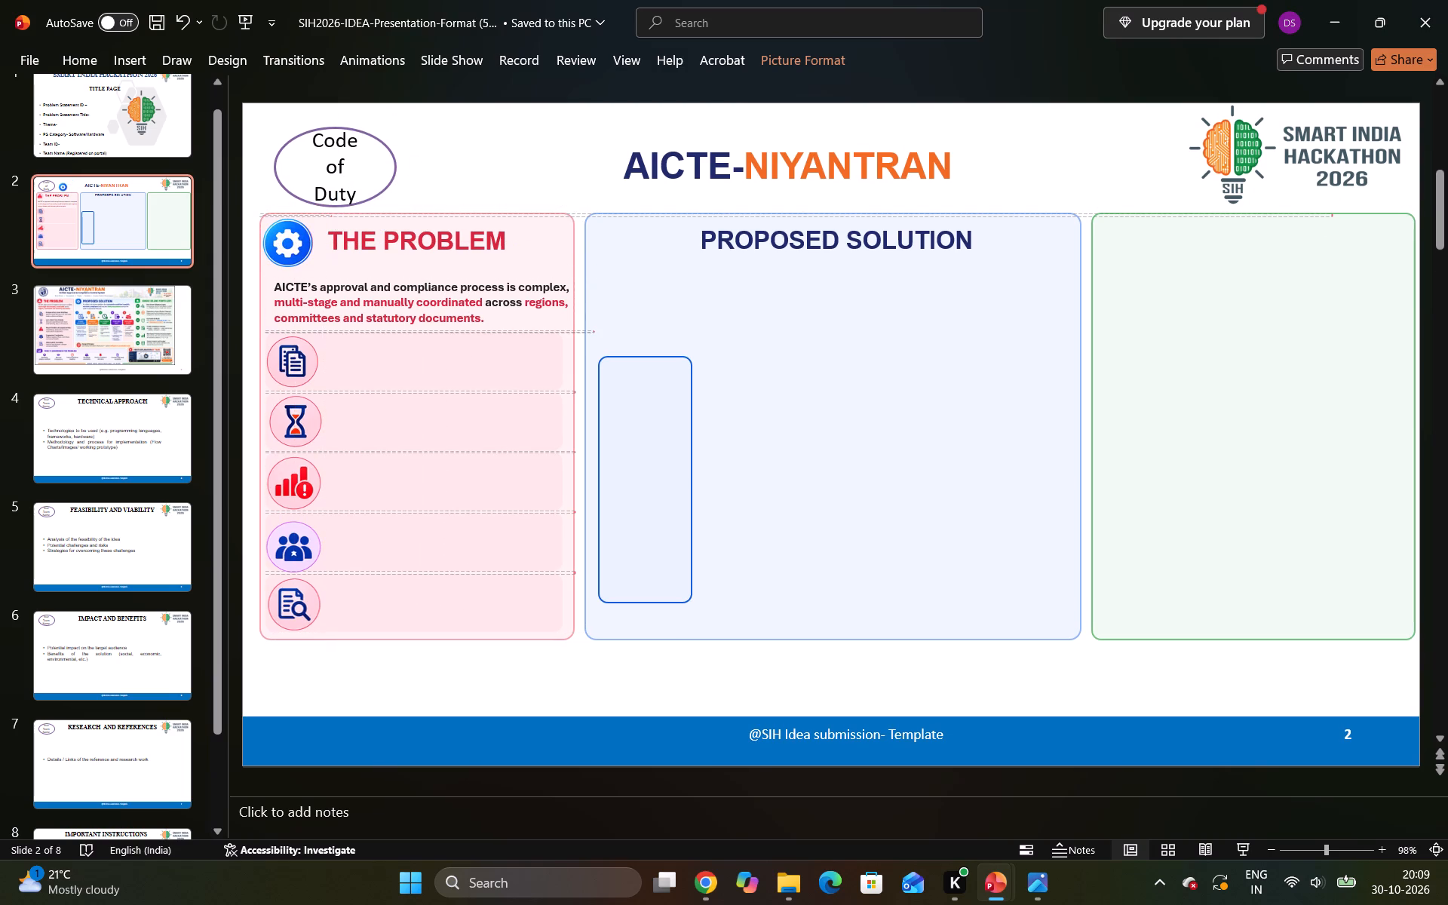
drag(278, 249, 612, 247)
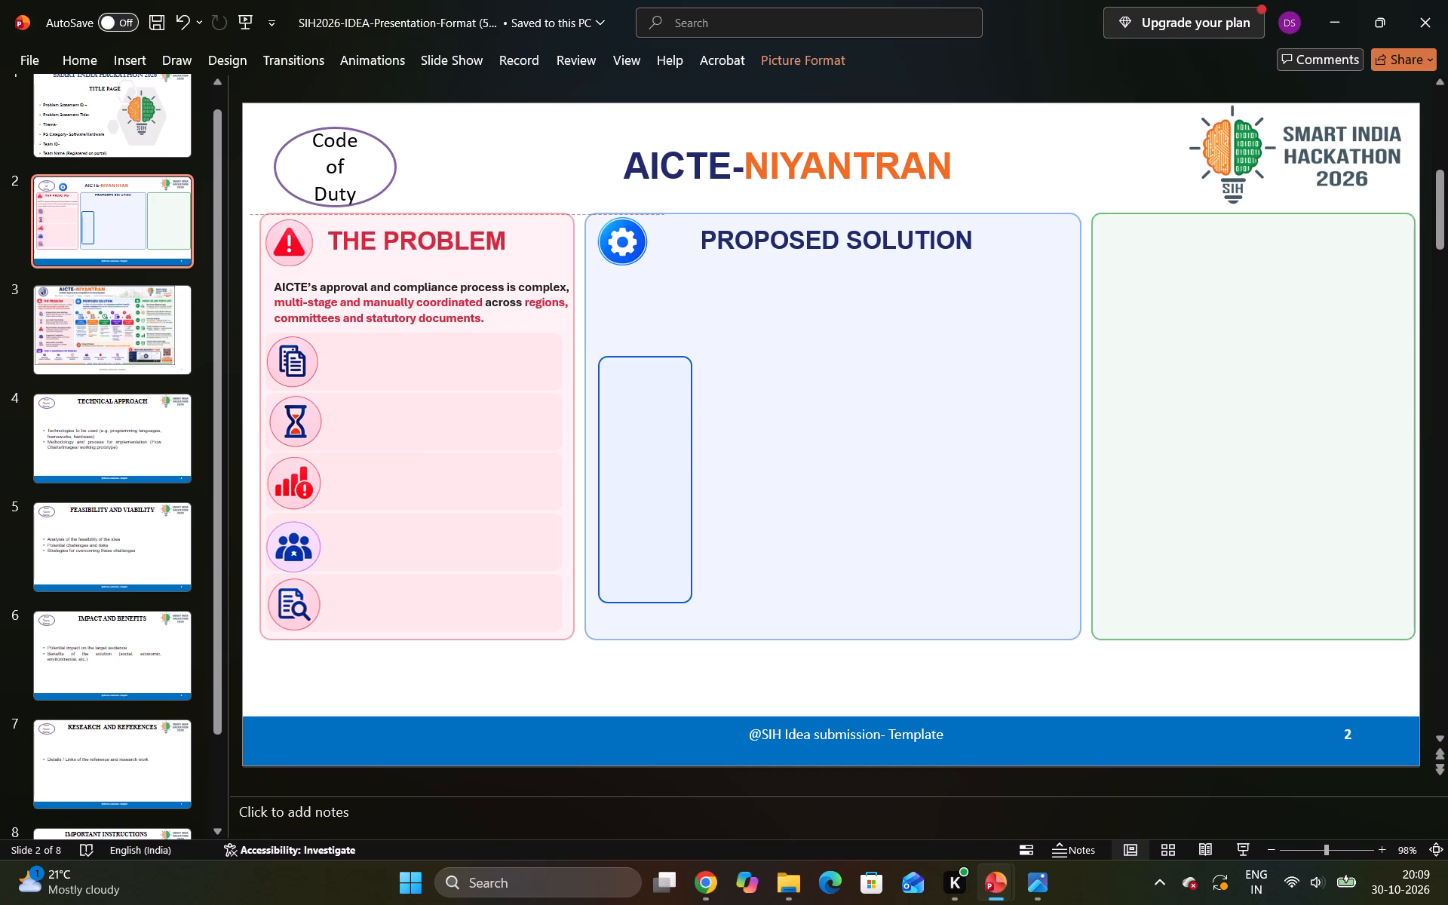
drag(612, 247, 611, 247)
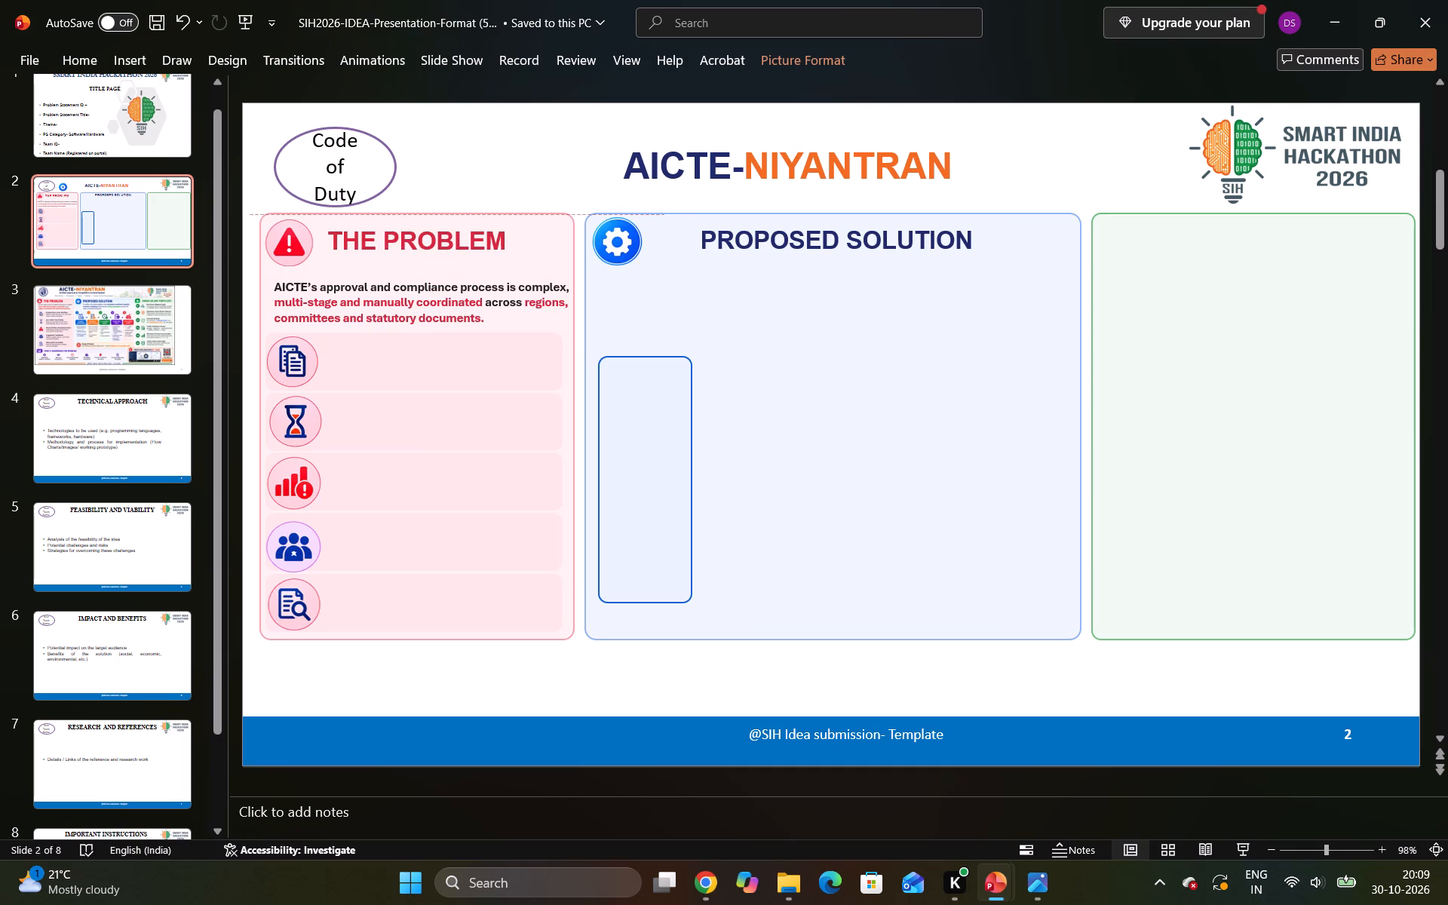
drag(611, 247, 614, 246)
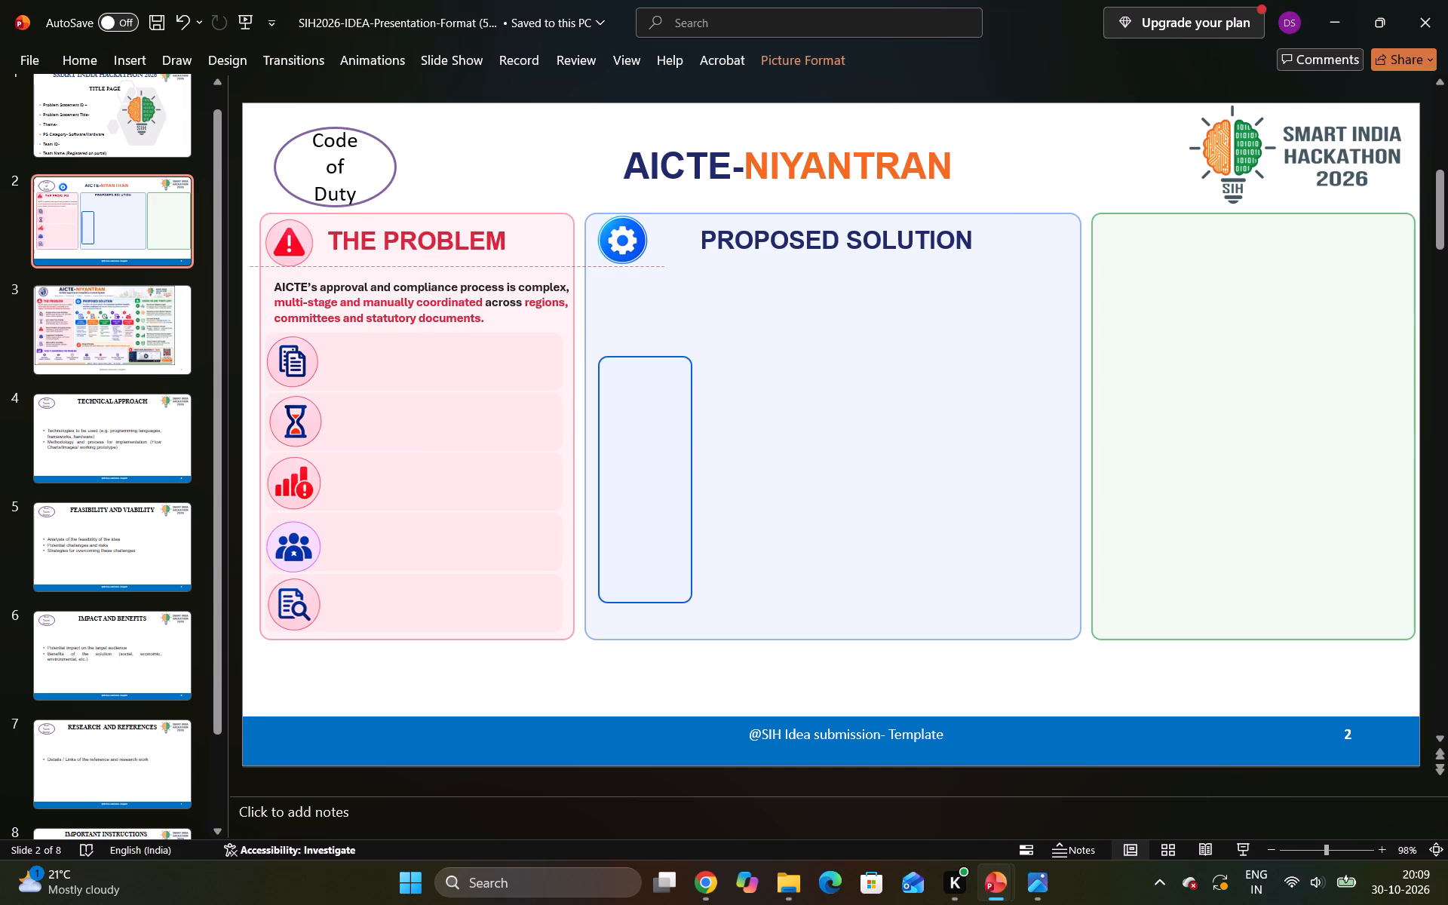
drag(614, 246, 615, 249)
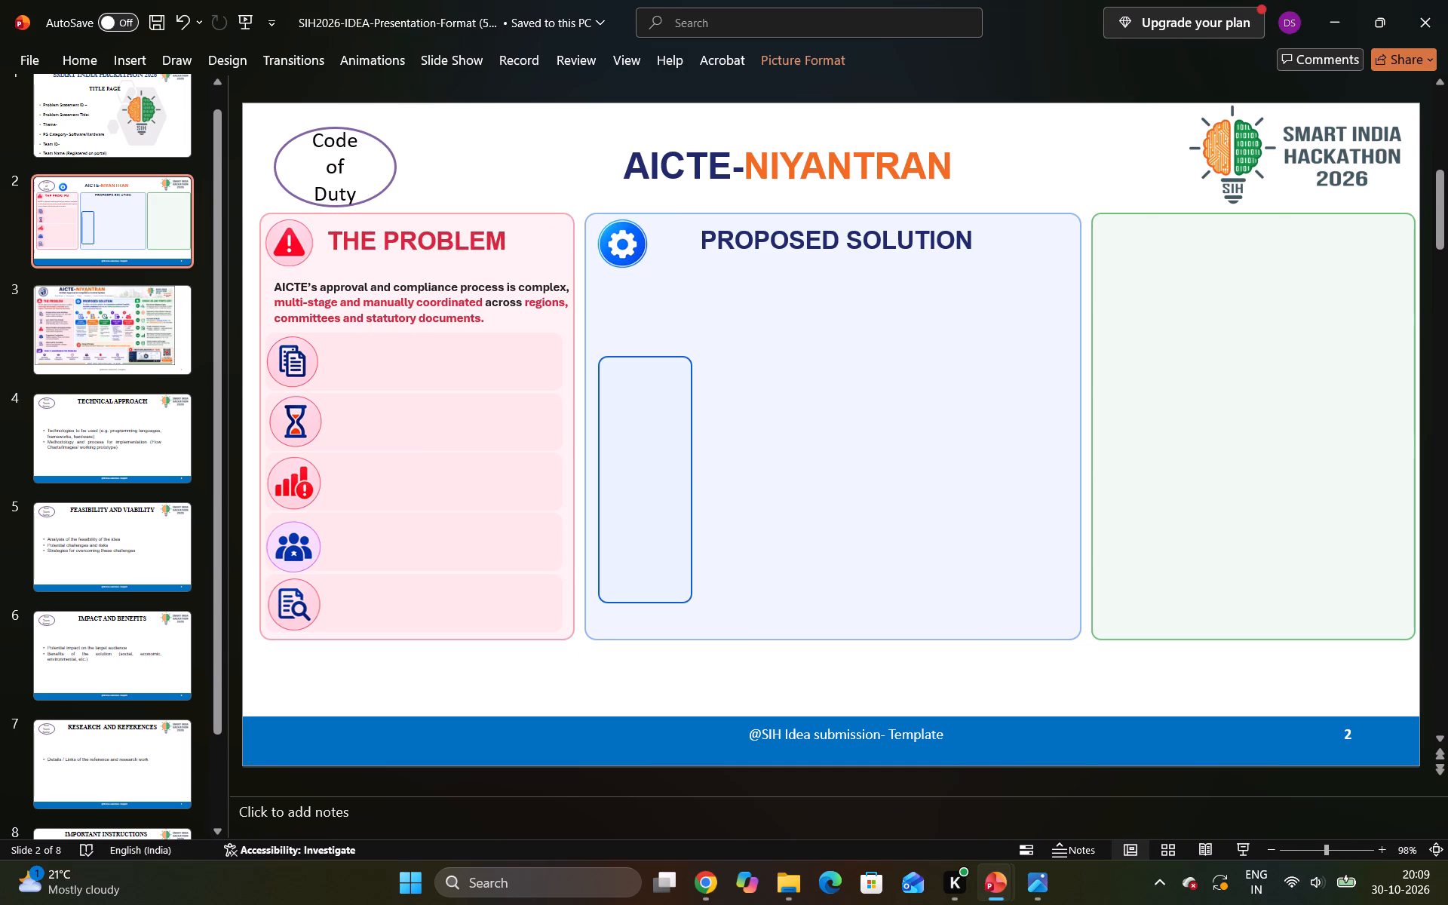
drag(615, 249, 612, 249)
drag(612, 249, 610, 249)
click(534, 161)
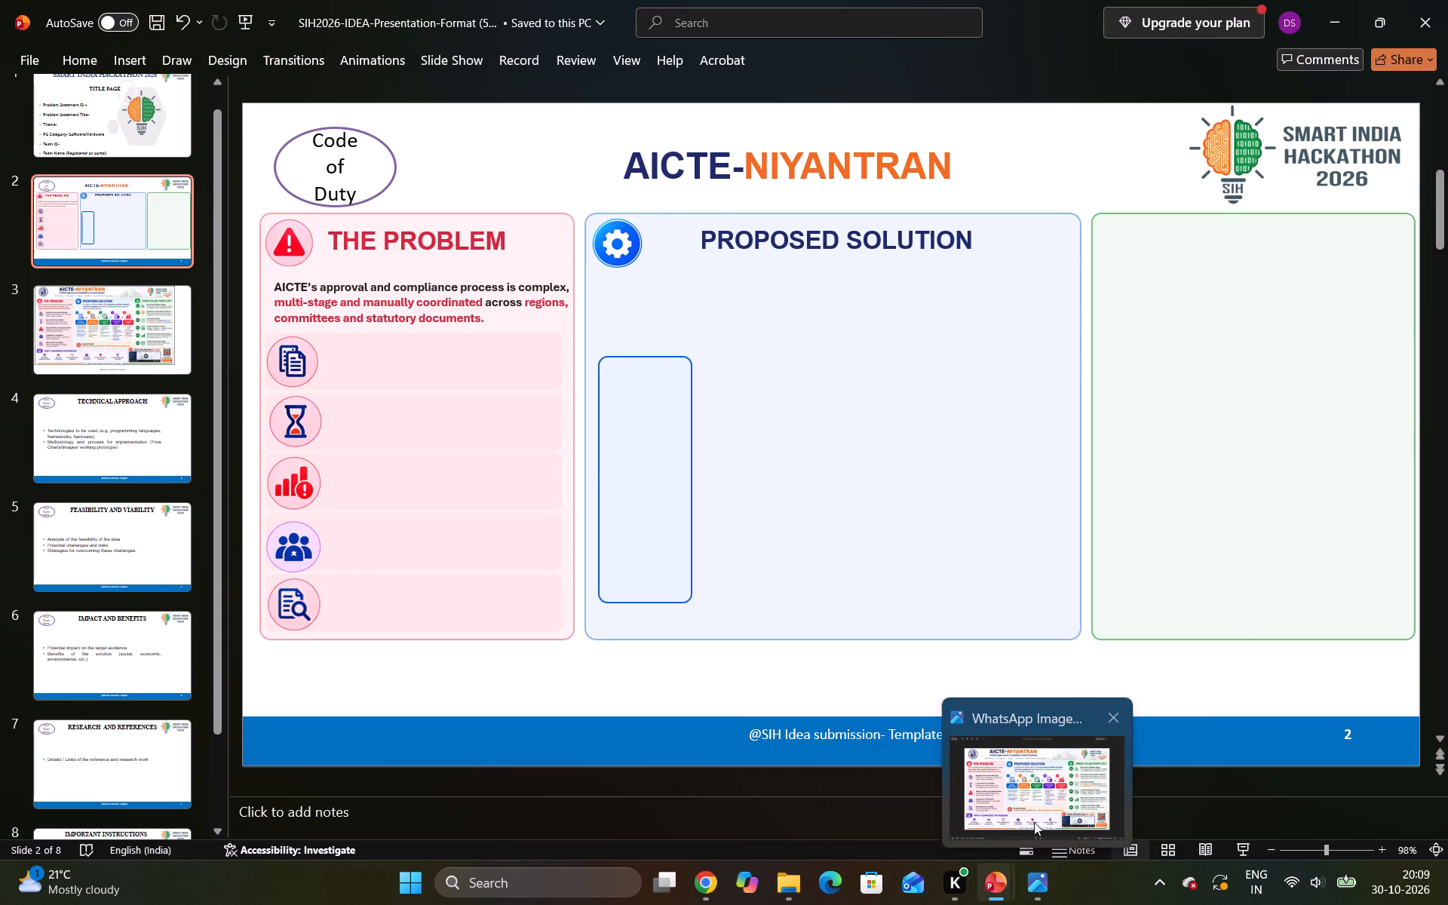
Check the reference poster image, and place the PROPOSED SOLUTION heading directly beside the gear icon on slide 2.
click(1034, 822)
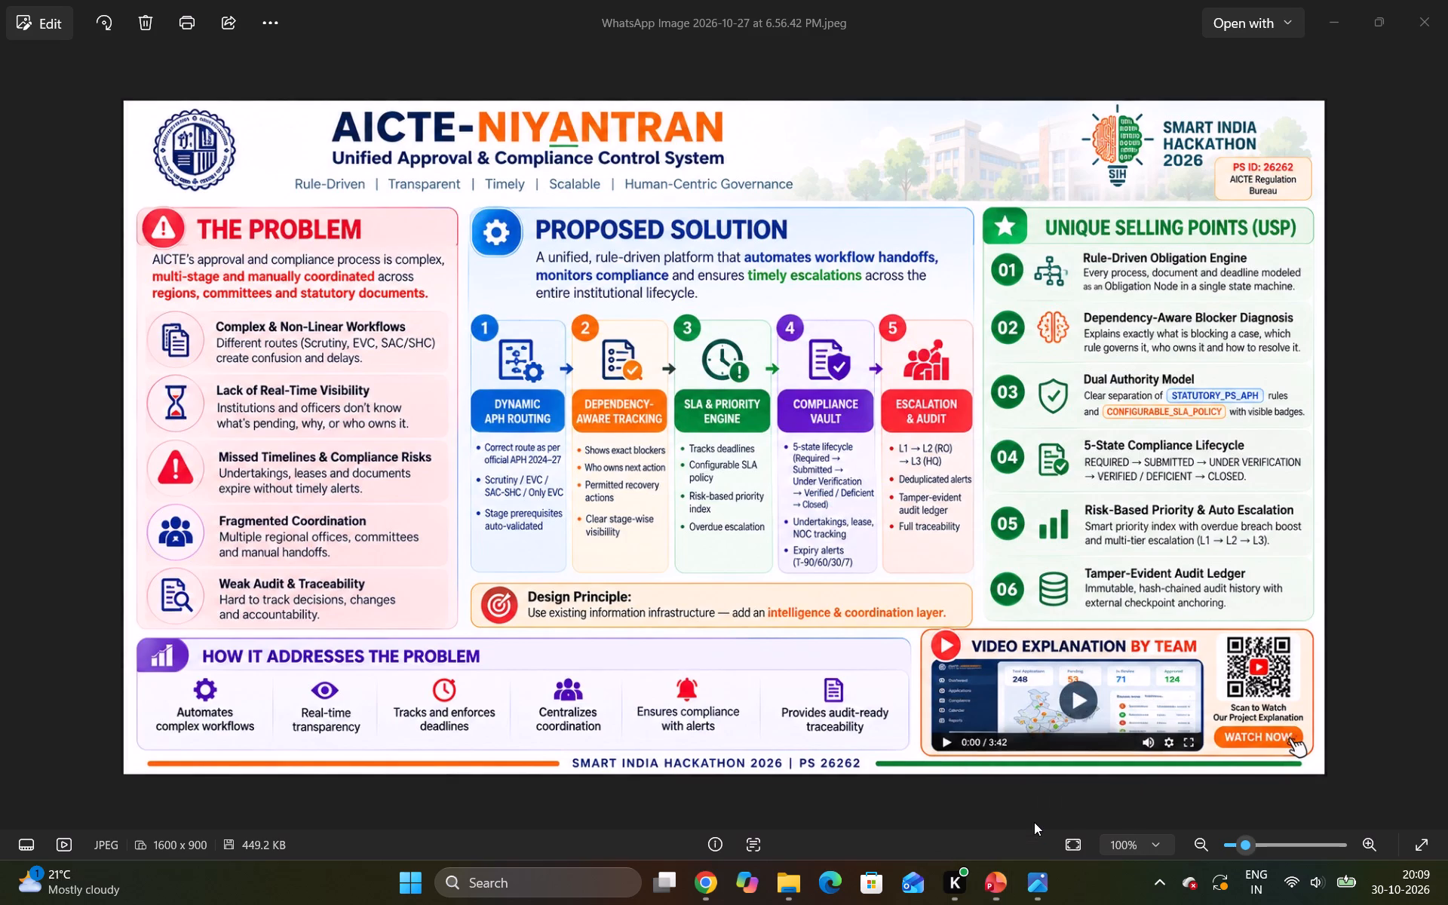
click(1327, 15)
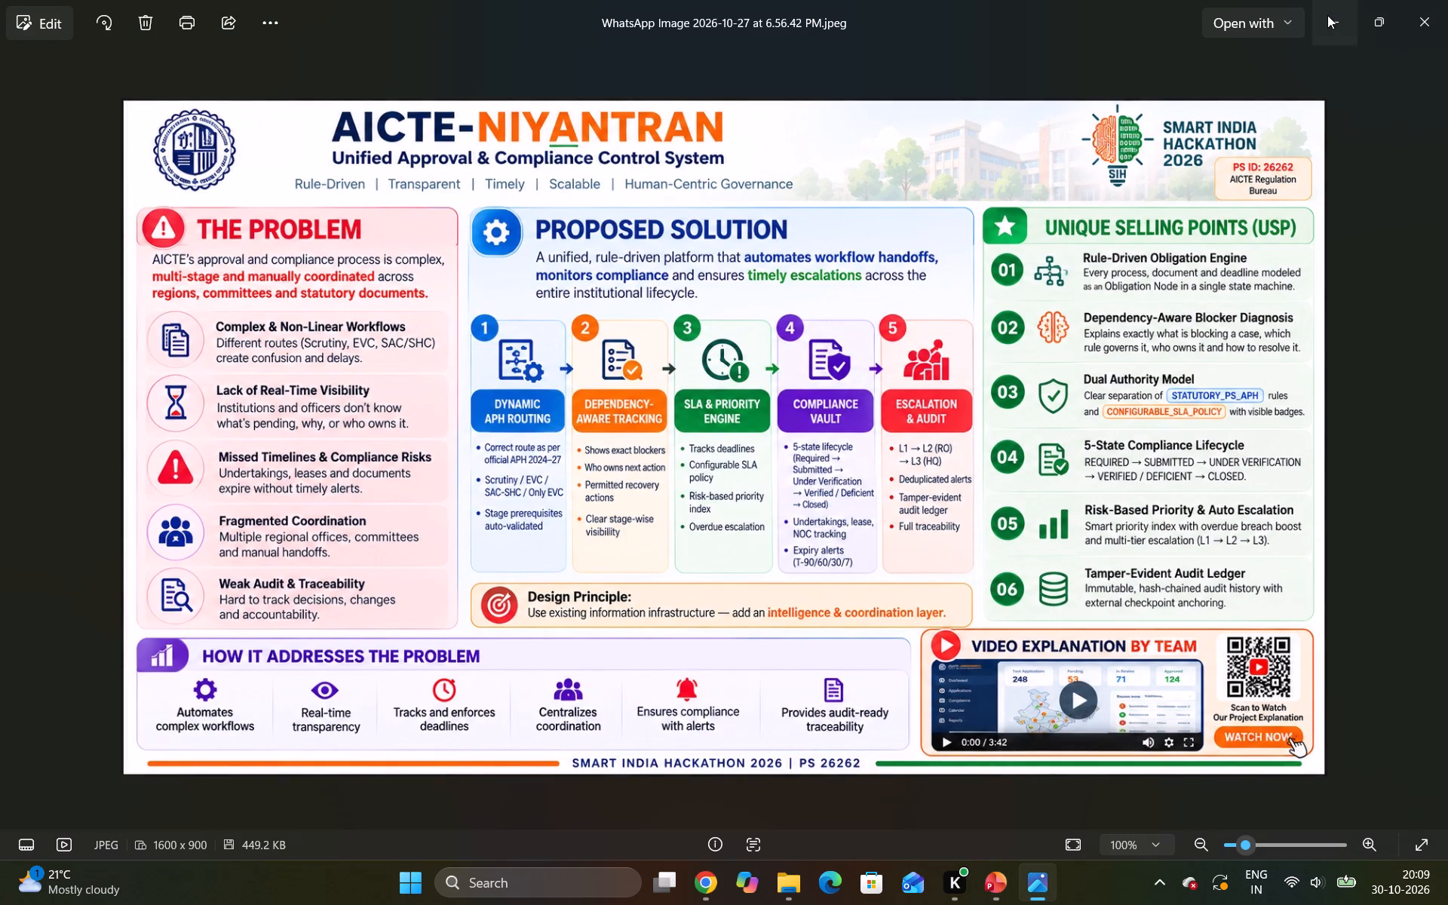
click(764, 240)
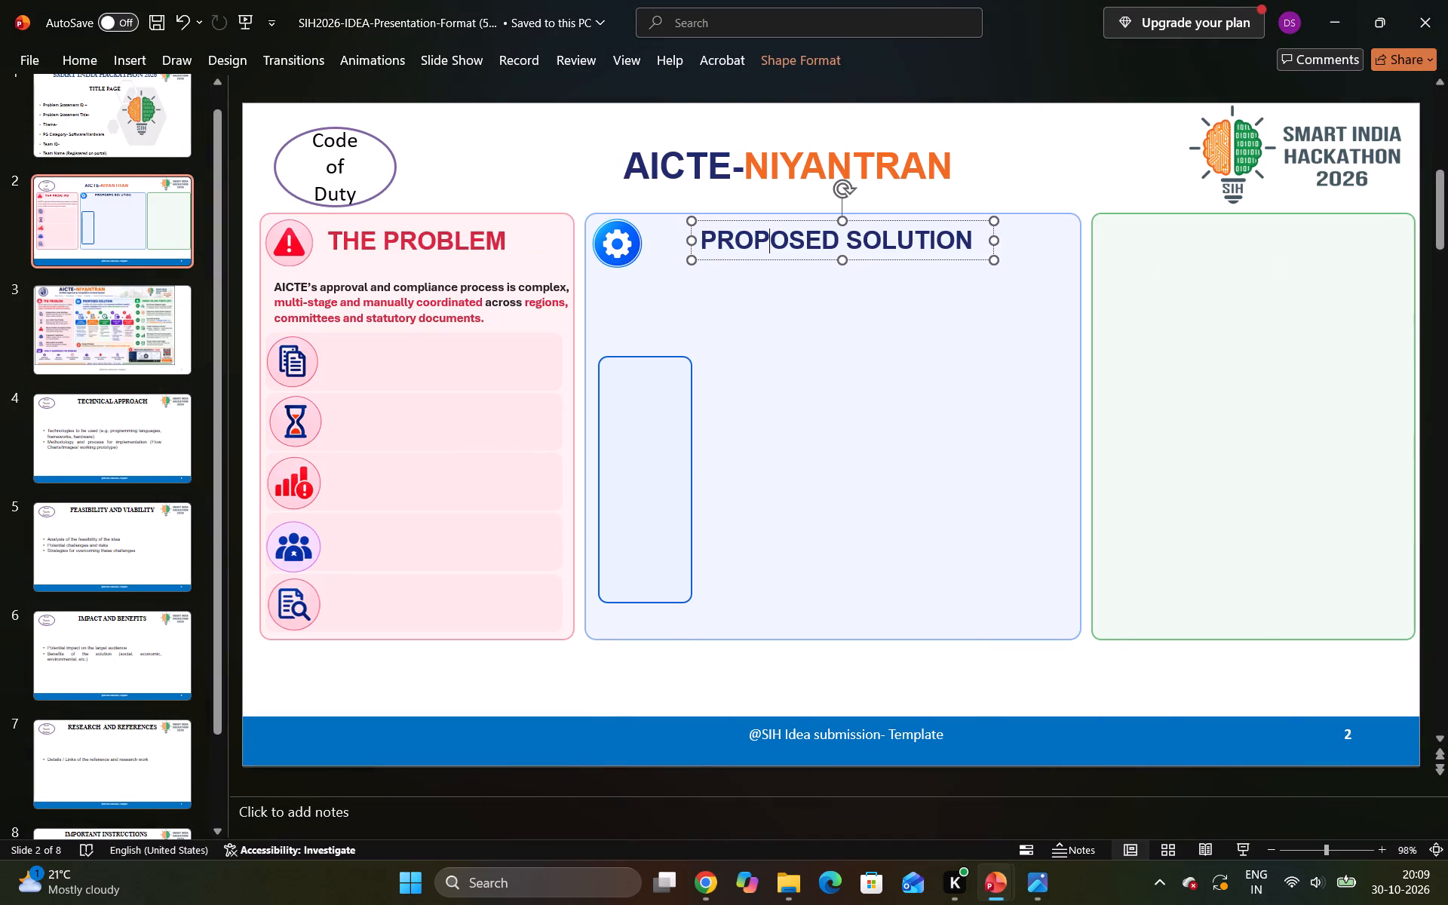
drag(781, 219, 733, 226)
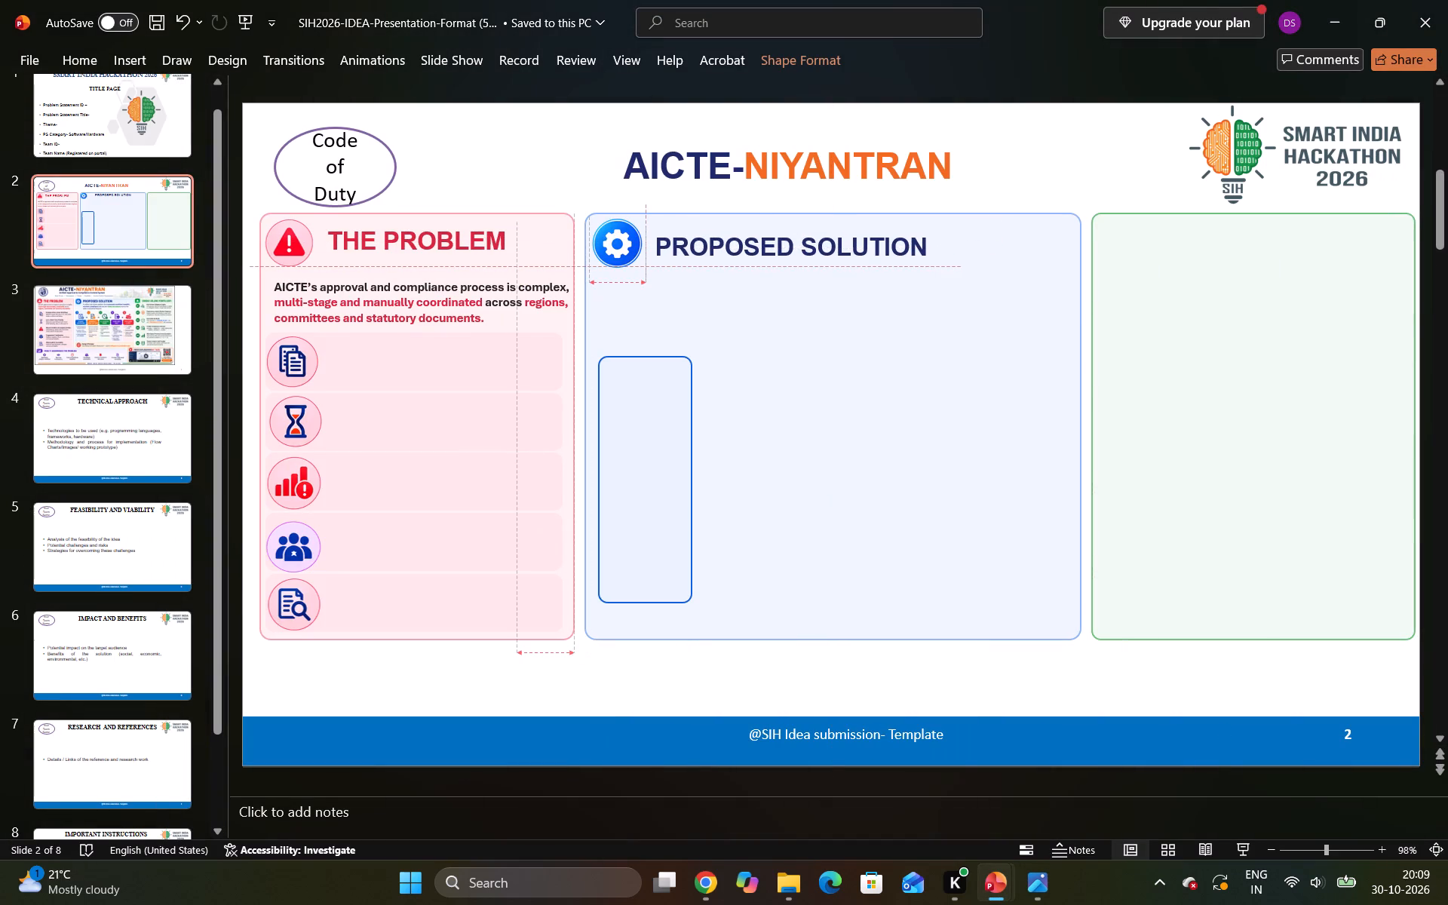
drag(733, 226, 730, 216)
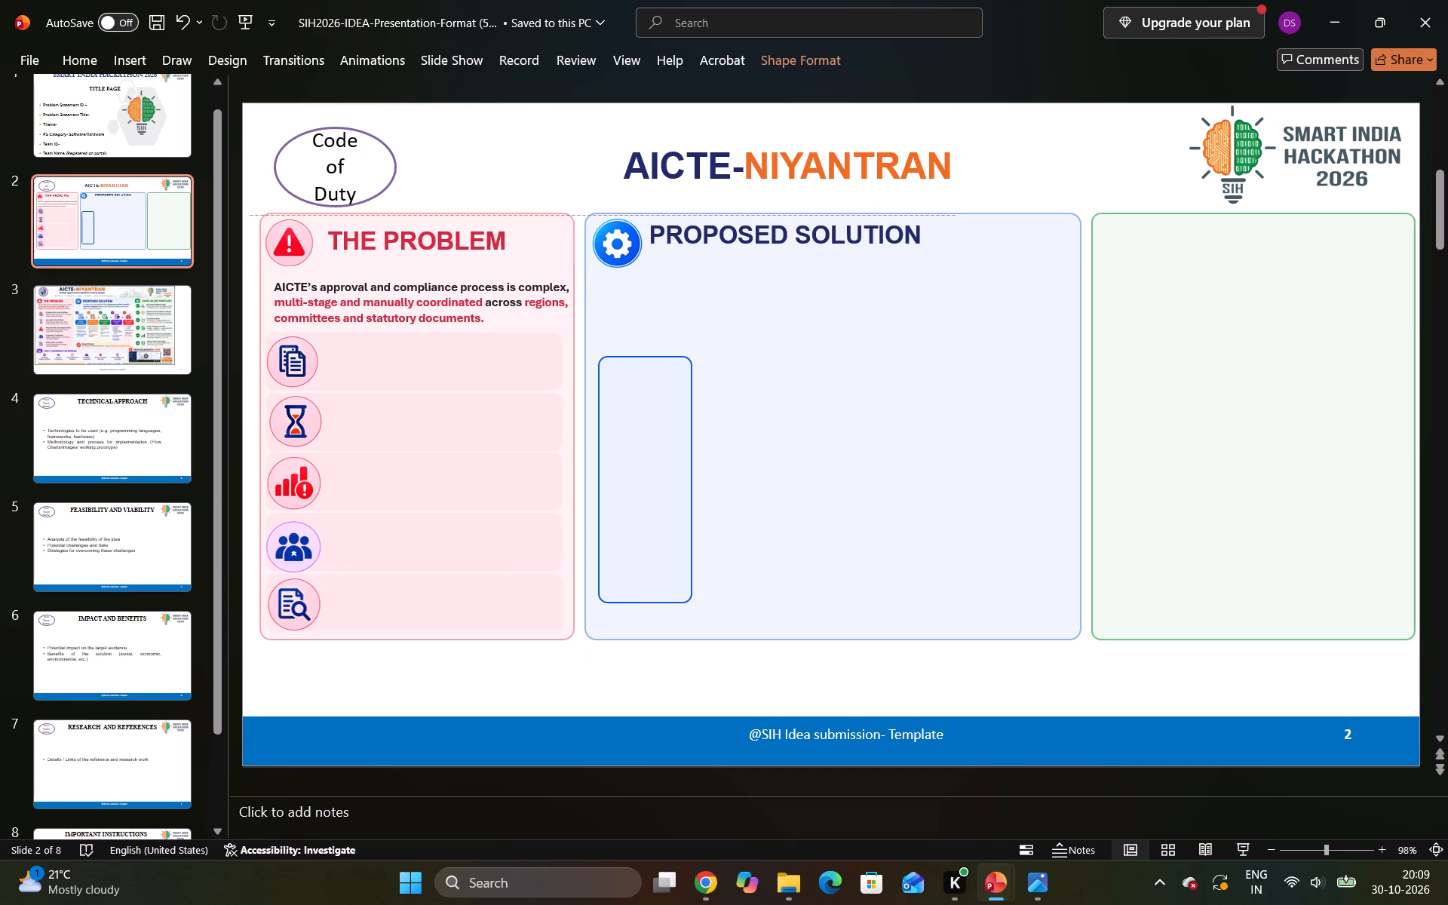
drag(730, 216, 726, 216)
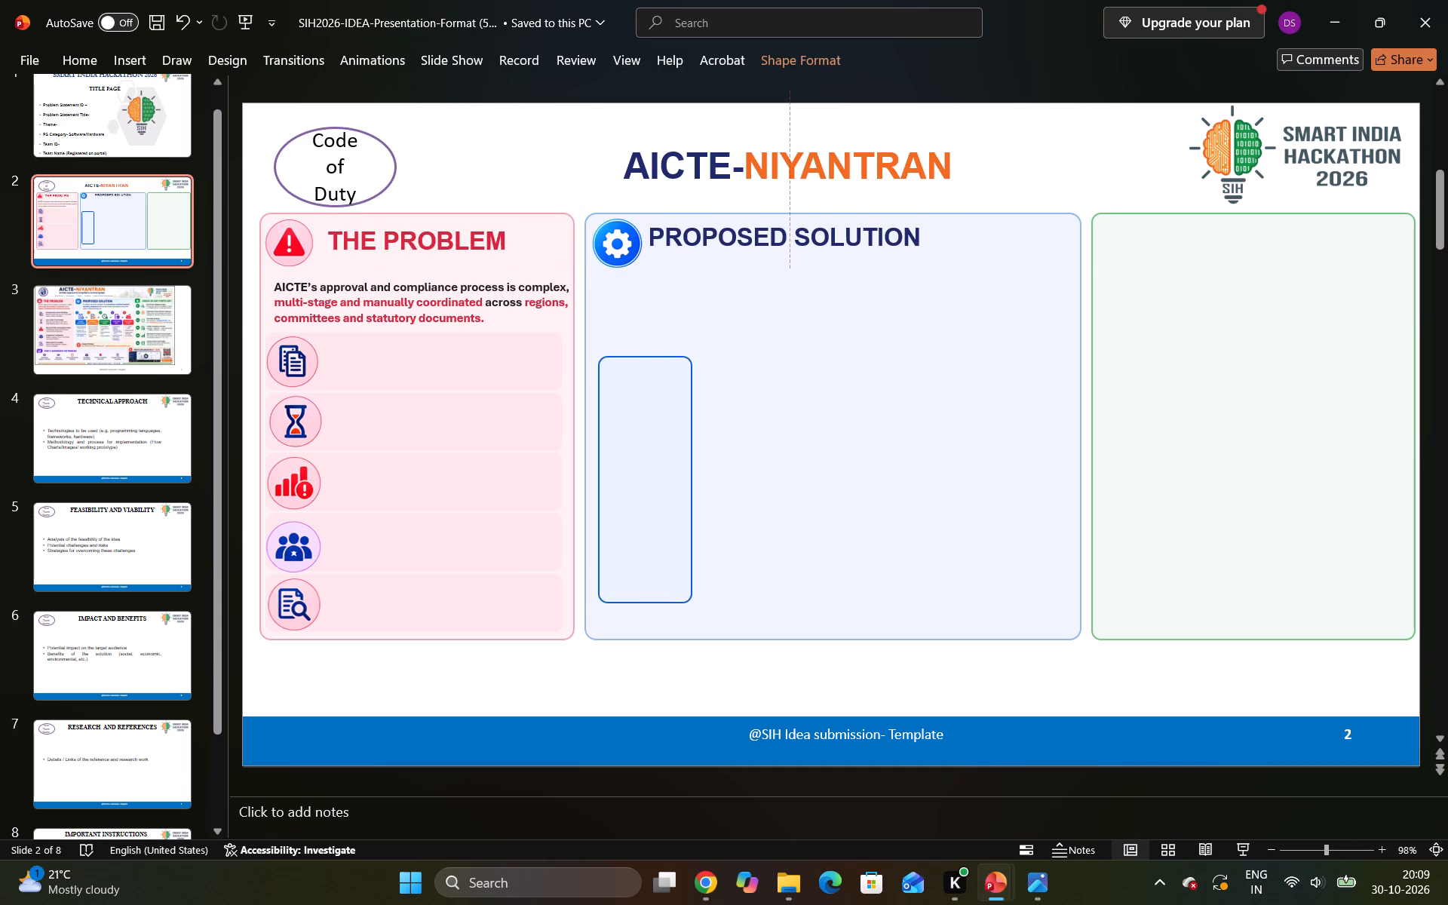
drag(726, 216, 730, 211)
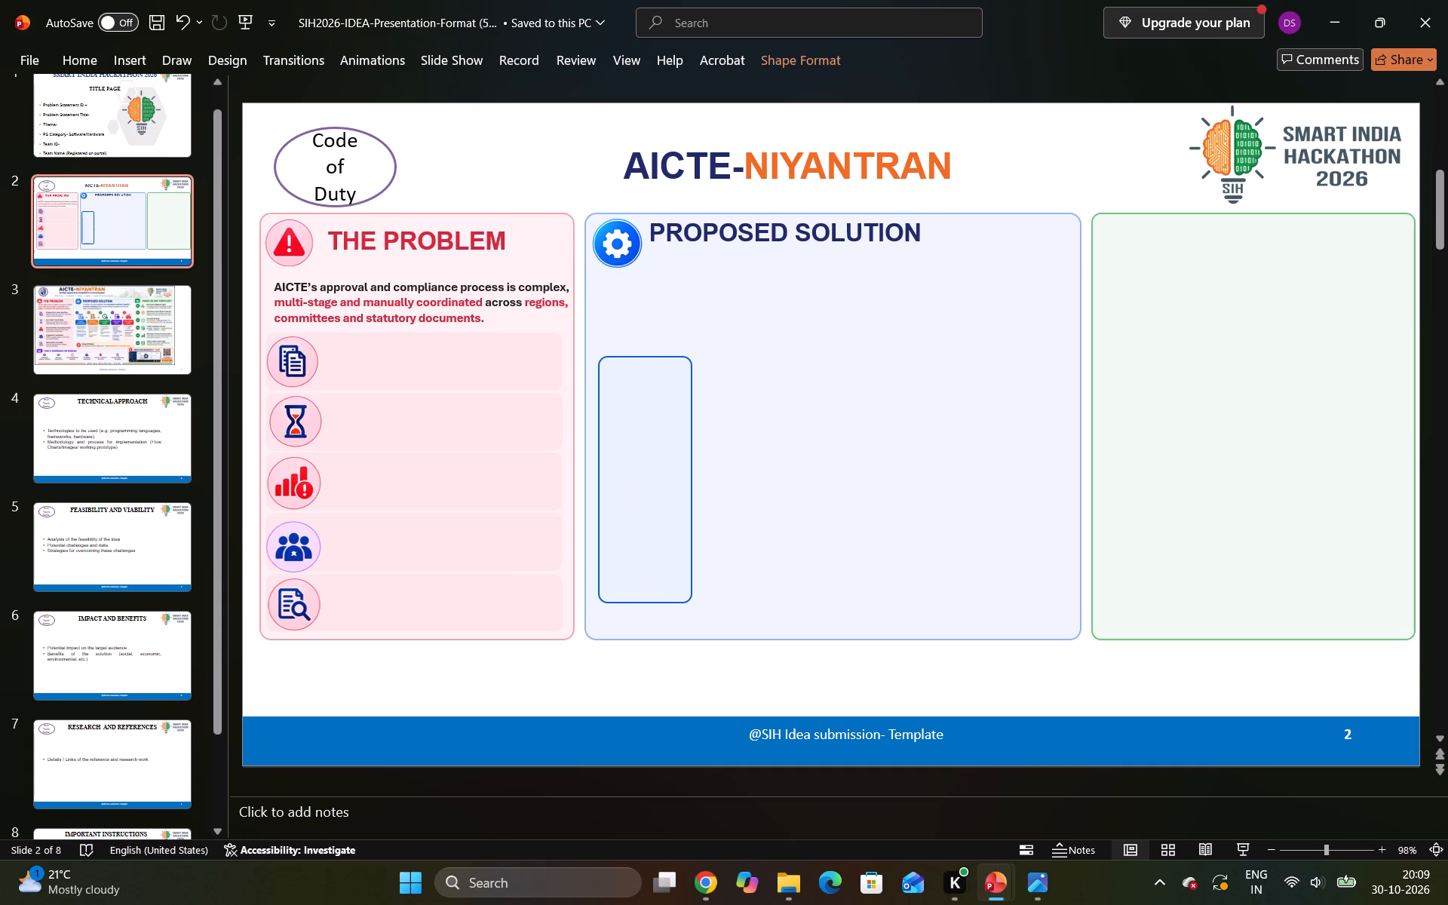
drag(730, 211, 726, 216)
click(638, 189)
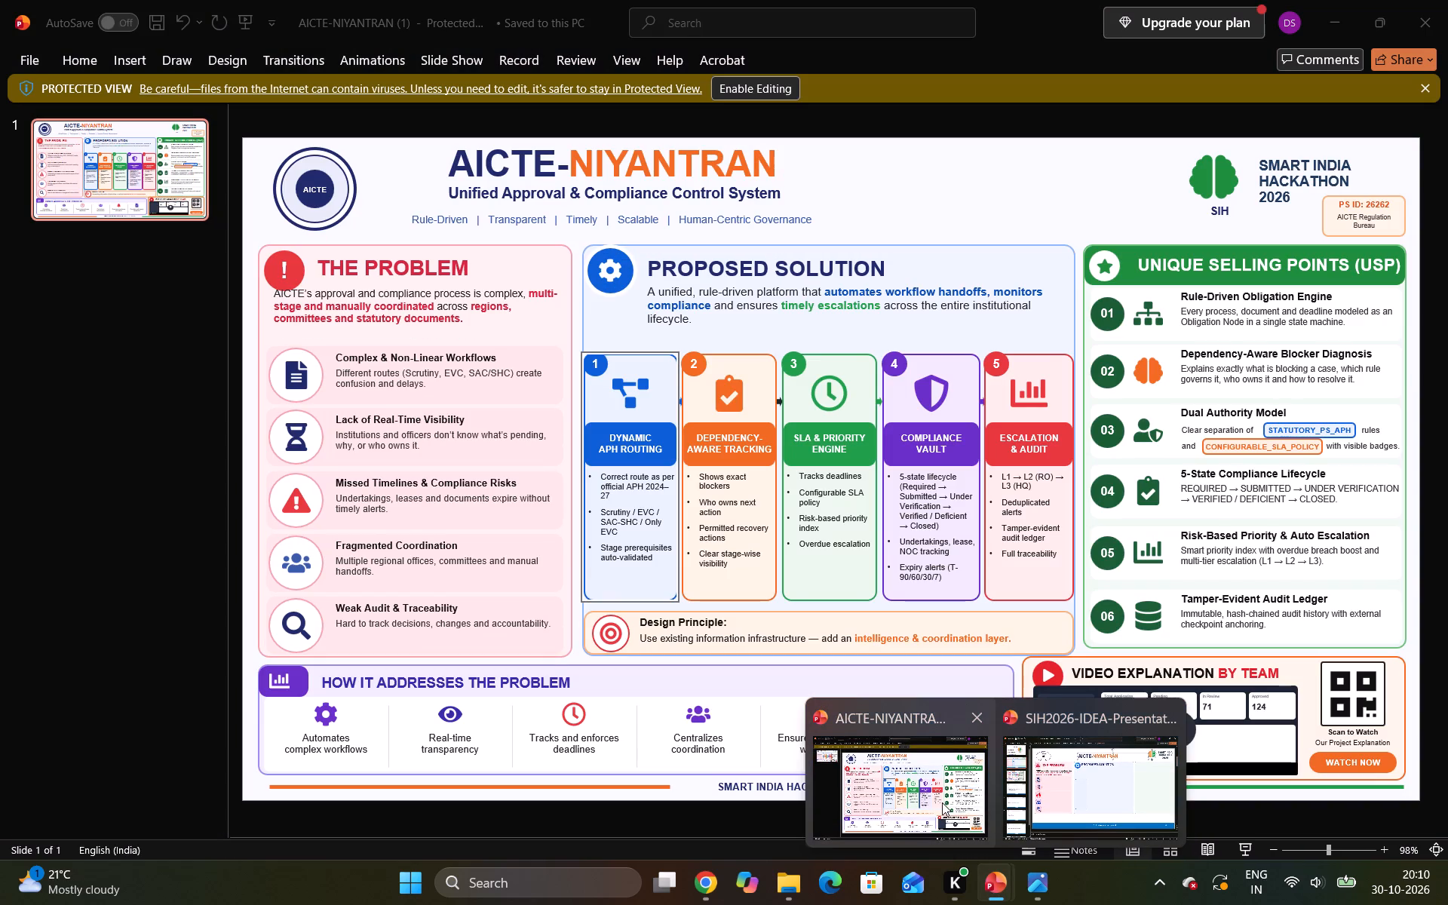
Copy the paragraph under PROPOSED SOLUTION in the AICTE-NIYANTRAN (1) presentation and paste it on slide 2 of the SIH2026 presentation.
click(942, 802)
click(942, 802)
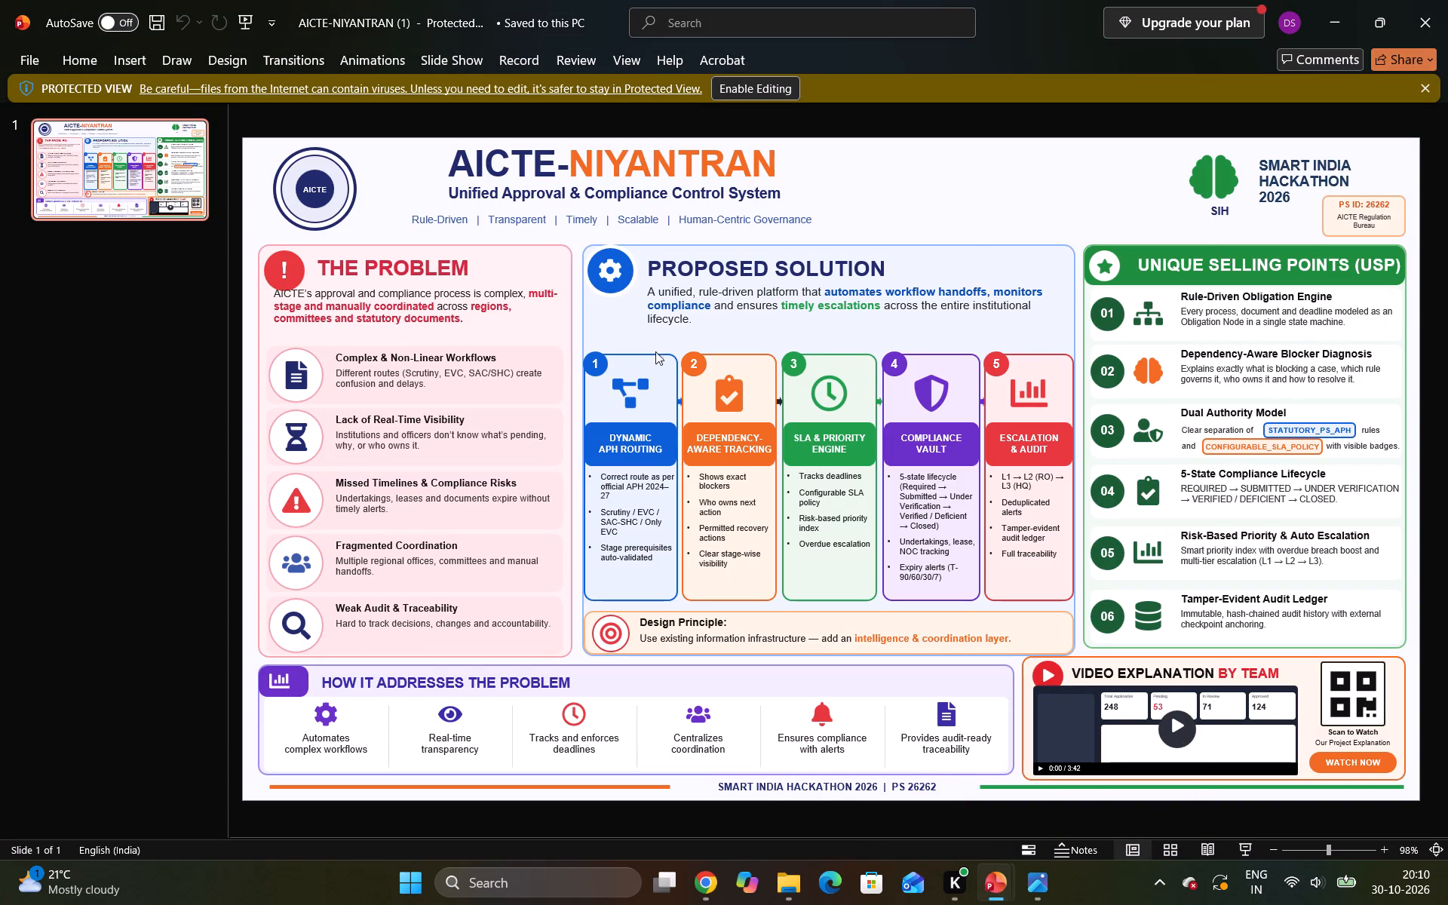
click(706, 302)
key(ctrl+a)
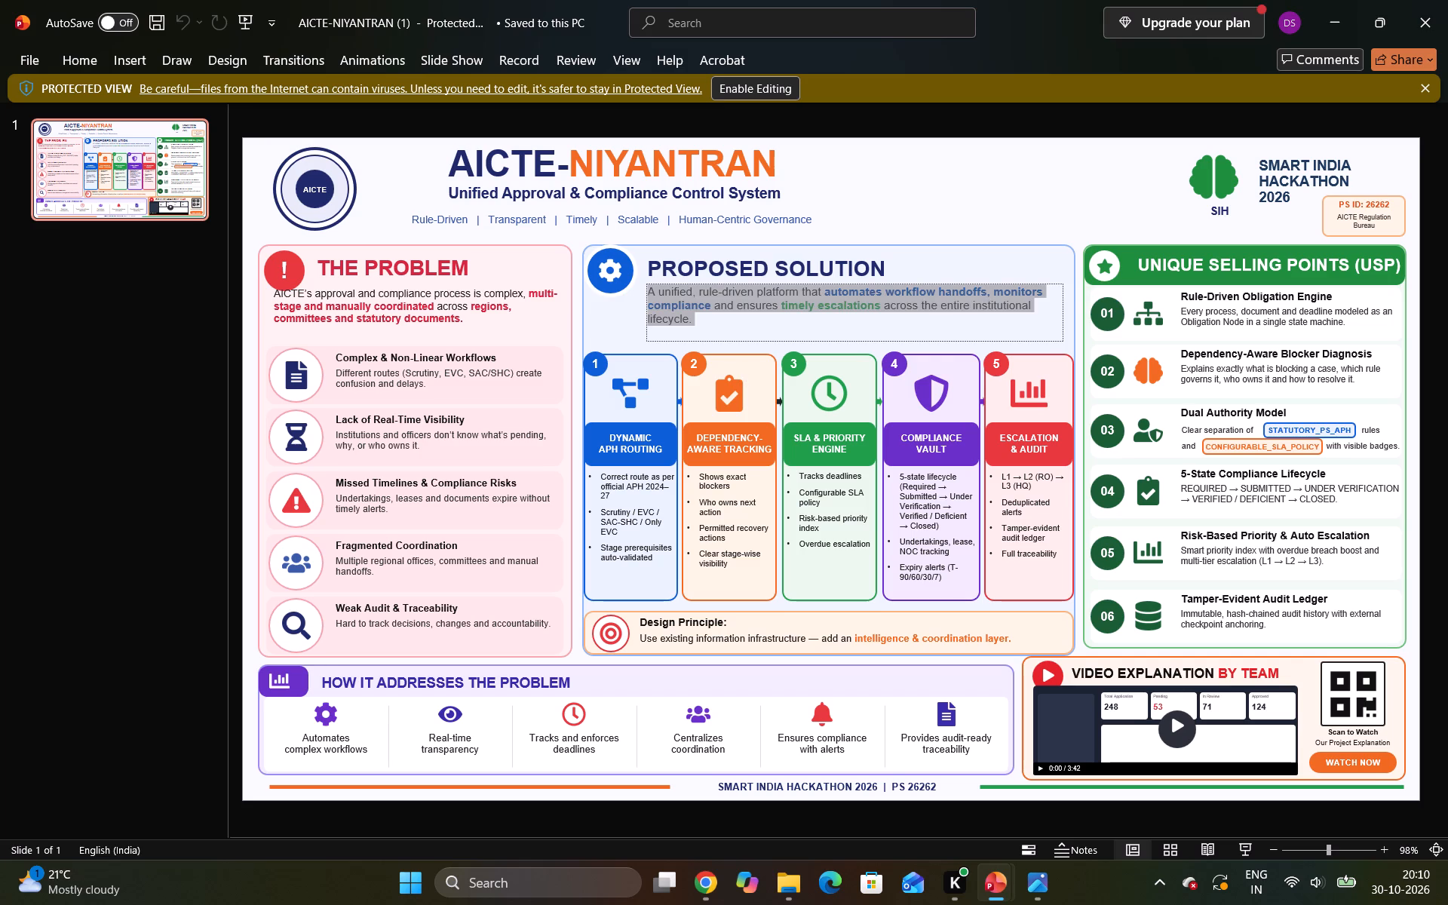
key(ctrl+c)
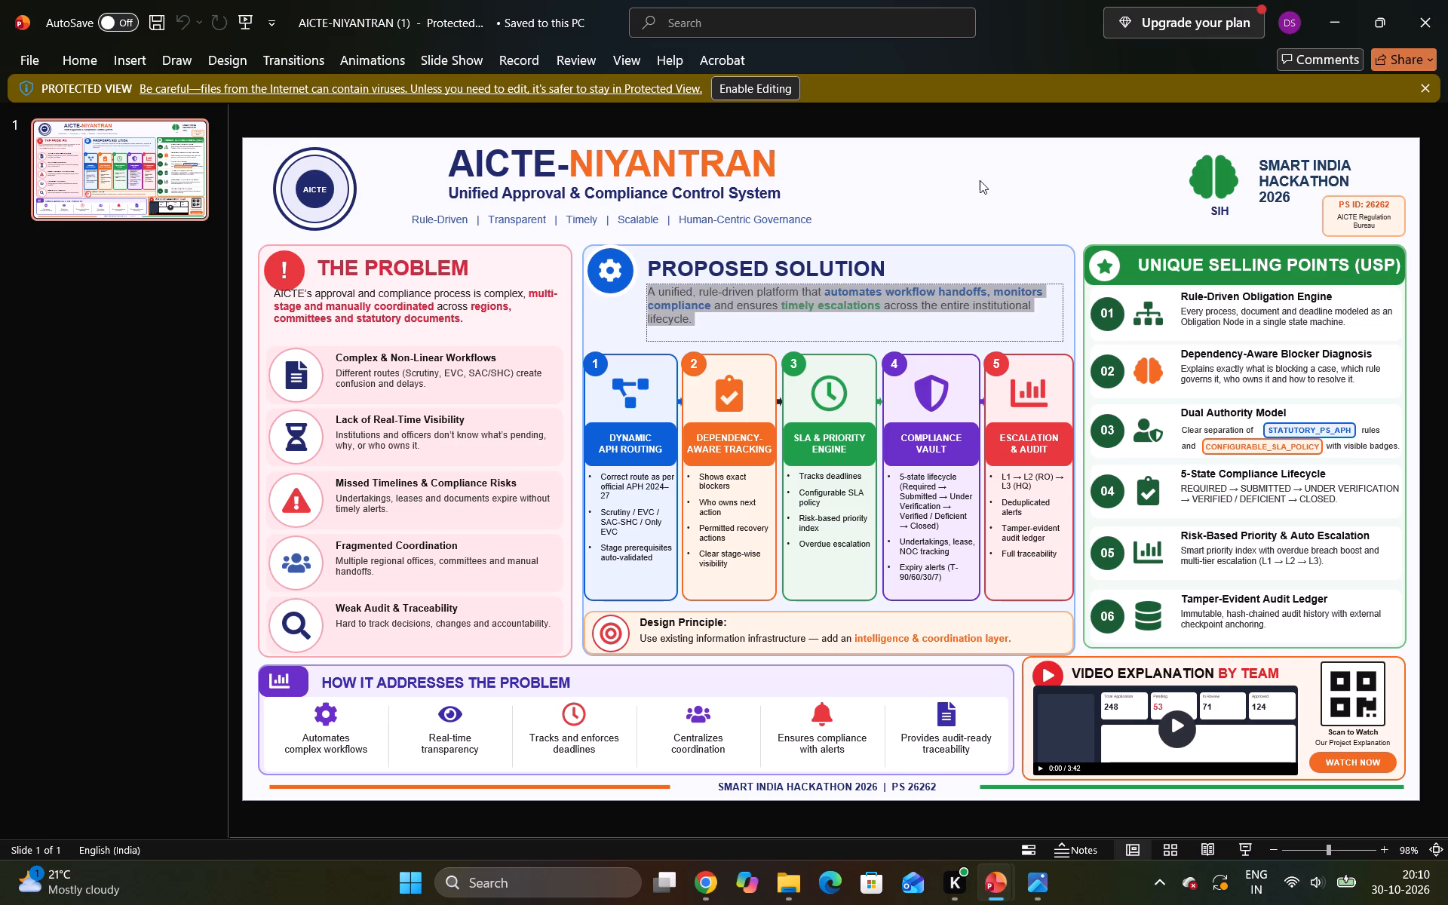
click(977, 185)
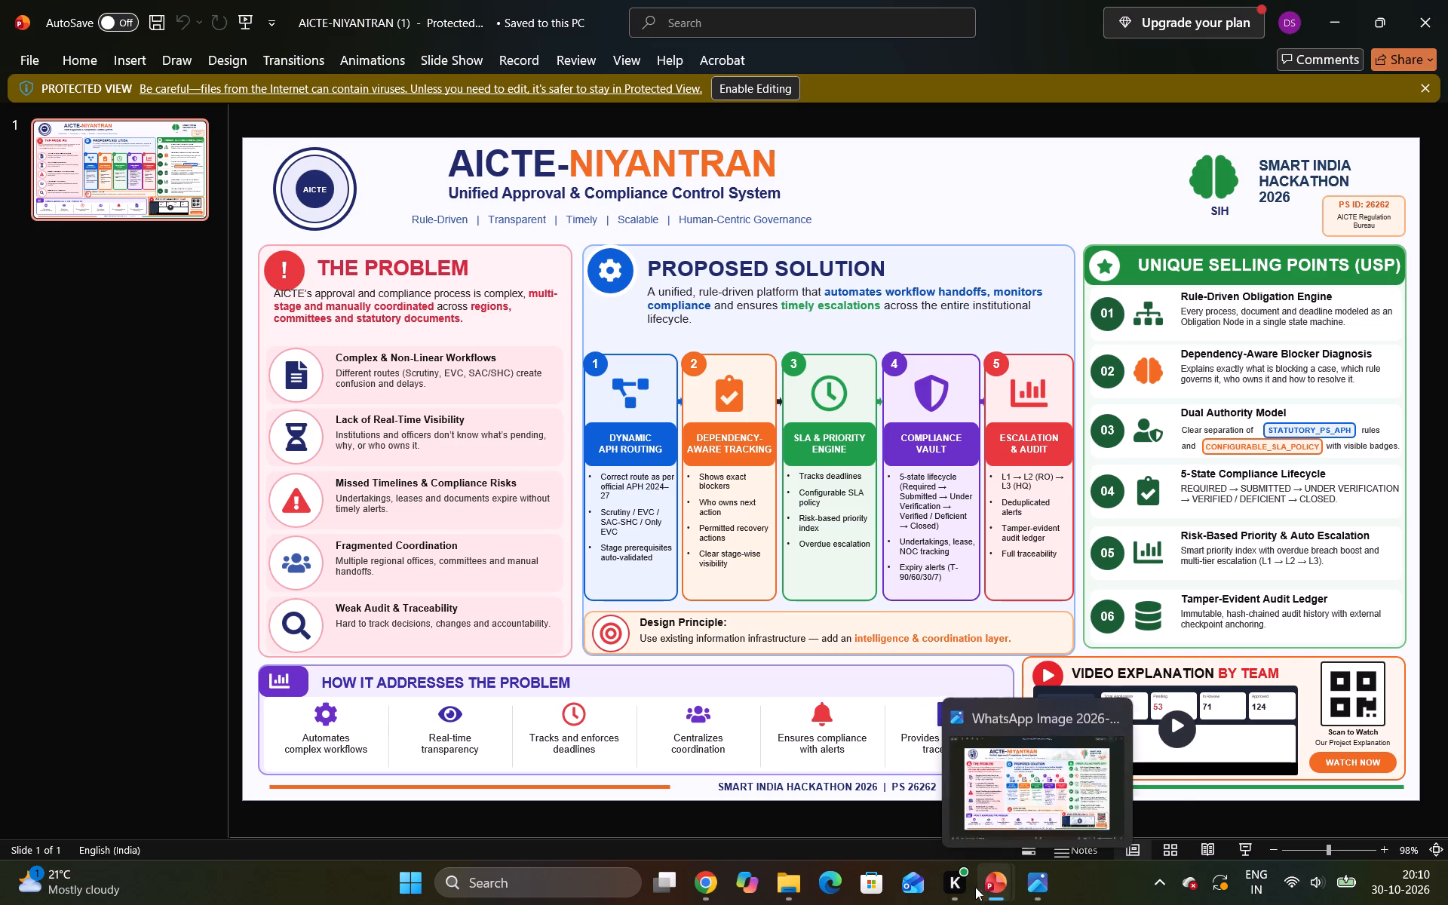
click(1059, 792)
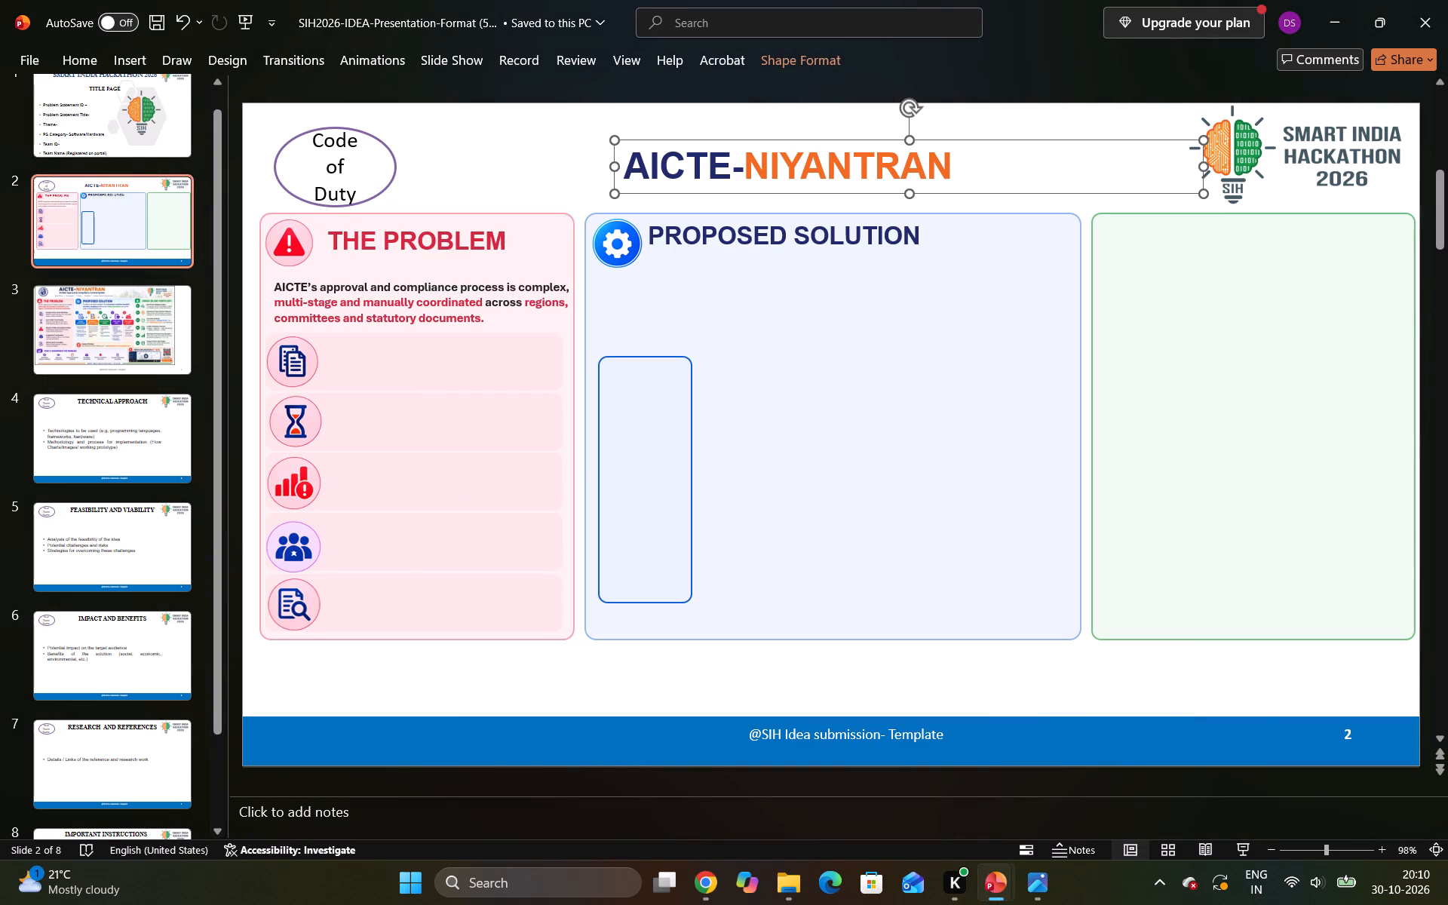
click(842, 702)
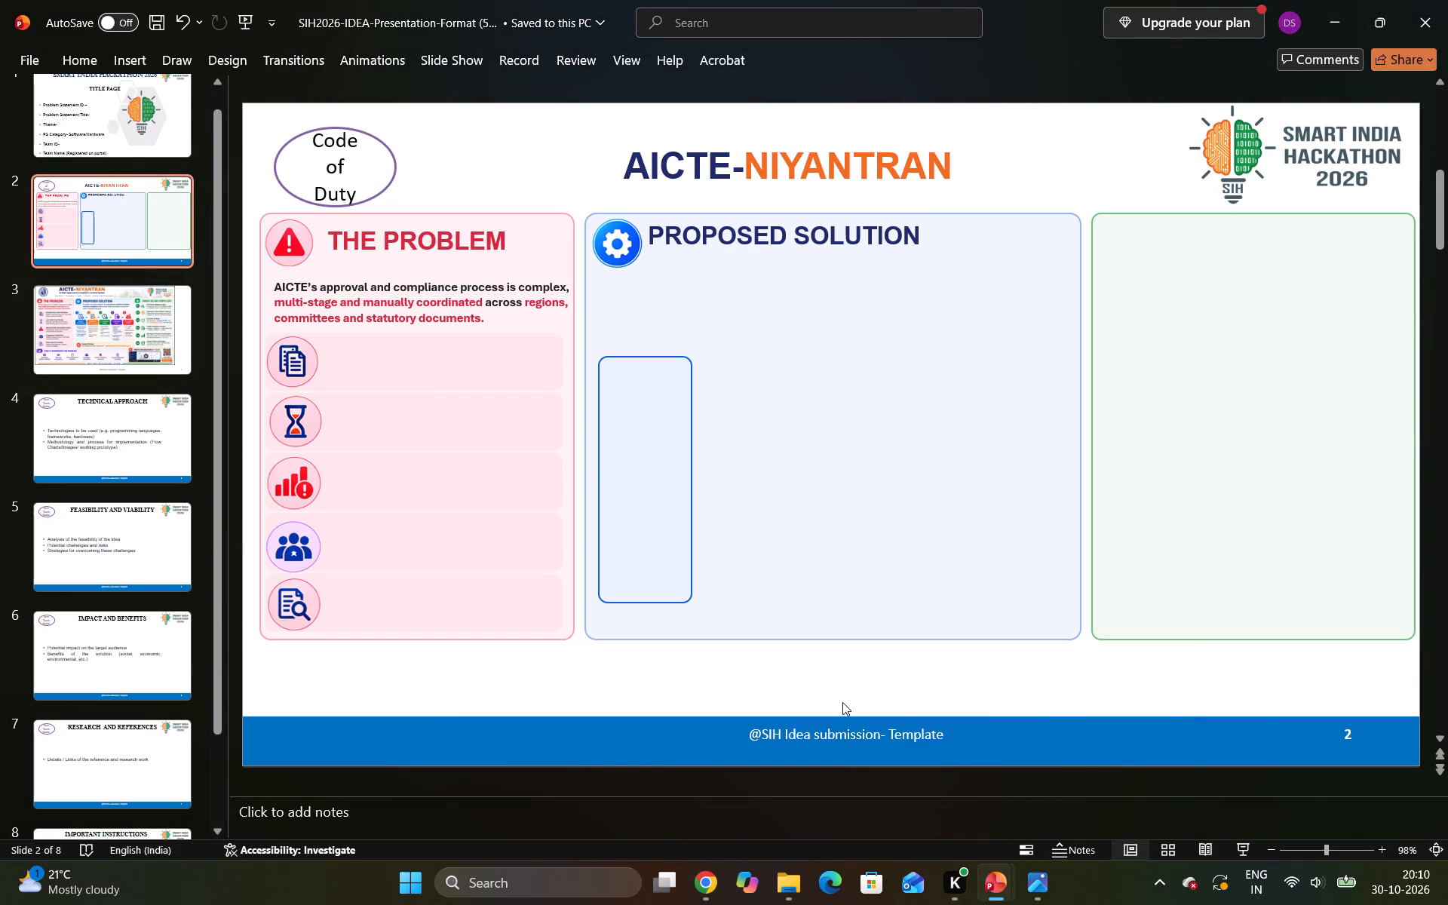
key(ctrl+v)
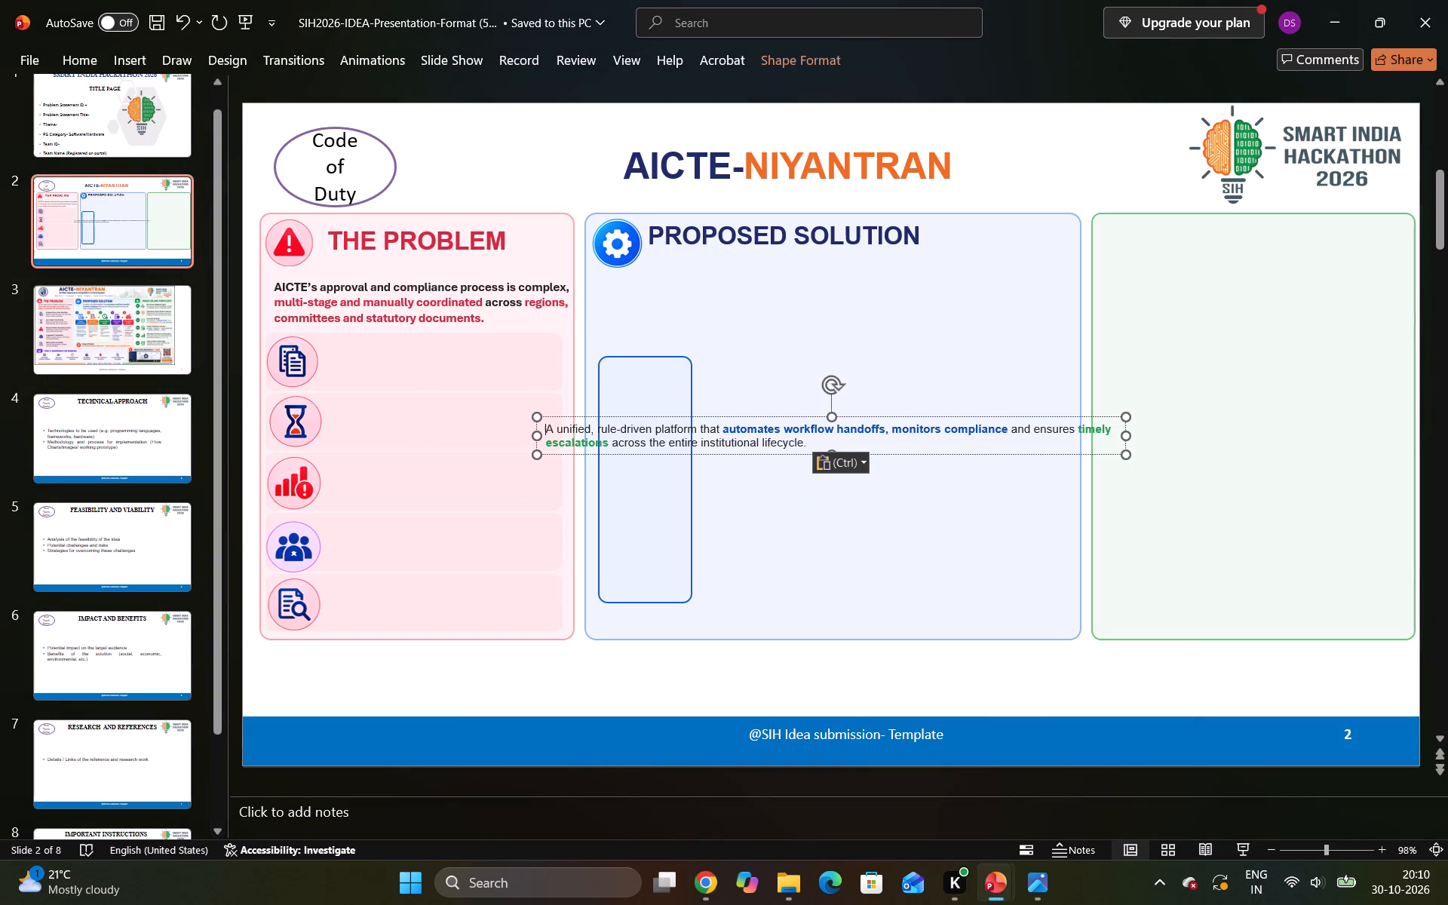
Narrow the pasted paragraph's text box so it spans from the PROPOSED SOLUTION heading's start to the blue panel's right edge.
drag(1126, 434, 1081, 442)
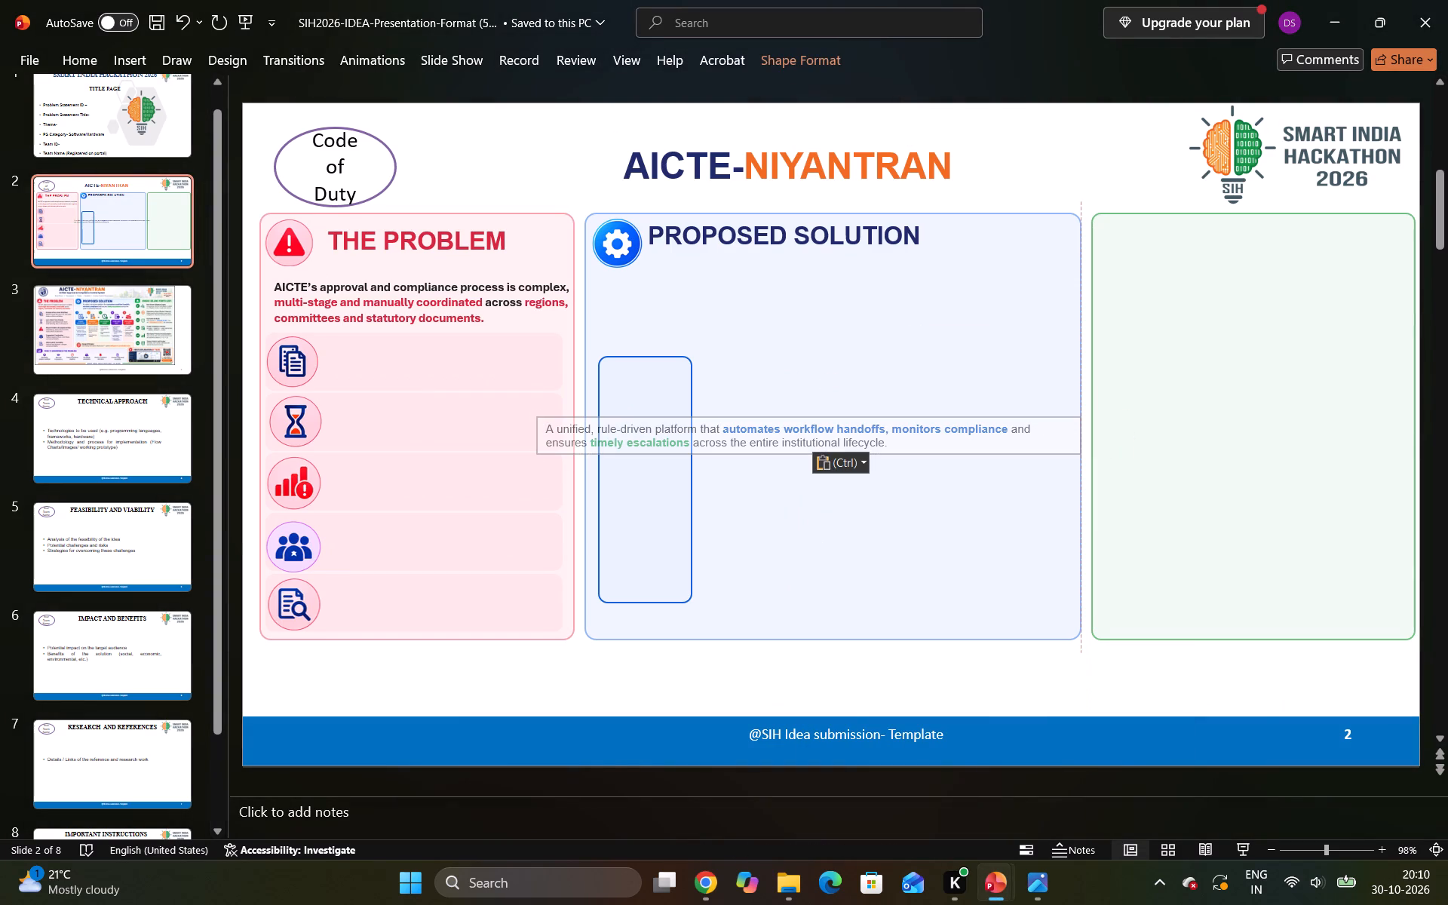
drag(1081, 442, 1080, 442)
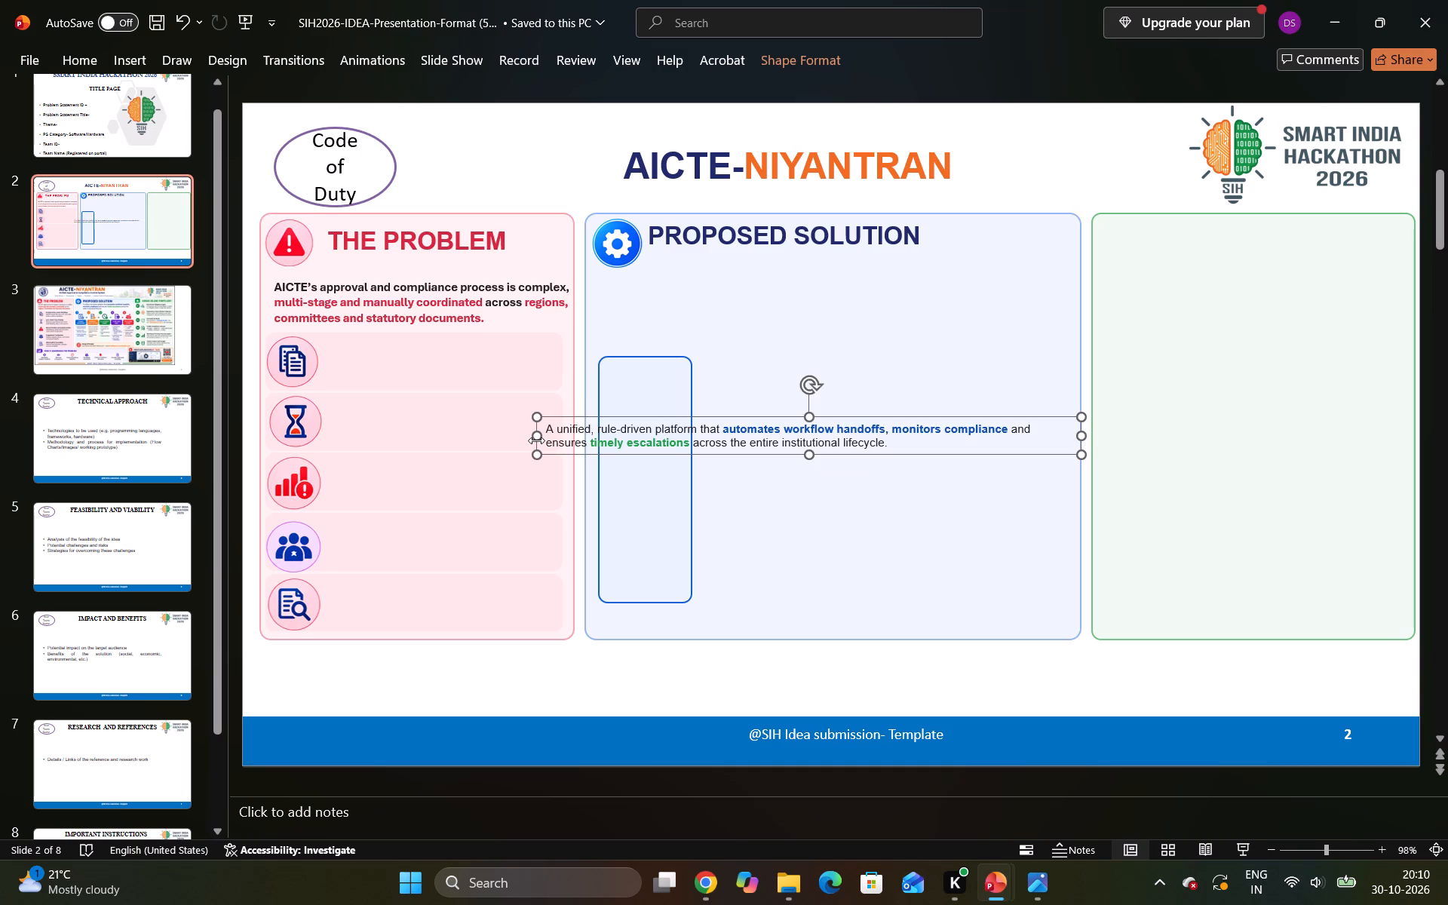
drag(536, 435, 585, 442)
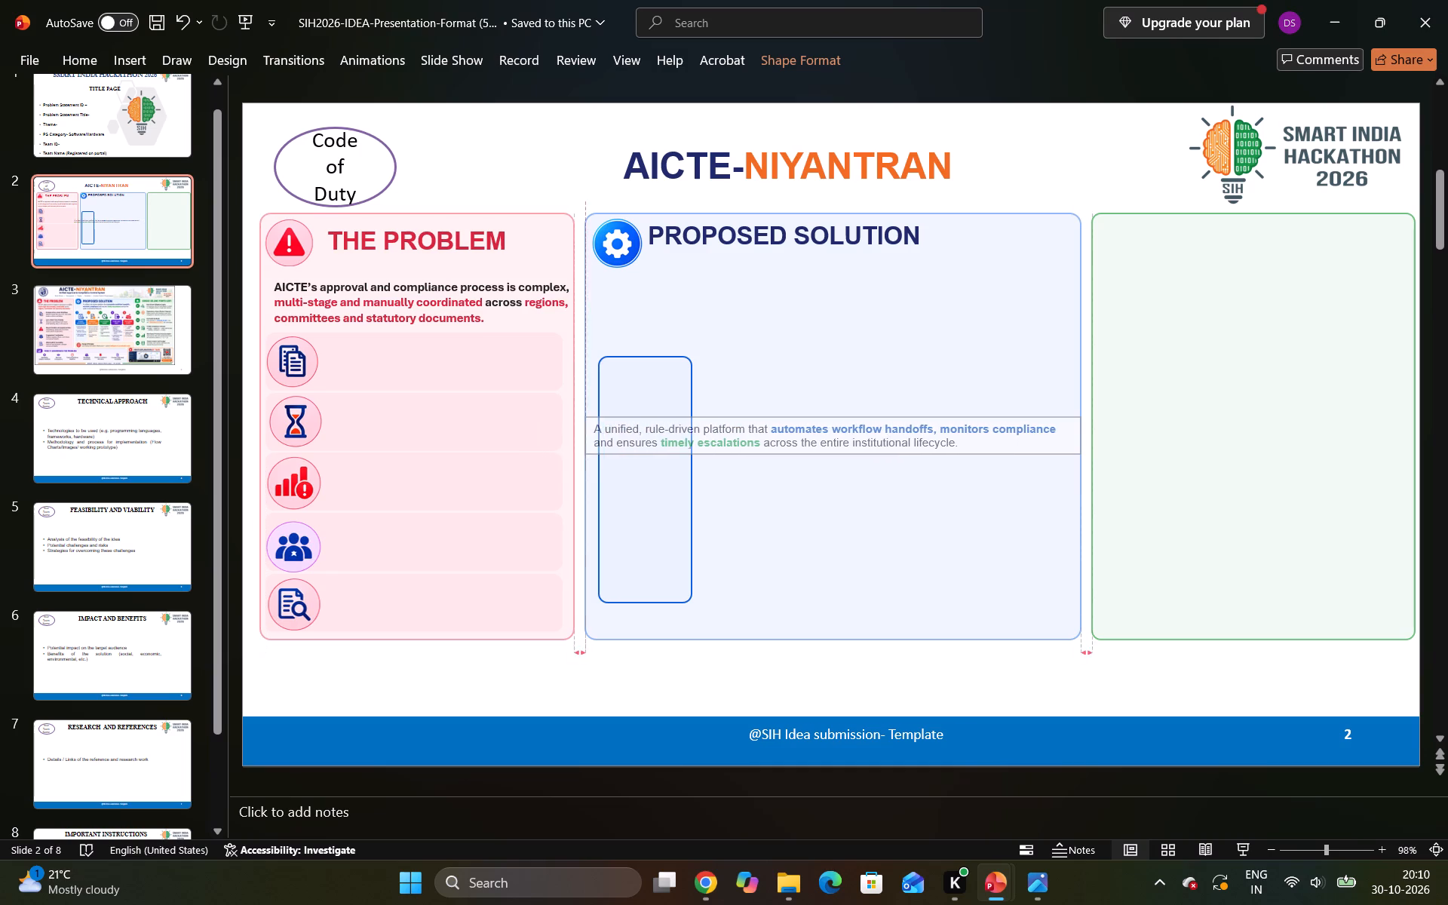
drag(585, 442, 622, 446)
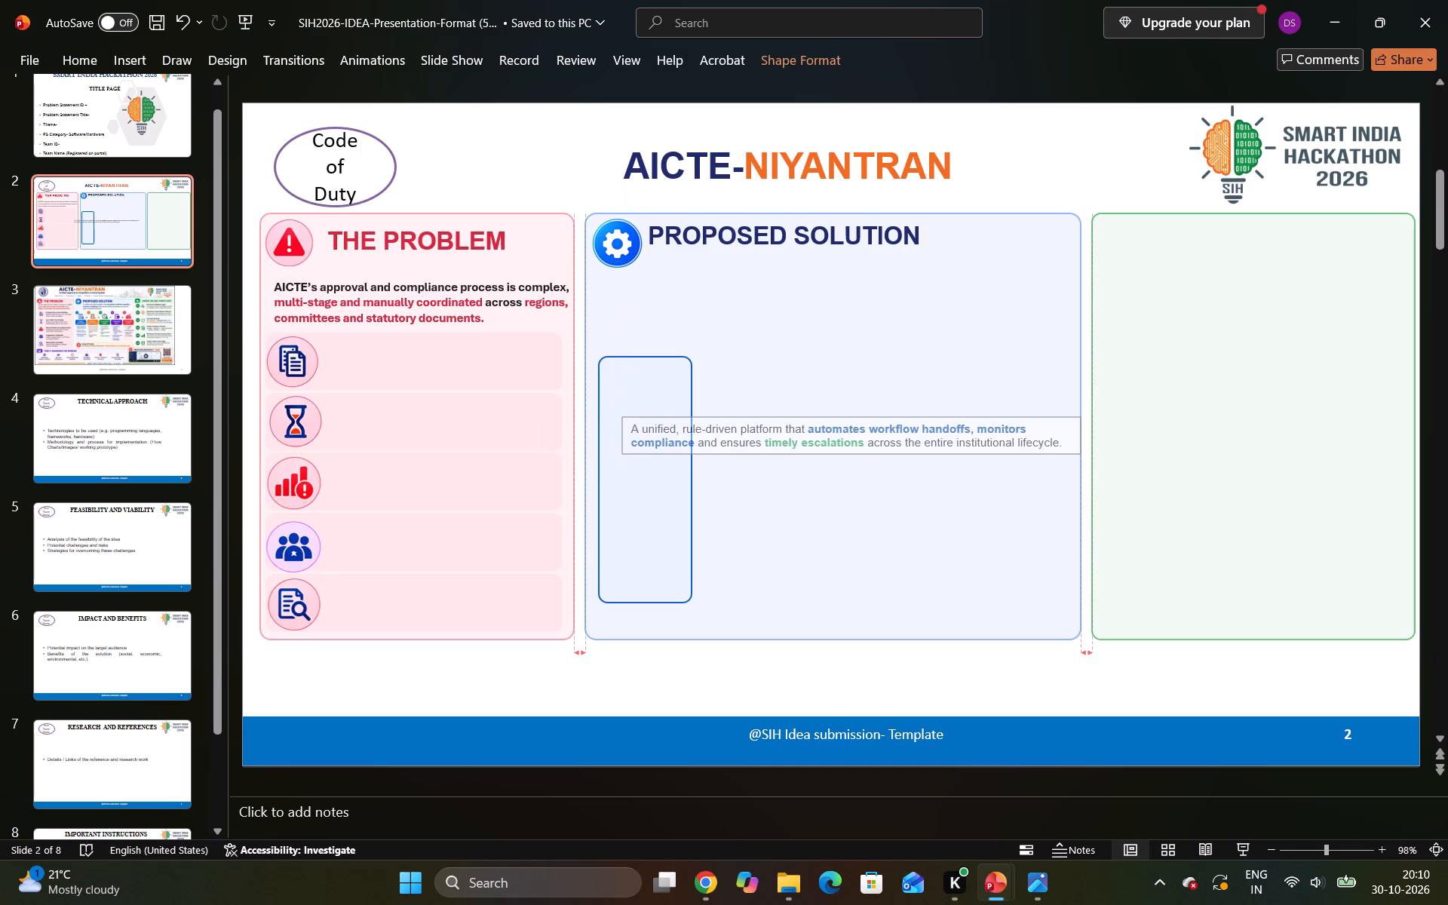
drag(622, 446, 640, 448)
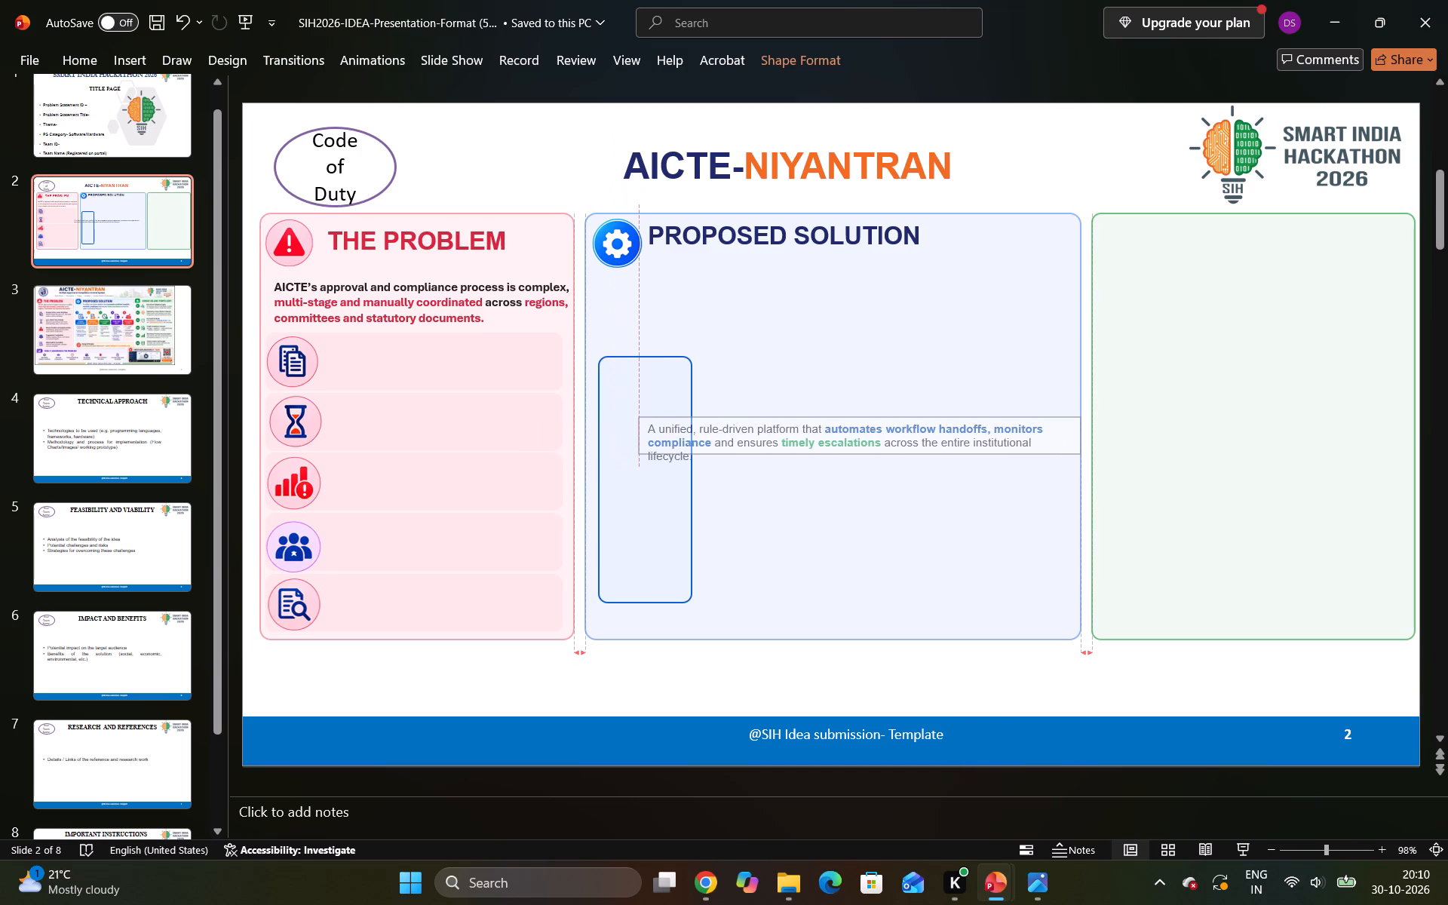
drag(640, 448, 641, 451)
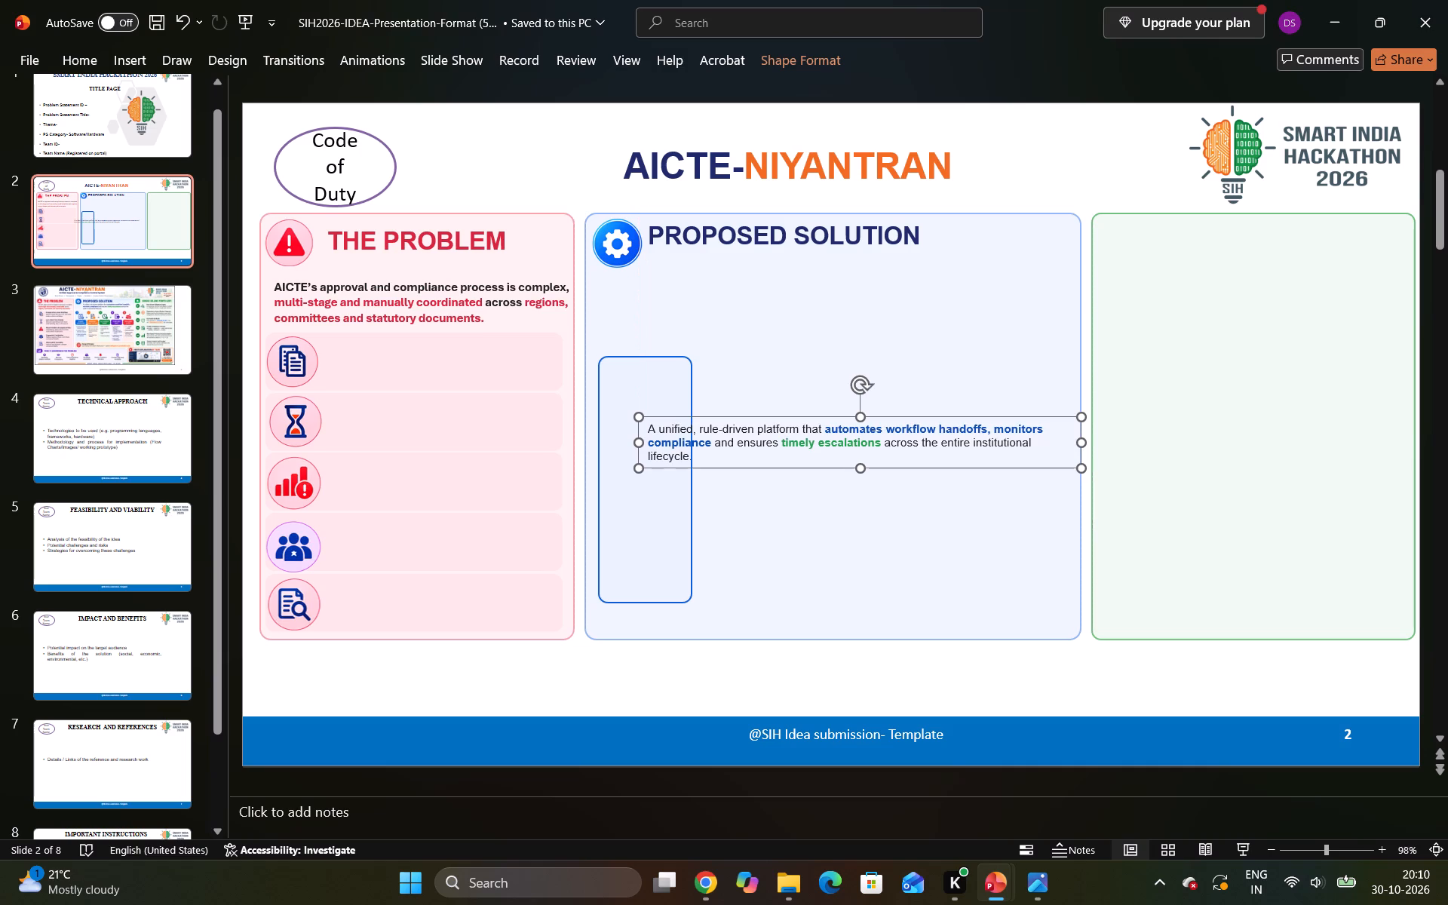
Move the pasted paragraph up between the PROPOSED SOLUTION heading and the blue outlined box, leaving a gap below the heading.
drag(799, 419, 795, 268)
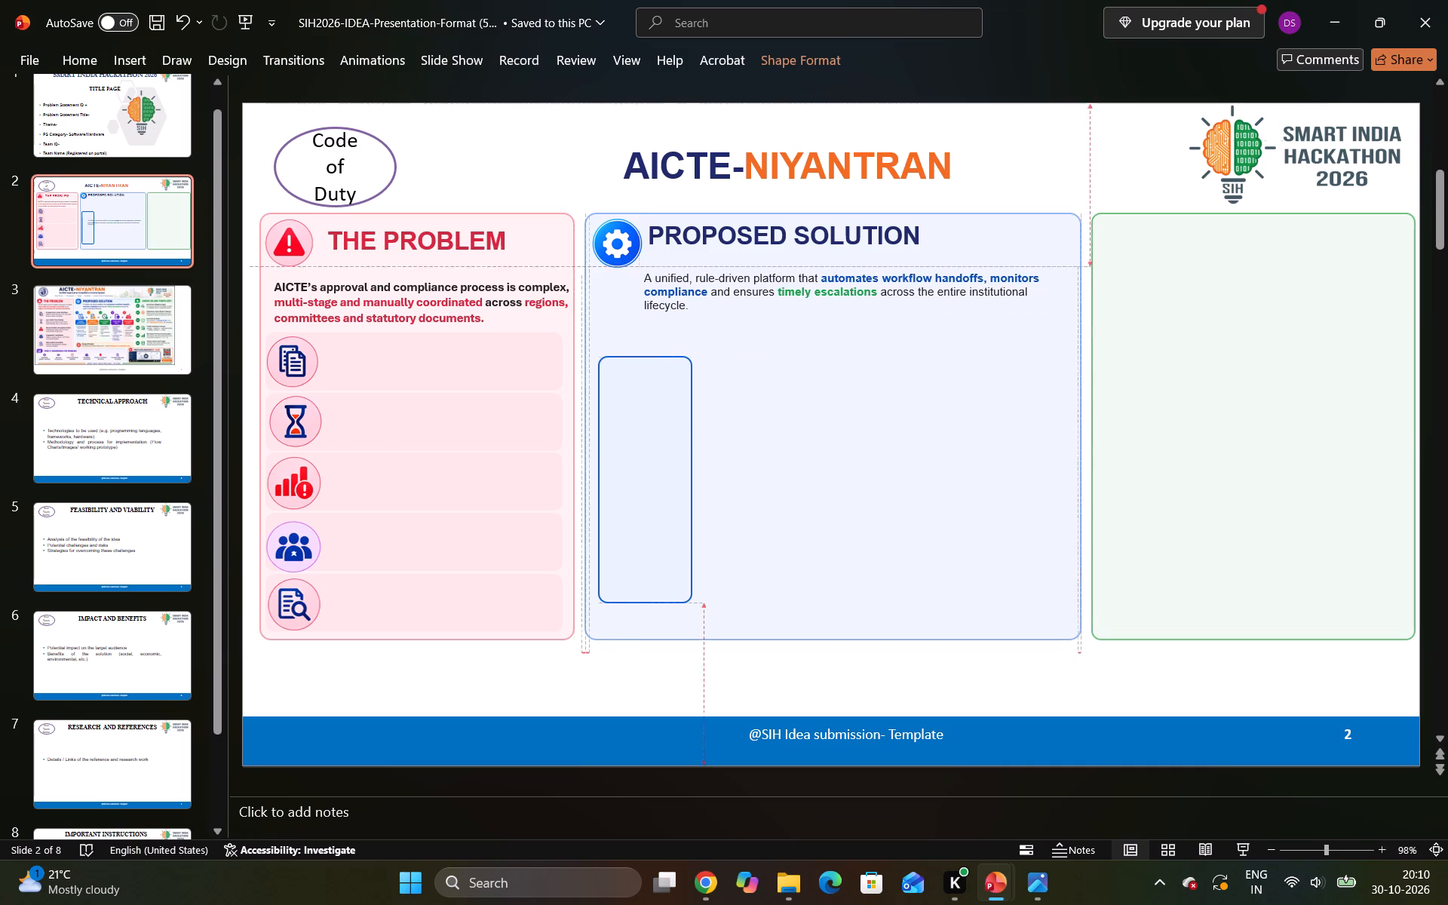
drag(795, 268, 802, 253)
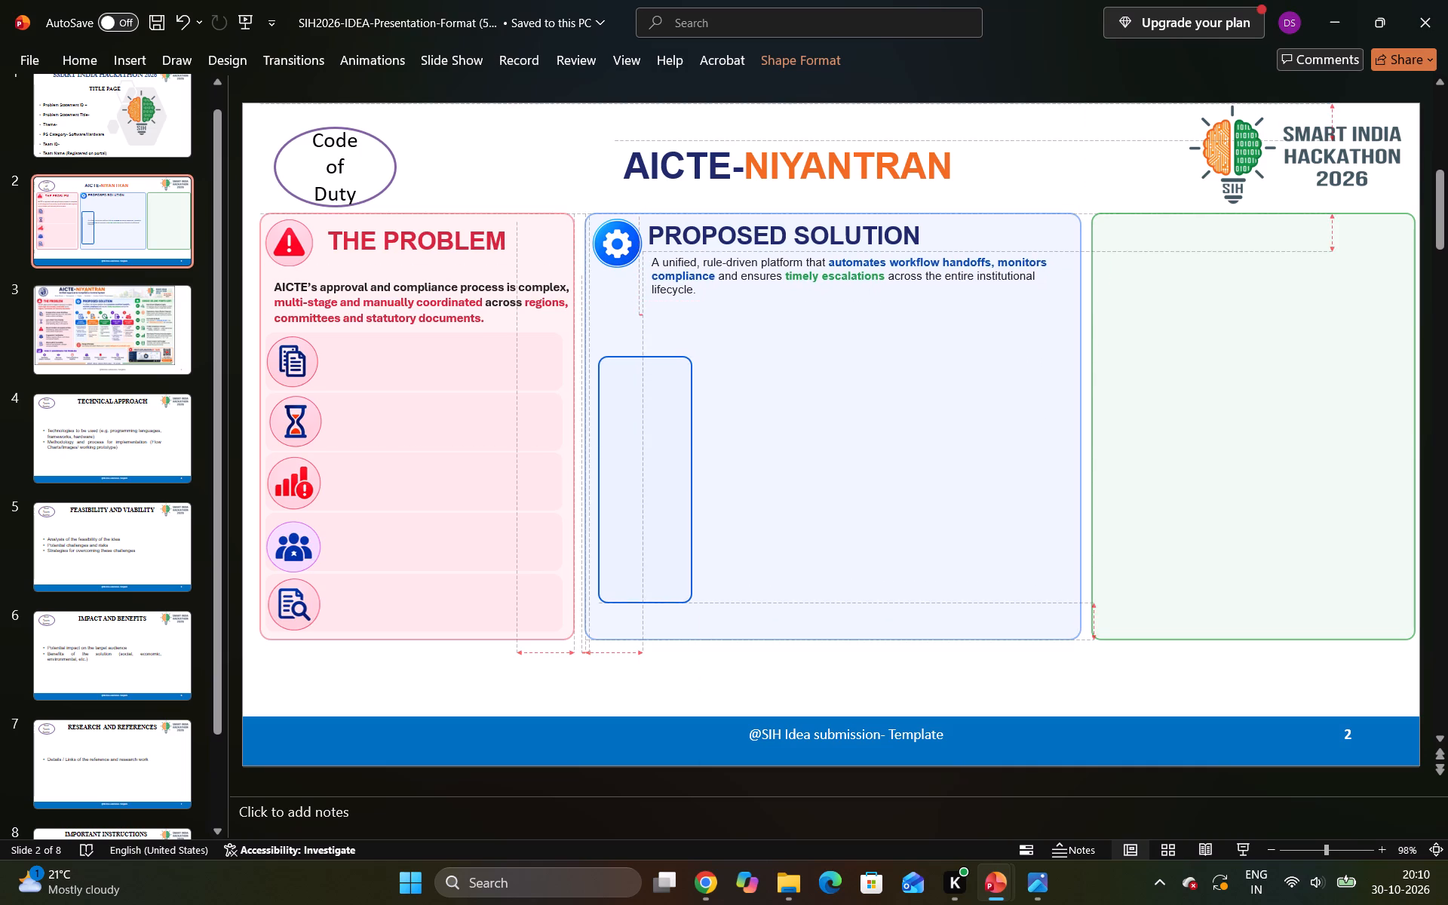
drag(802, 253, 798, 250)
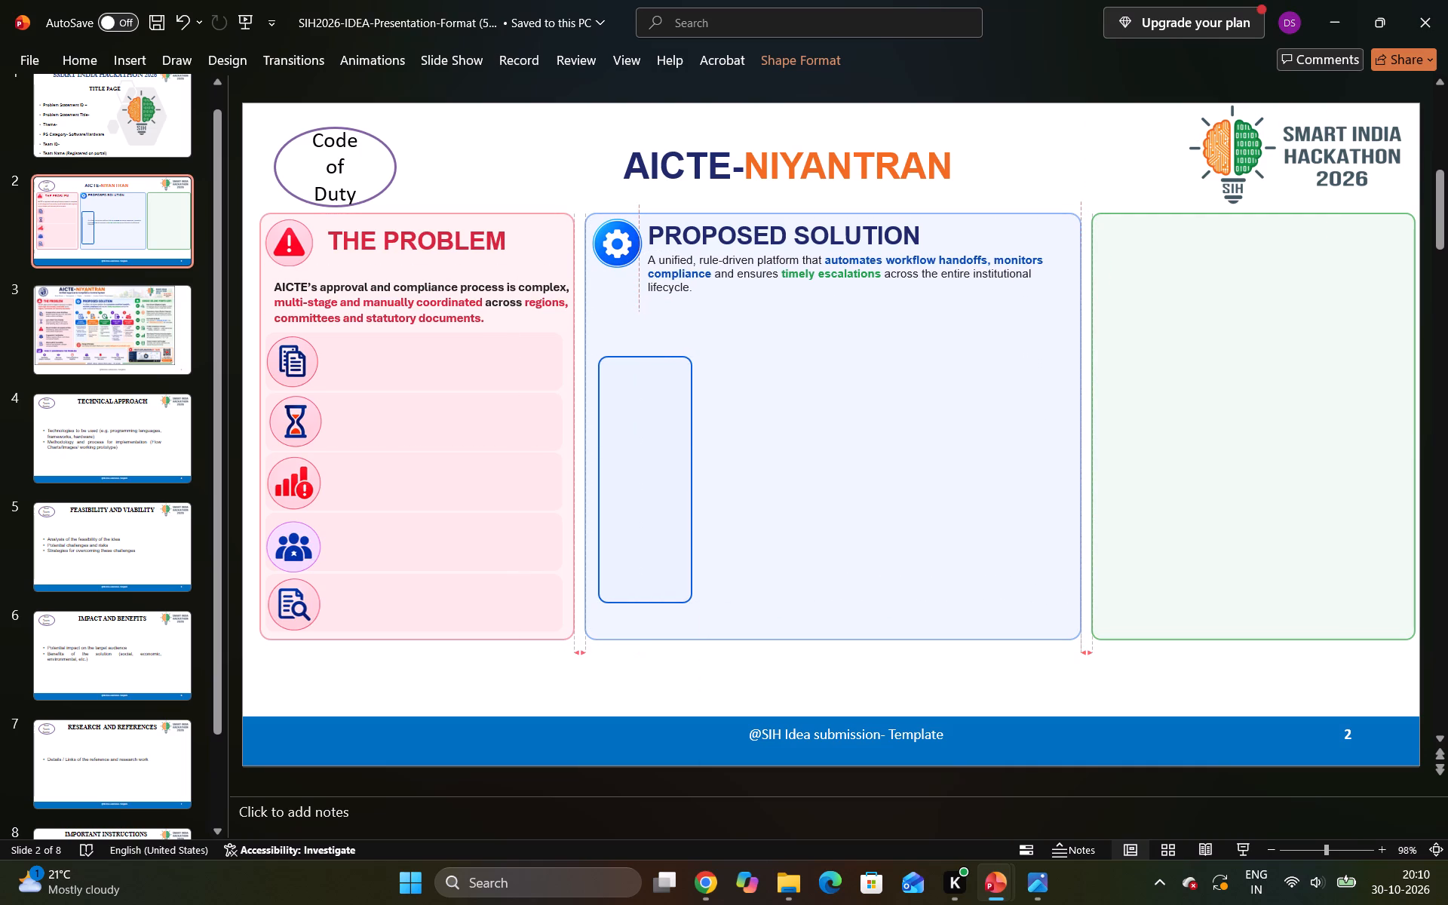
drag(798, 250, 802, 300)
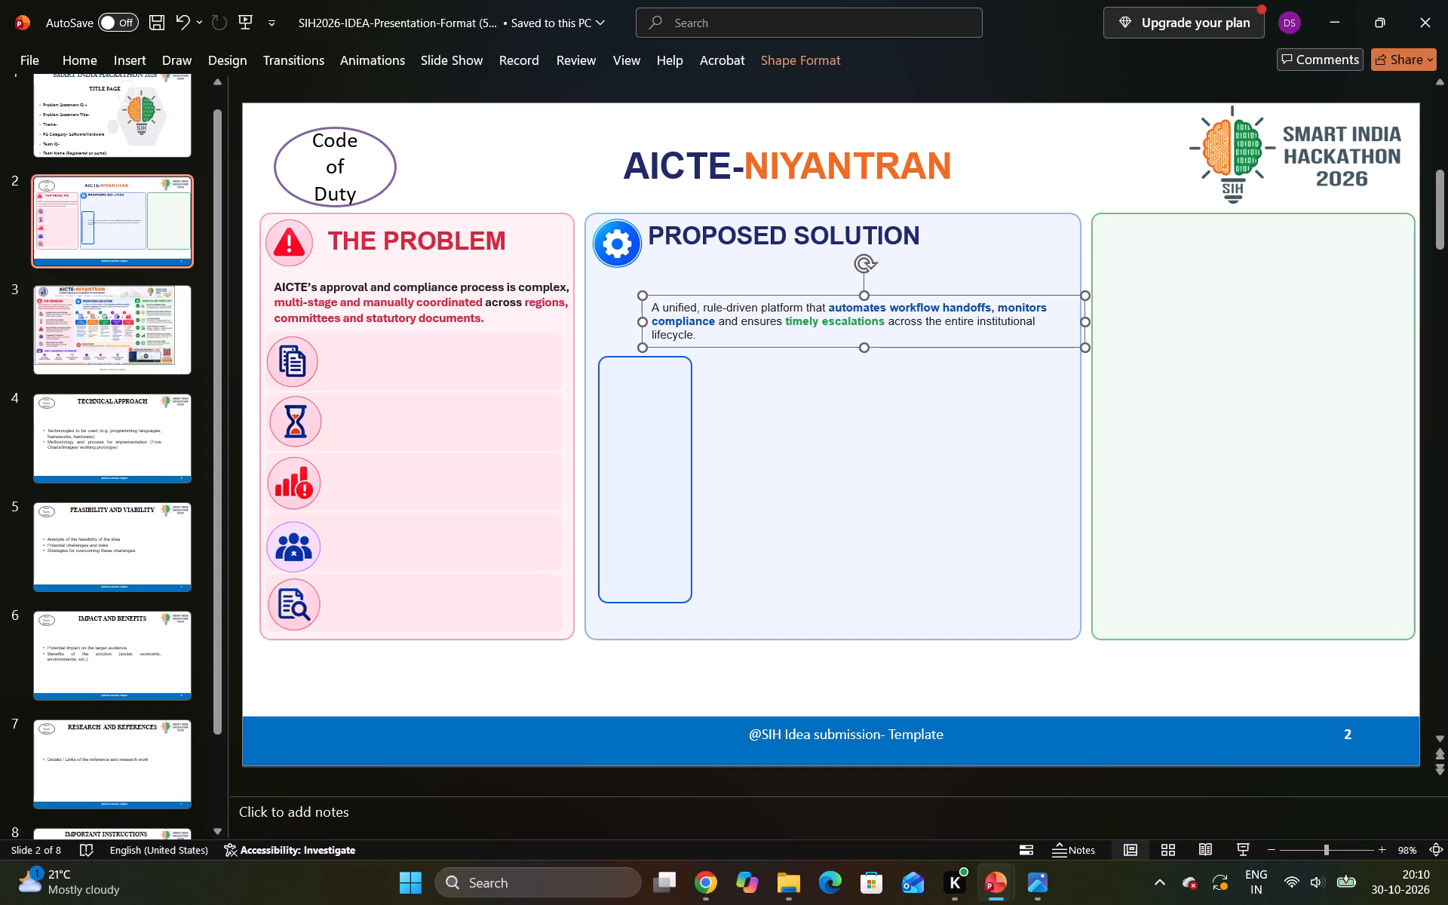
Lower the PROPOSED SOLUTION heading slightly so it sits level with the gear icon, and deselect it.
click(754, 226)
drag(725, 221, 726, 228)
click(684, 216)
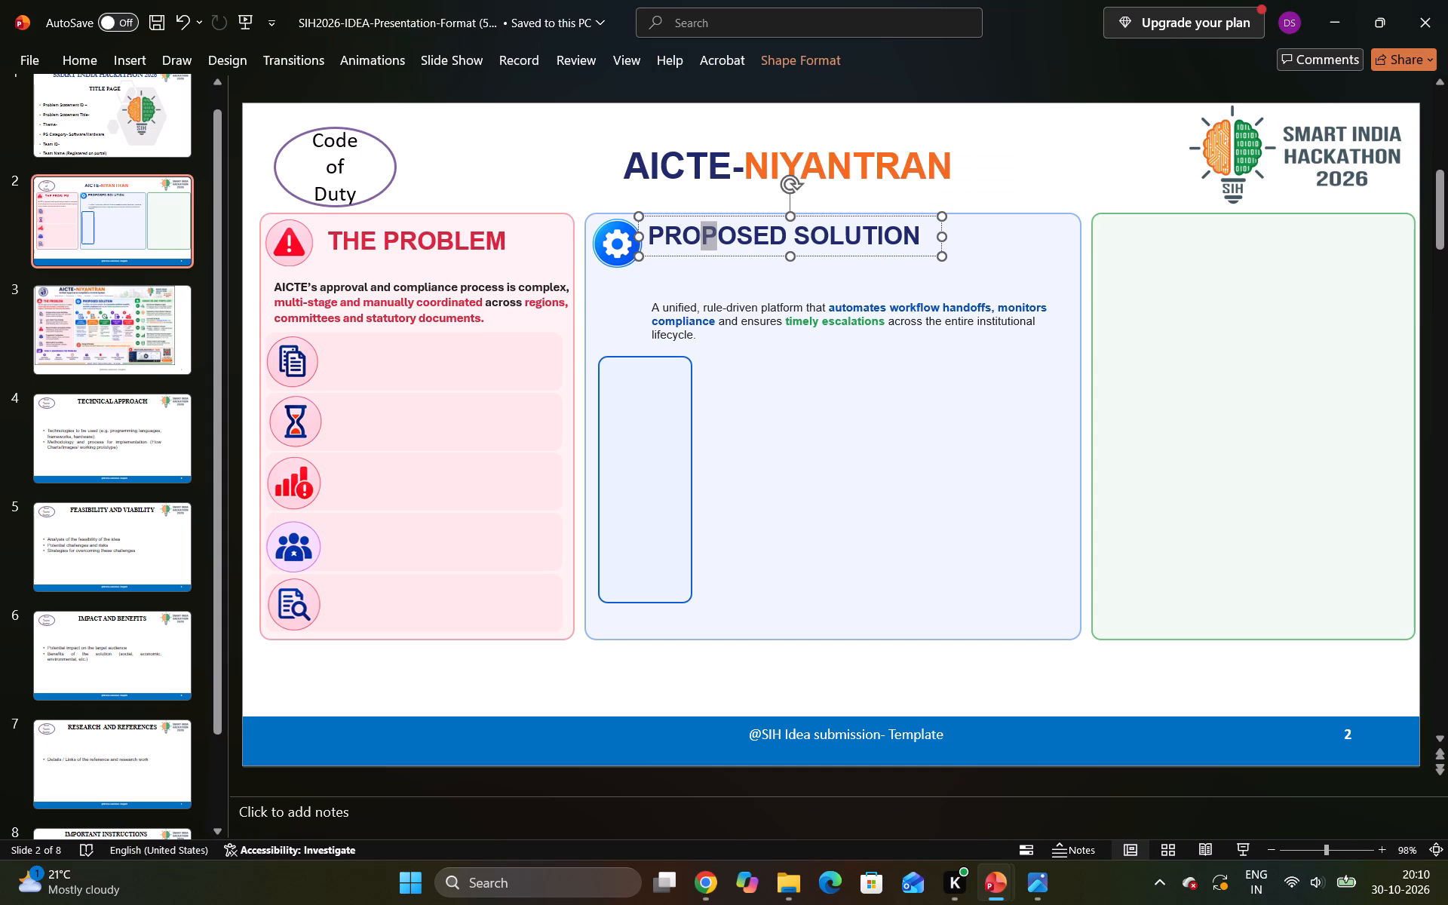
drag(685, 216, 685, 225)
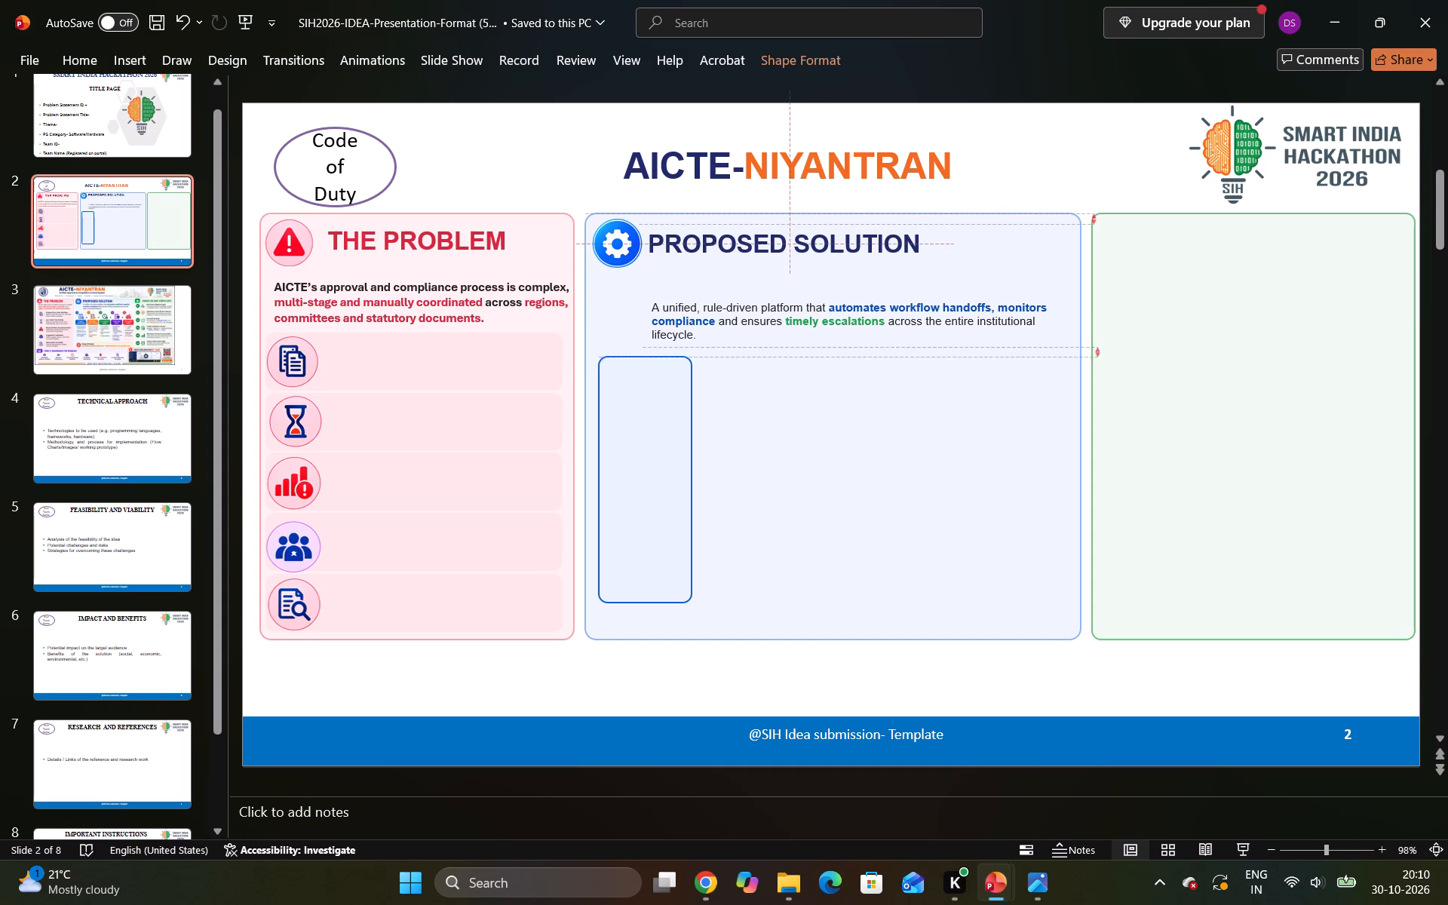
drag(685, 225, 684, 226)
click(581, 177)
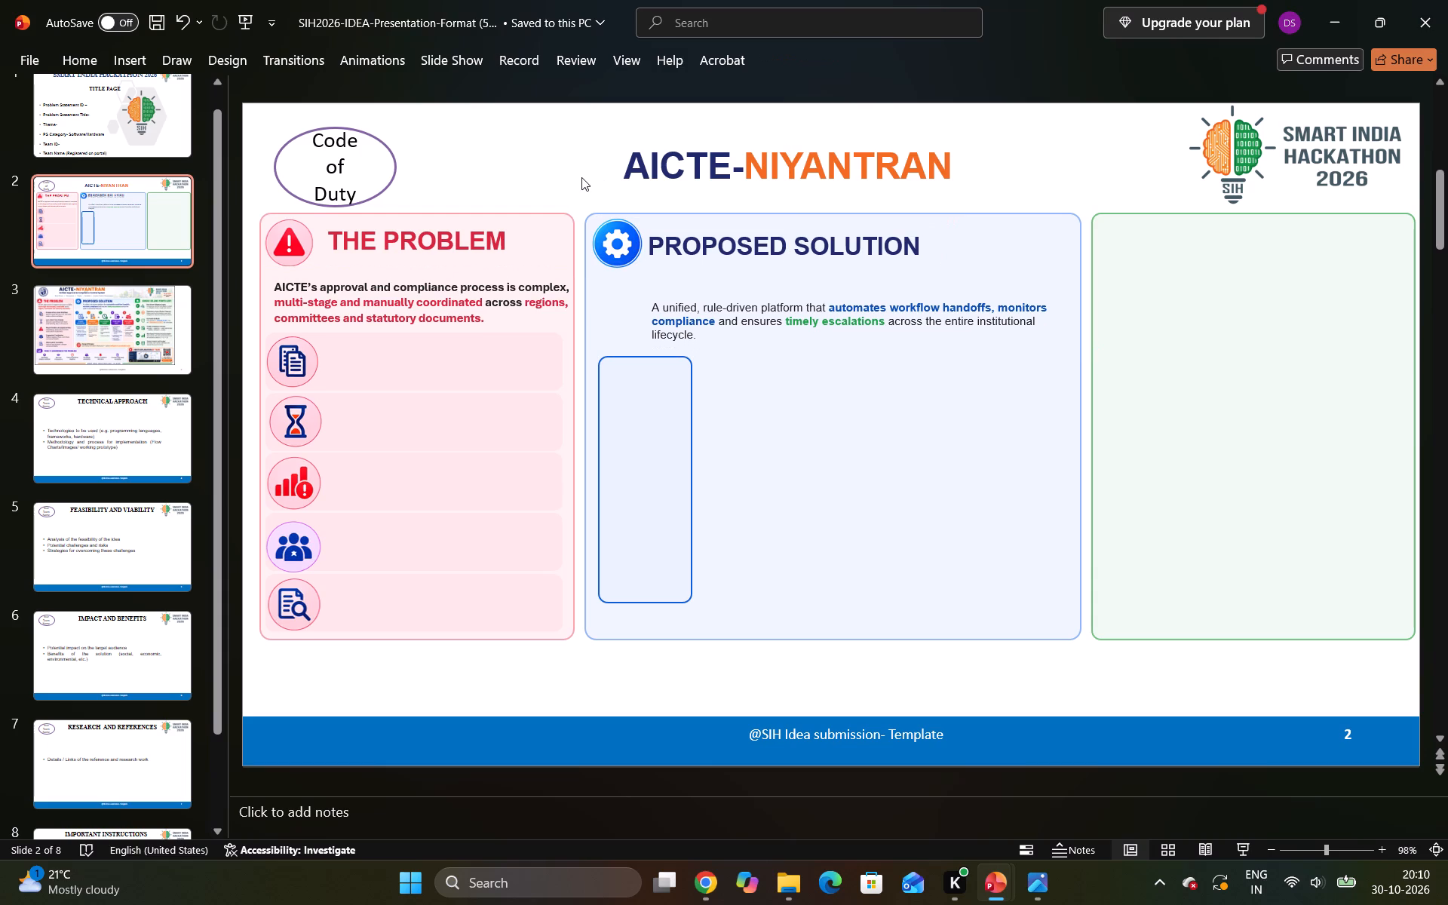
Move the paragraph up directly beneath the PROPOSED SOLUTION heading, roughly aligned with the heading's start, and deselect it.
click(765, 316)
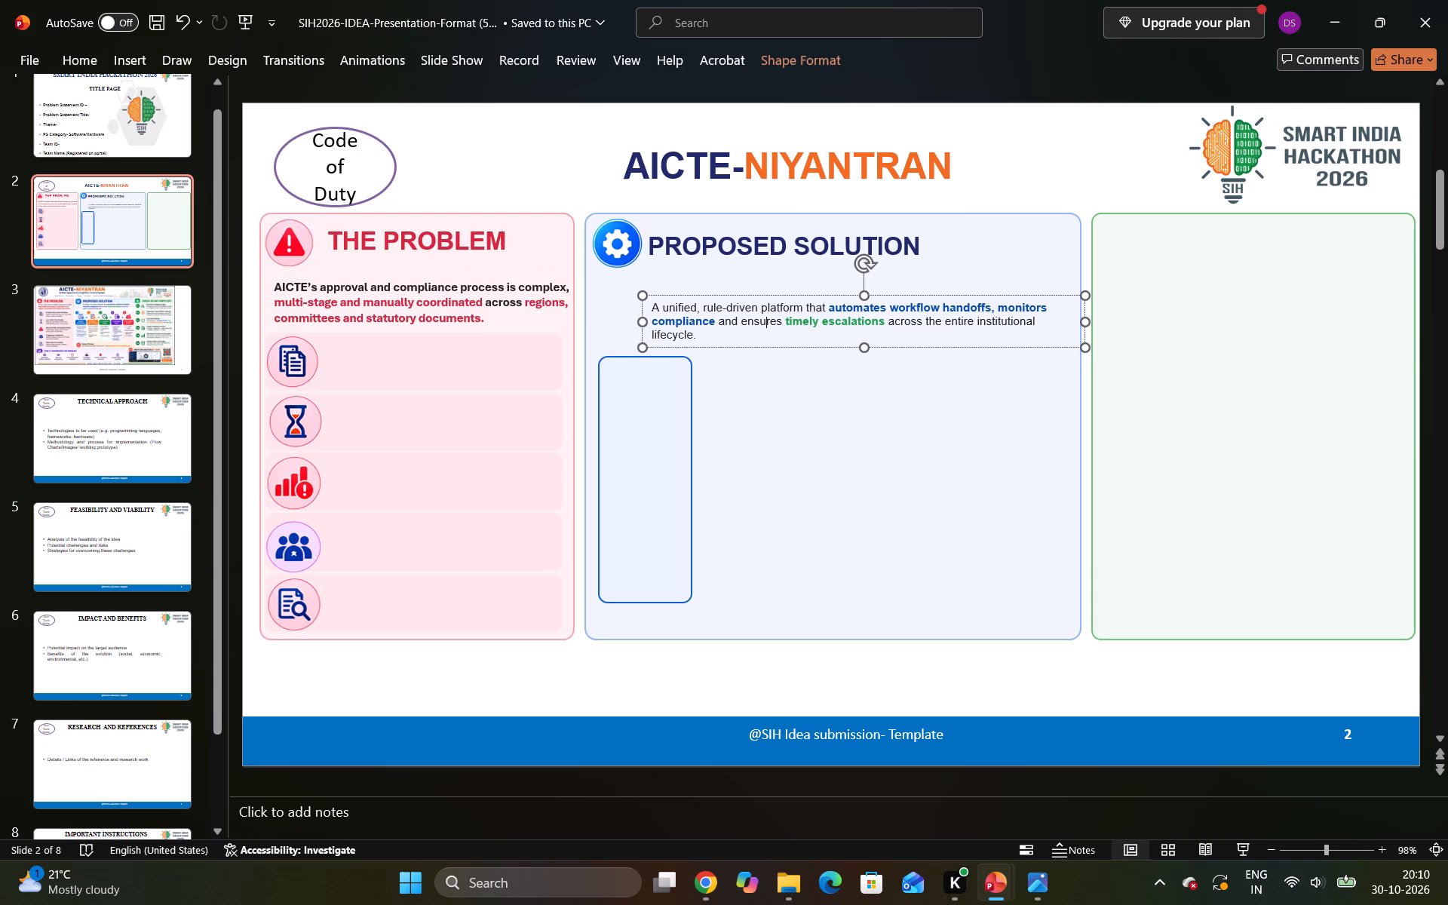
drag(741, 294, 738, 257)
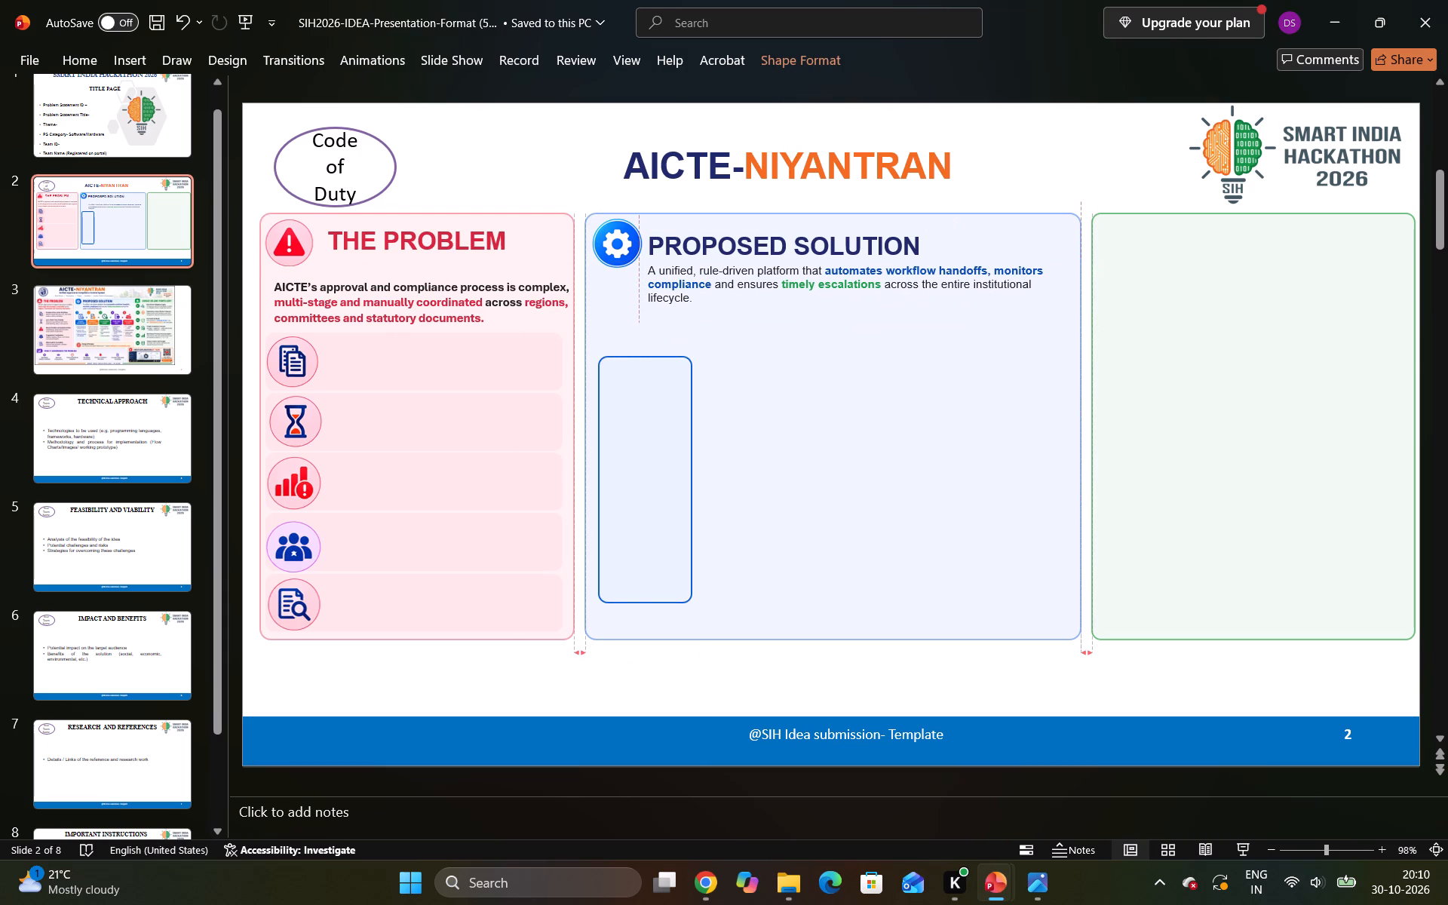
drag(738, 257, 740, 257)
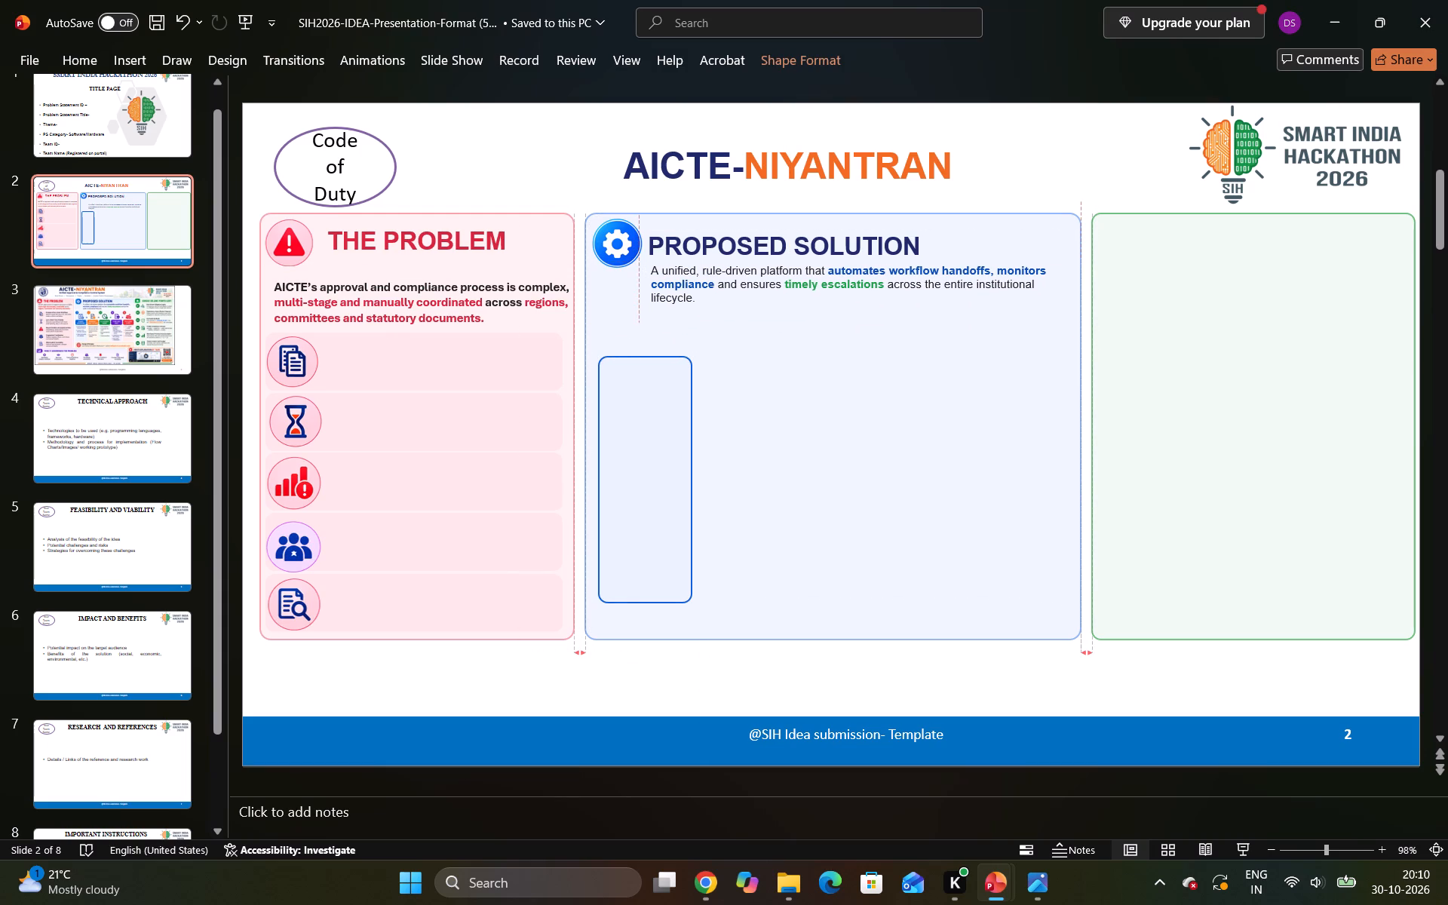
drag(740, 257, 741, 257)
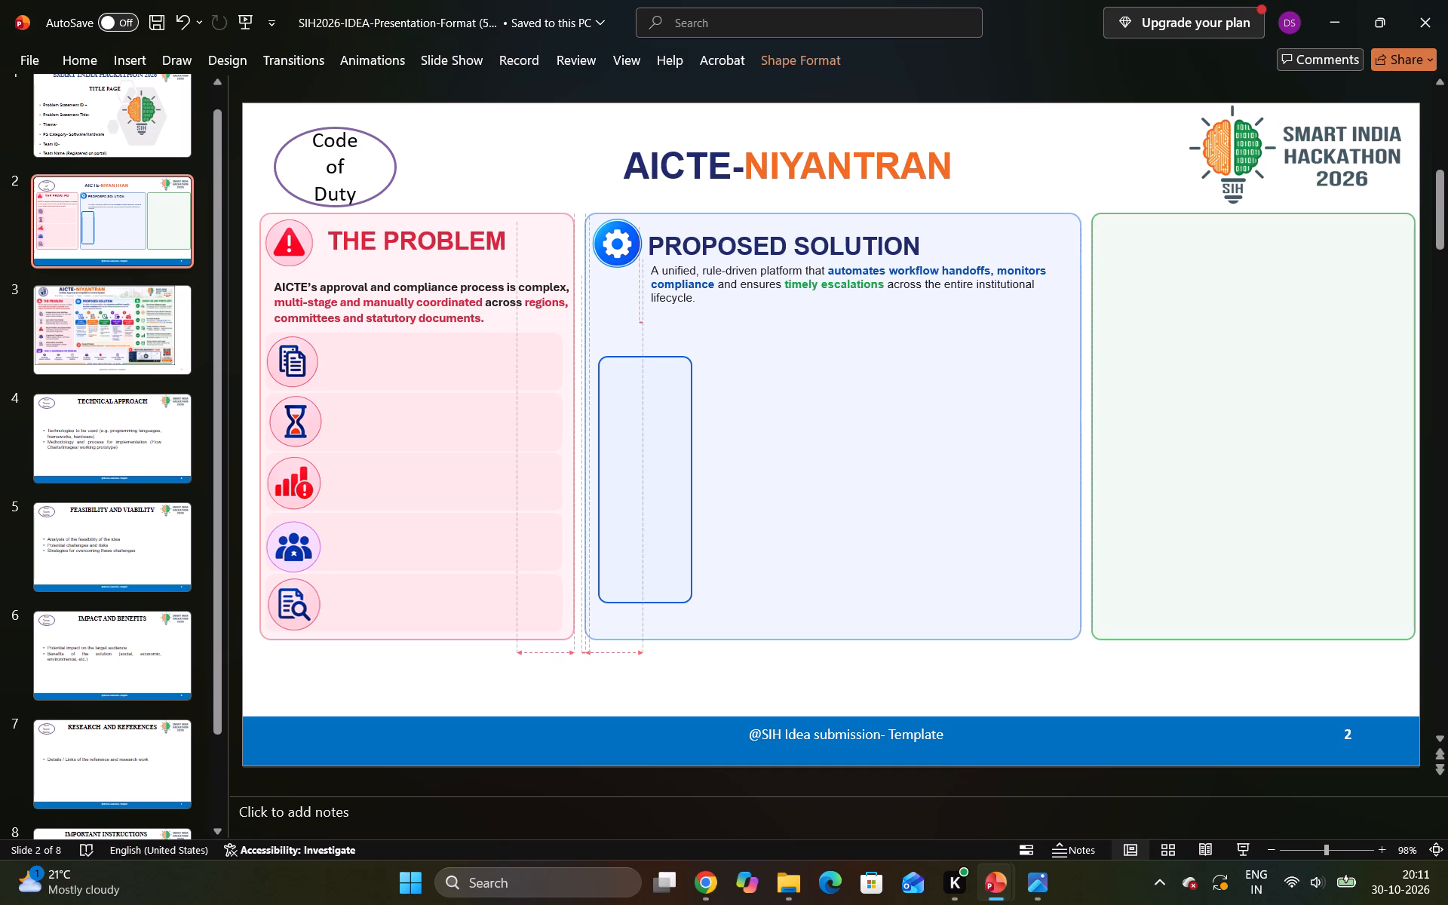
drag(741, 257, 741, 256)
click(578, 157)
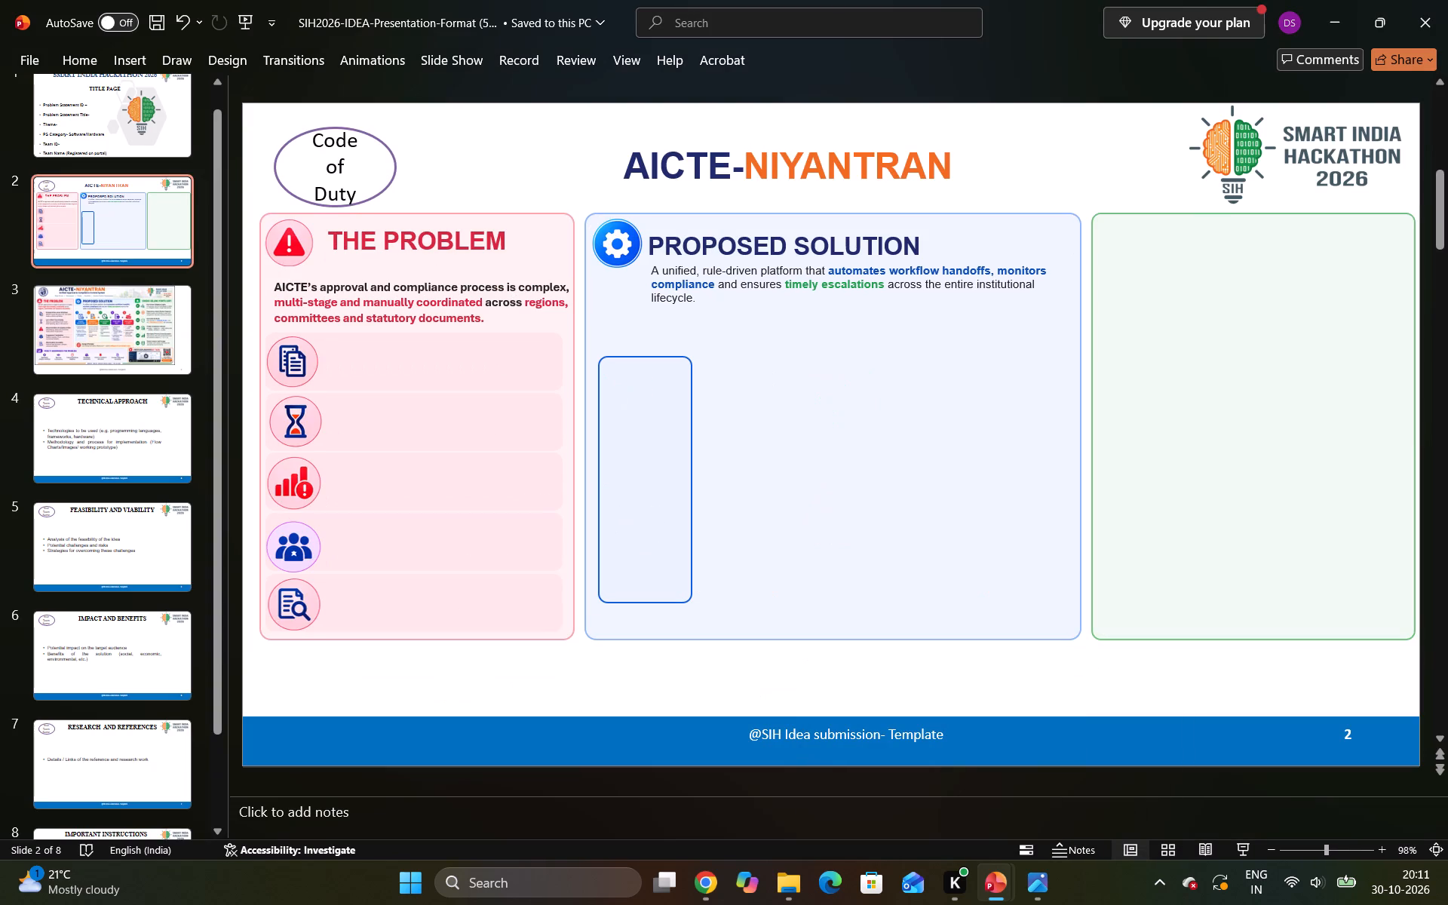
Move the PROPOSED SOLUTION paragraph to just below the gear icon, with its text box starting near the blue panel's left edge.
click(695, 269)
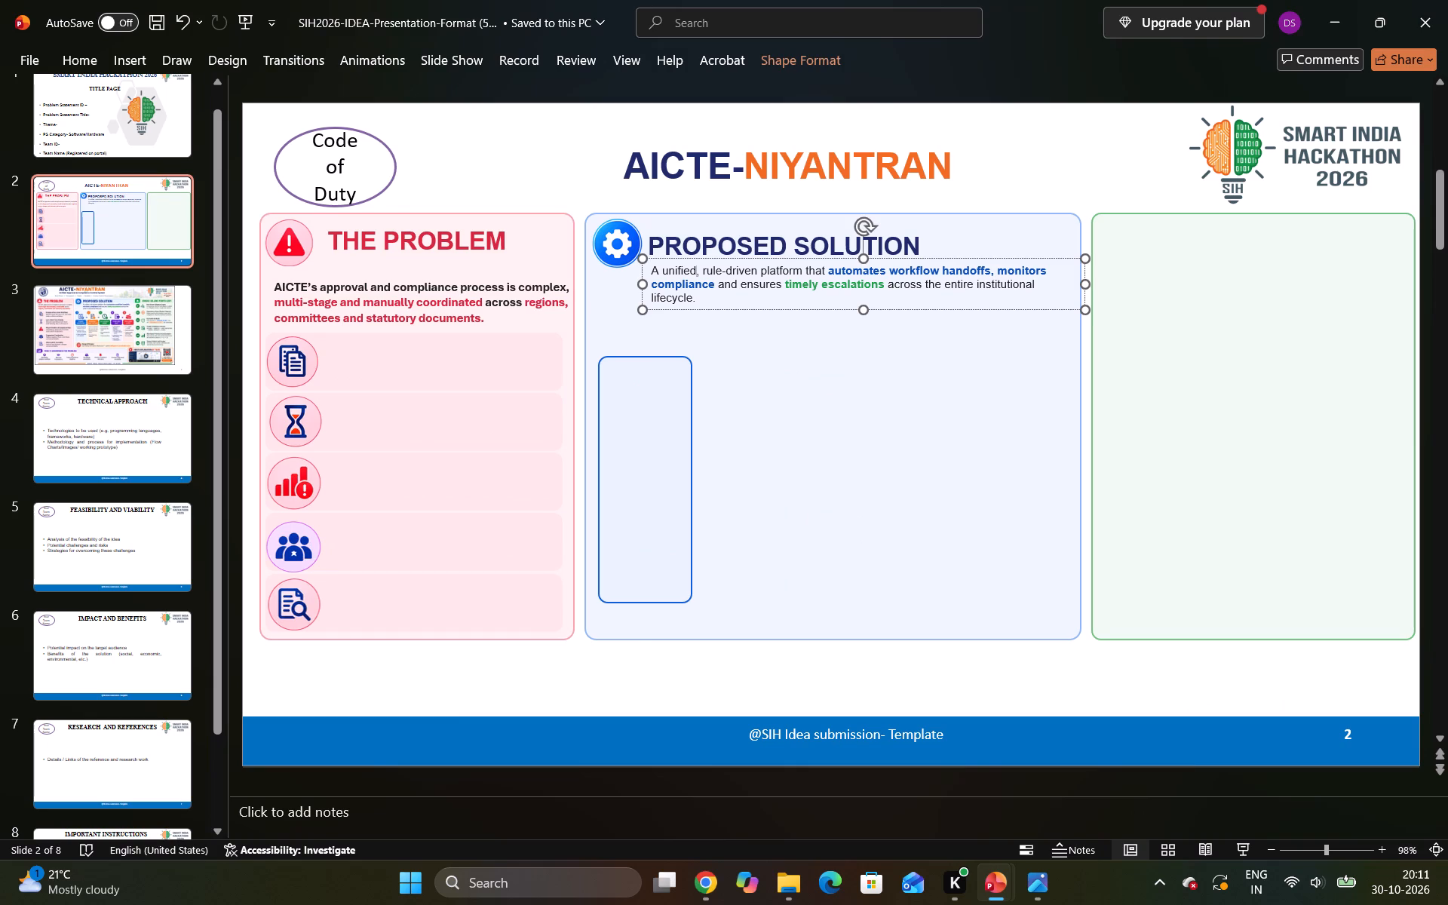
drag(753, 257, 703, 270)
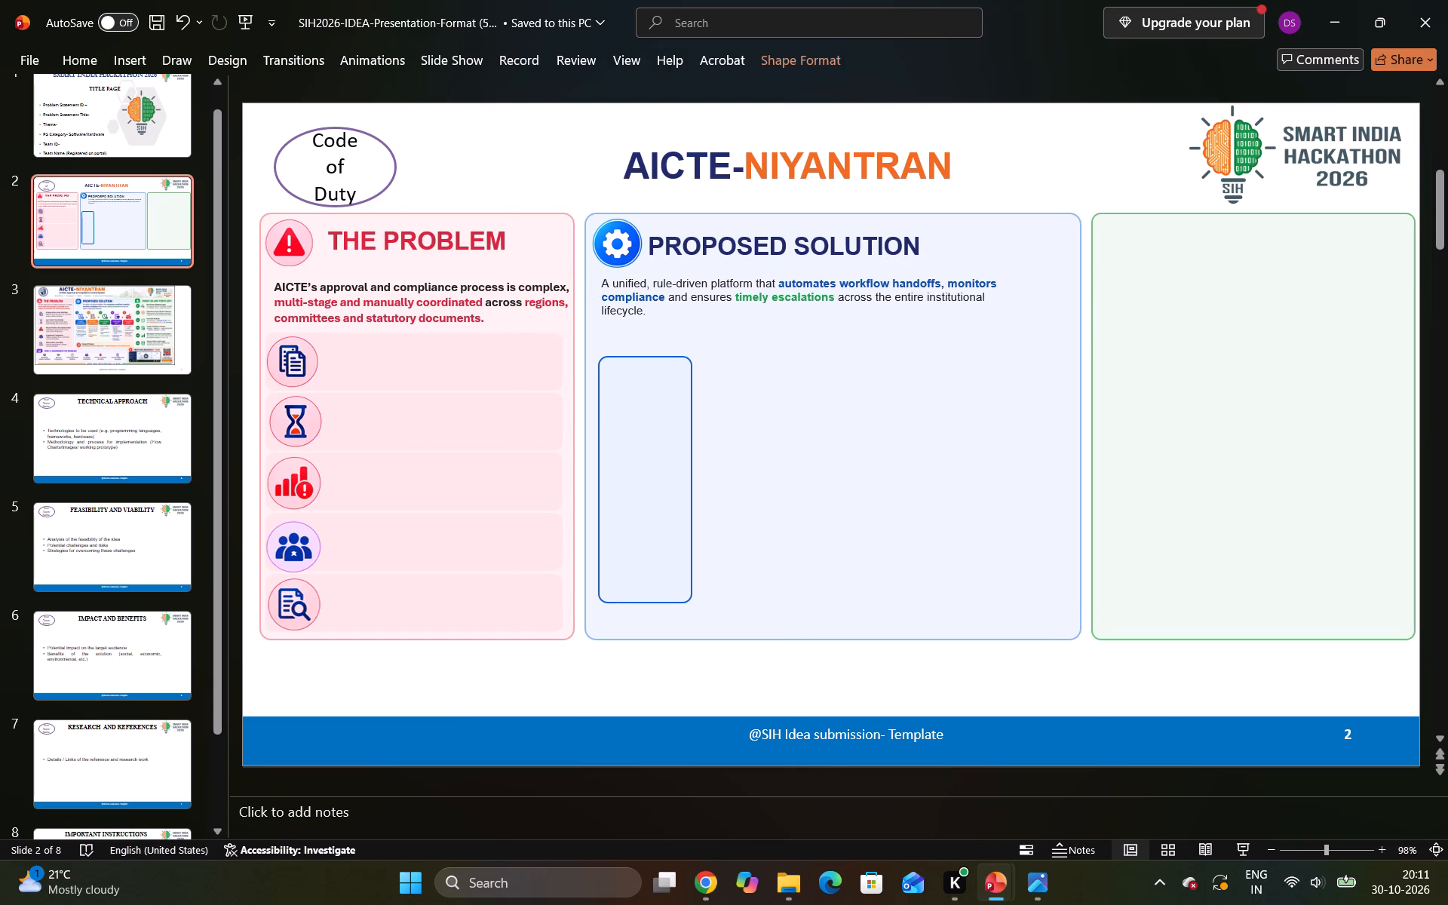
drag(703, 270, 703, 266)
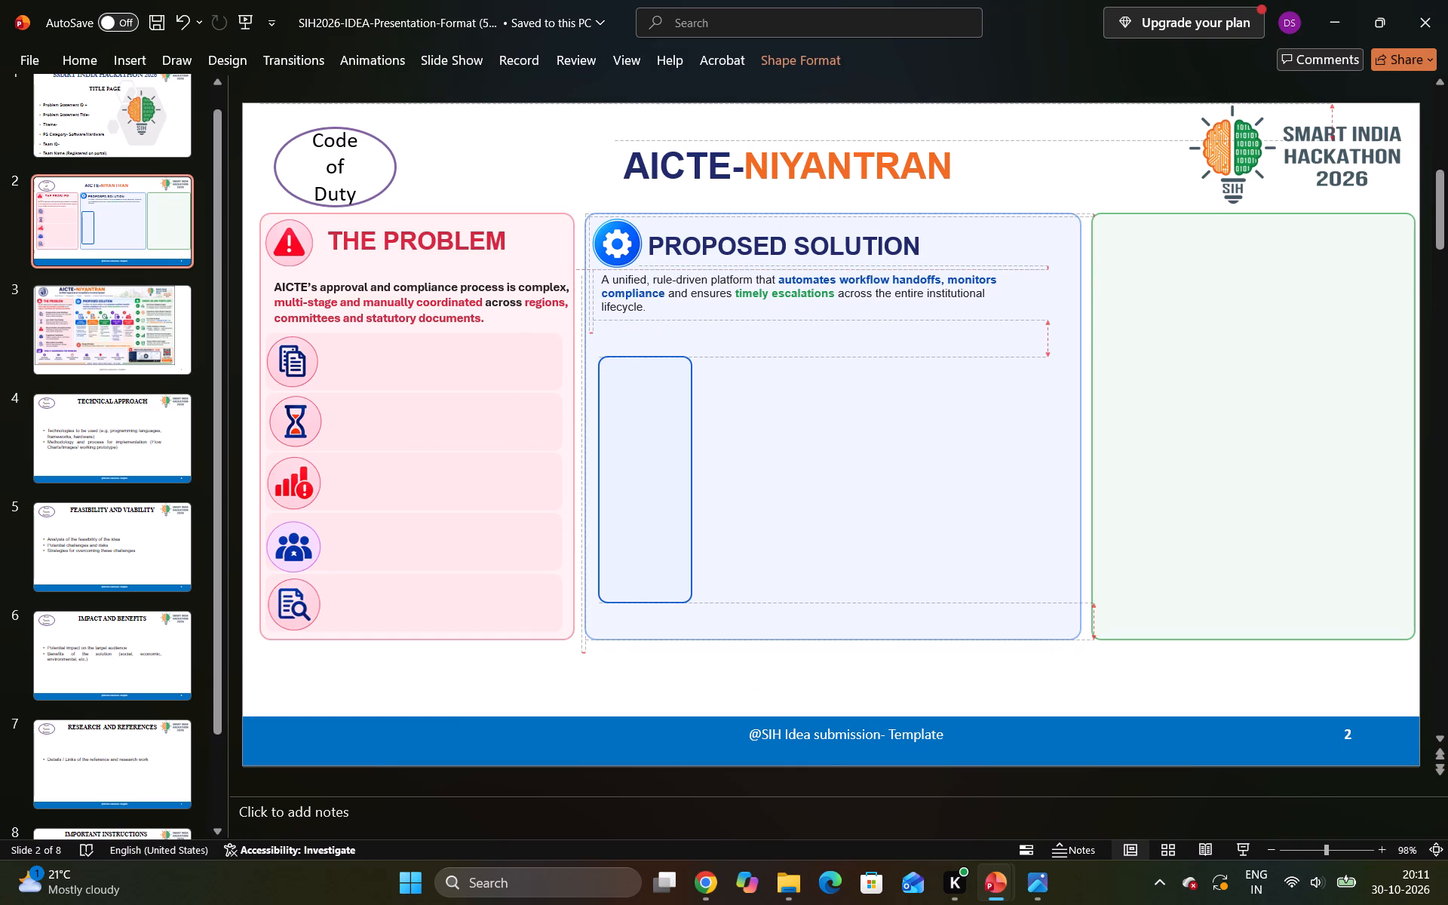
drag(703, 266, 702, 268)
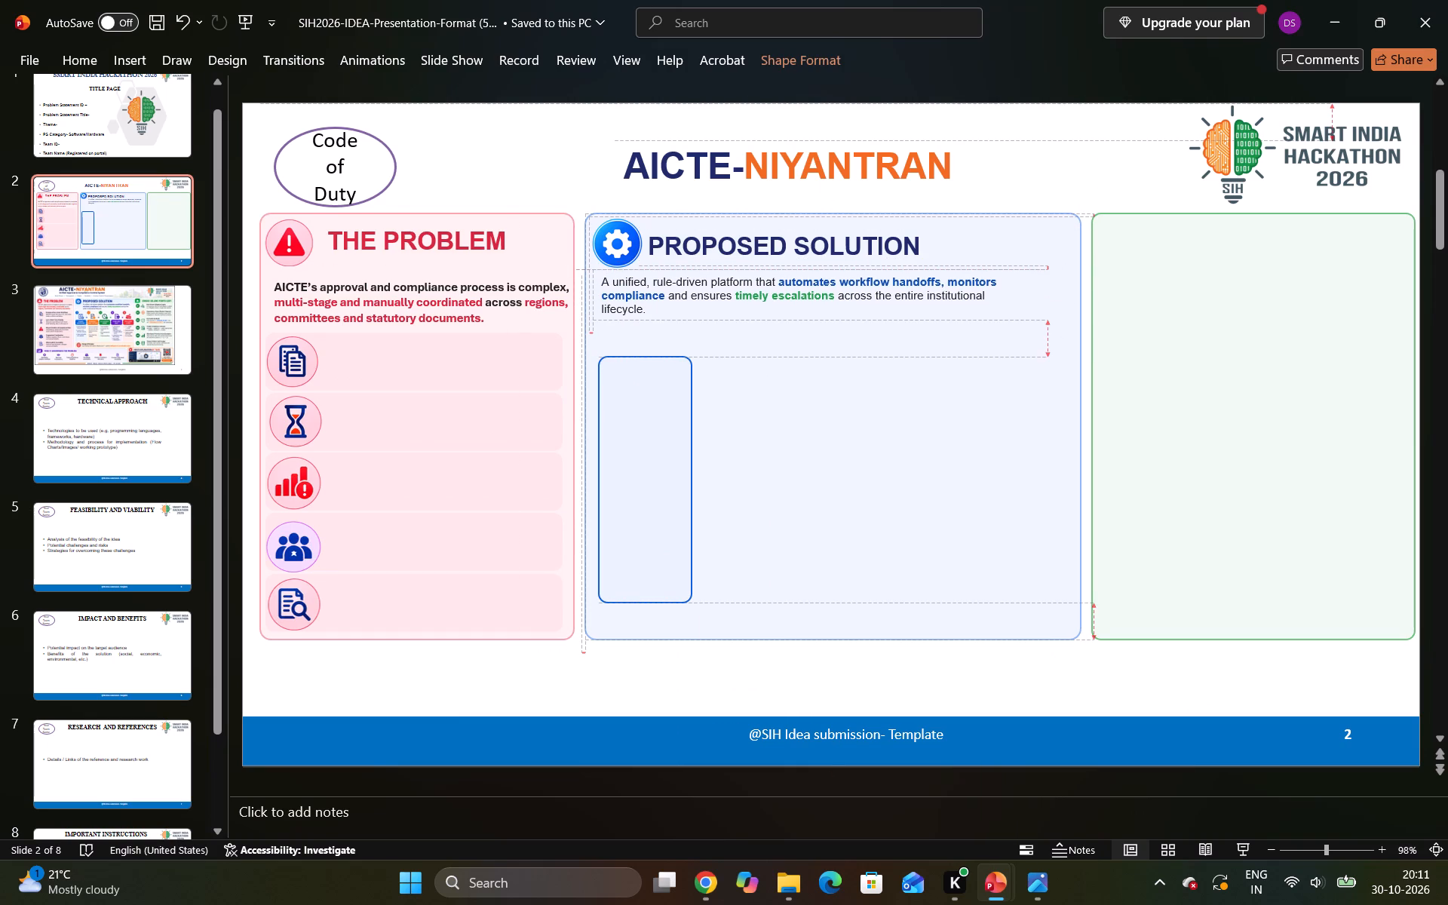
drag(702, 268, 702, 266)
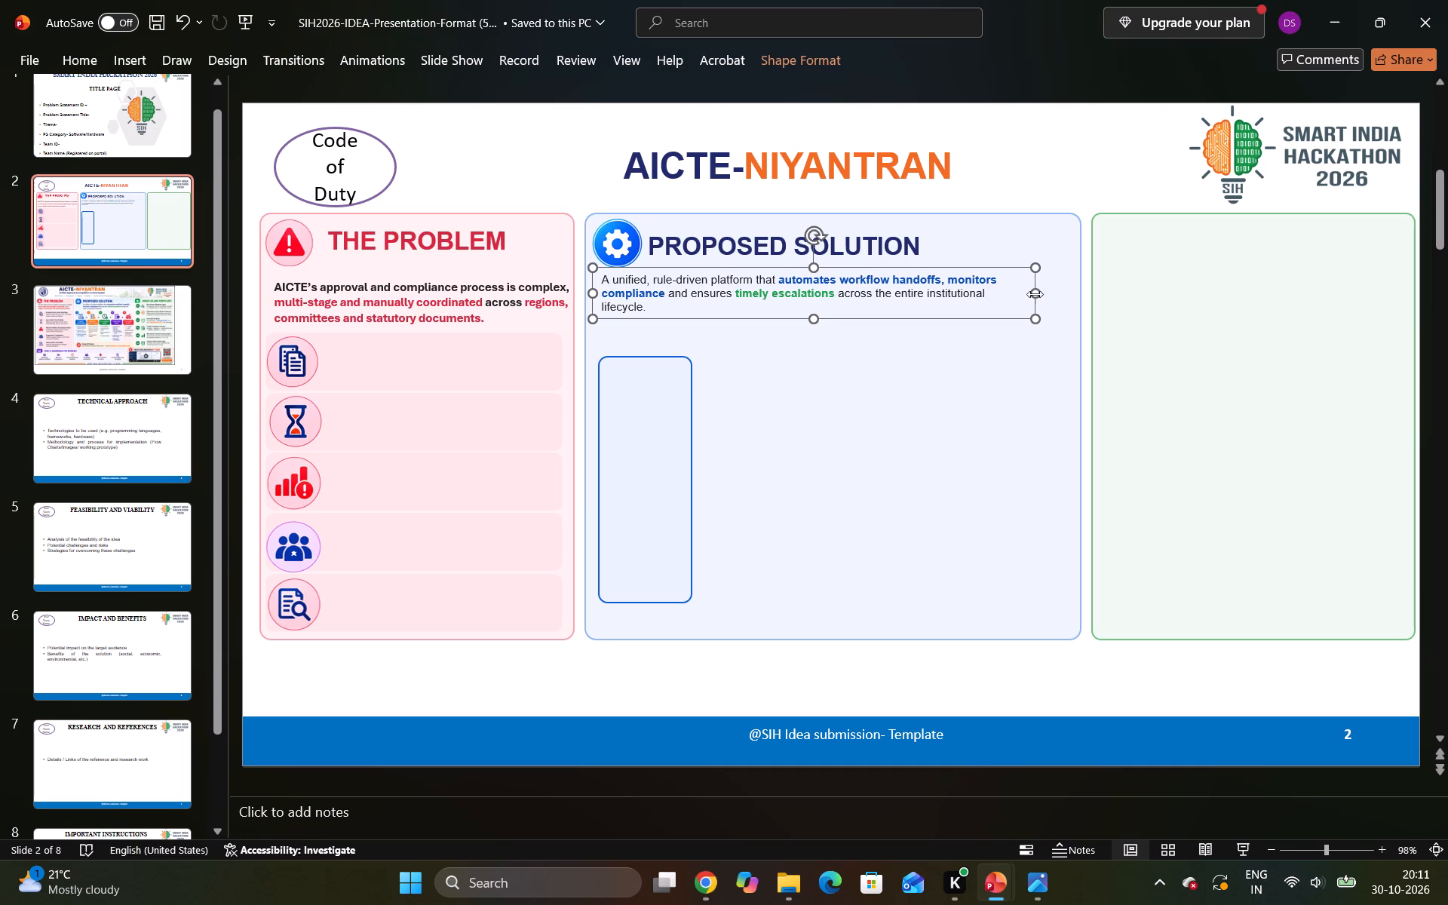
Widen the PROPOSED SOLUTION paragraph's text box to the blue panel's right edge so the text wraps onto two lines.
drag(1034, 292, 1059, 292)
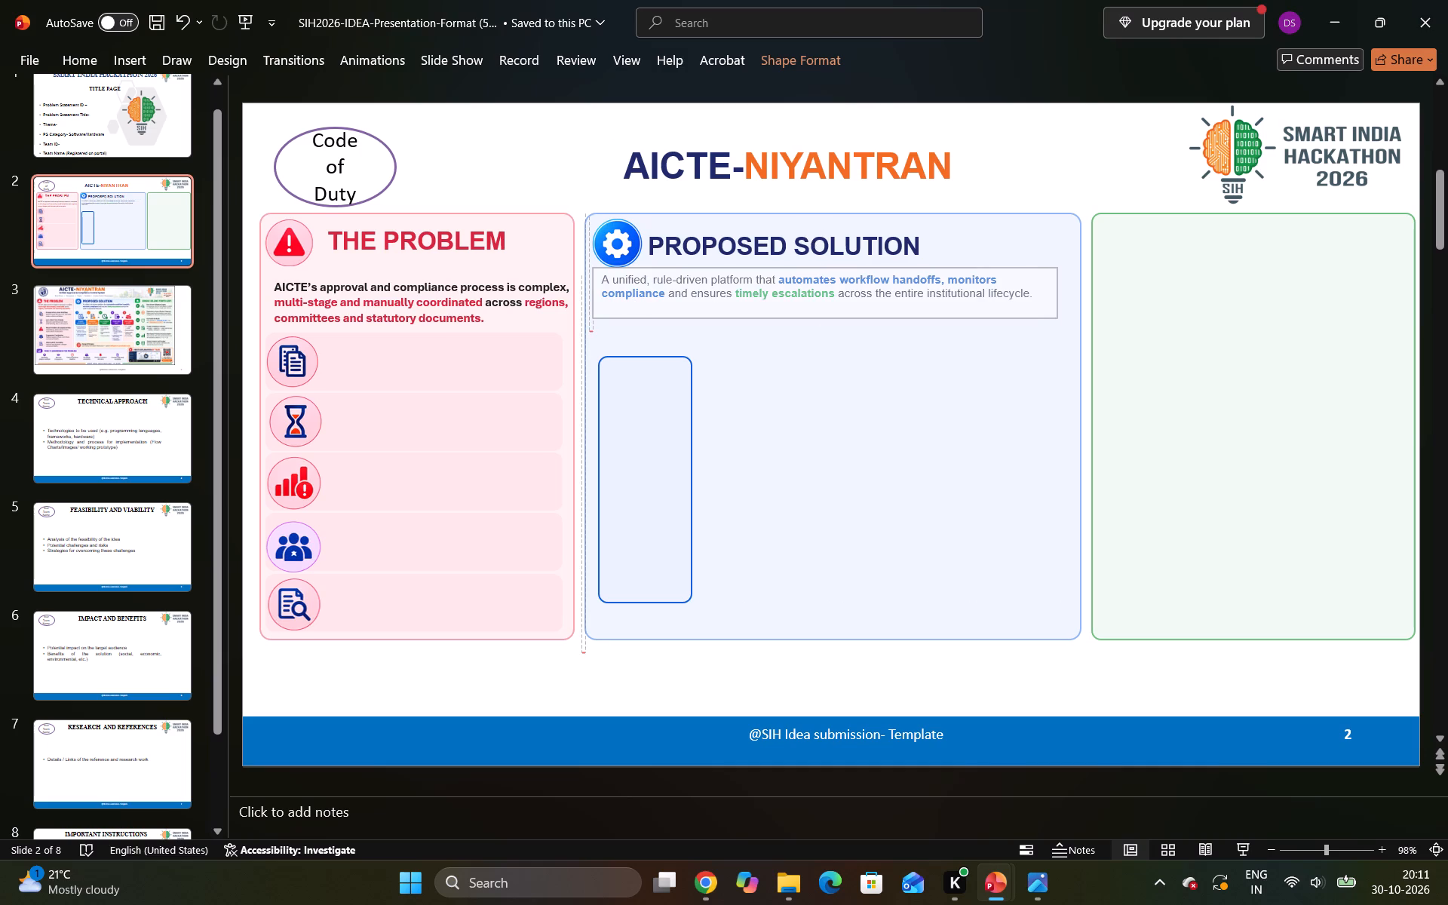
drag(1059, 292, 1079, 294)
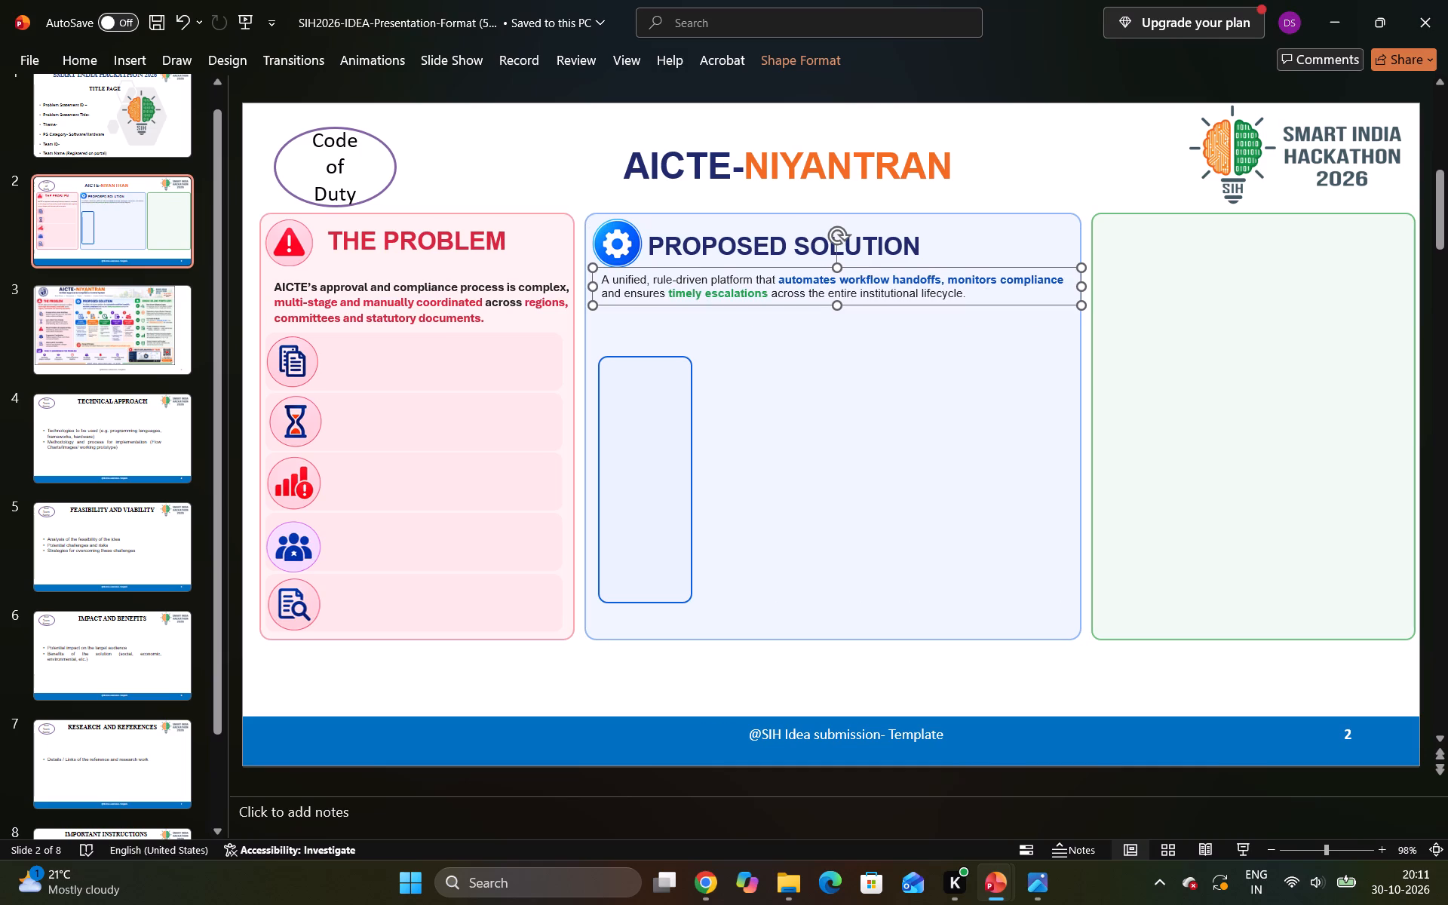
Change the font of the entire PROPOSED SOLUTION paragraph to Aptos Display.
click(897, 290)
key(ctrl+a)
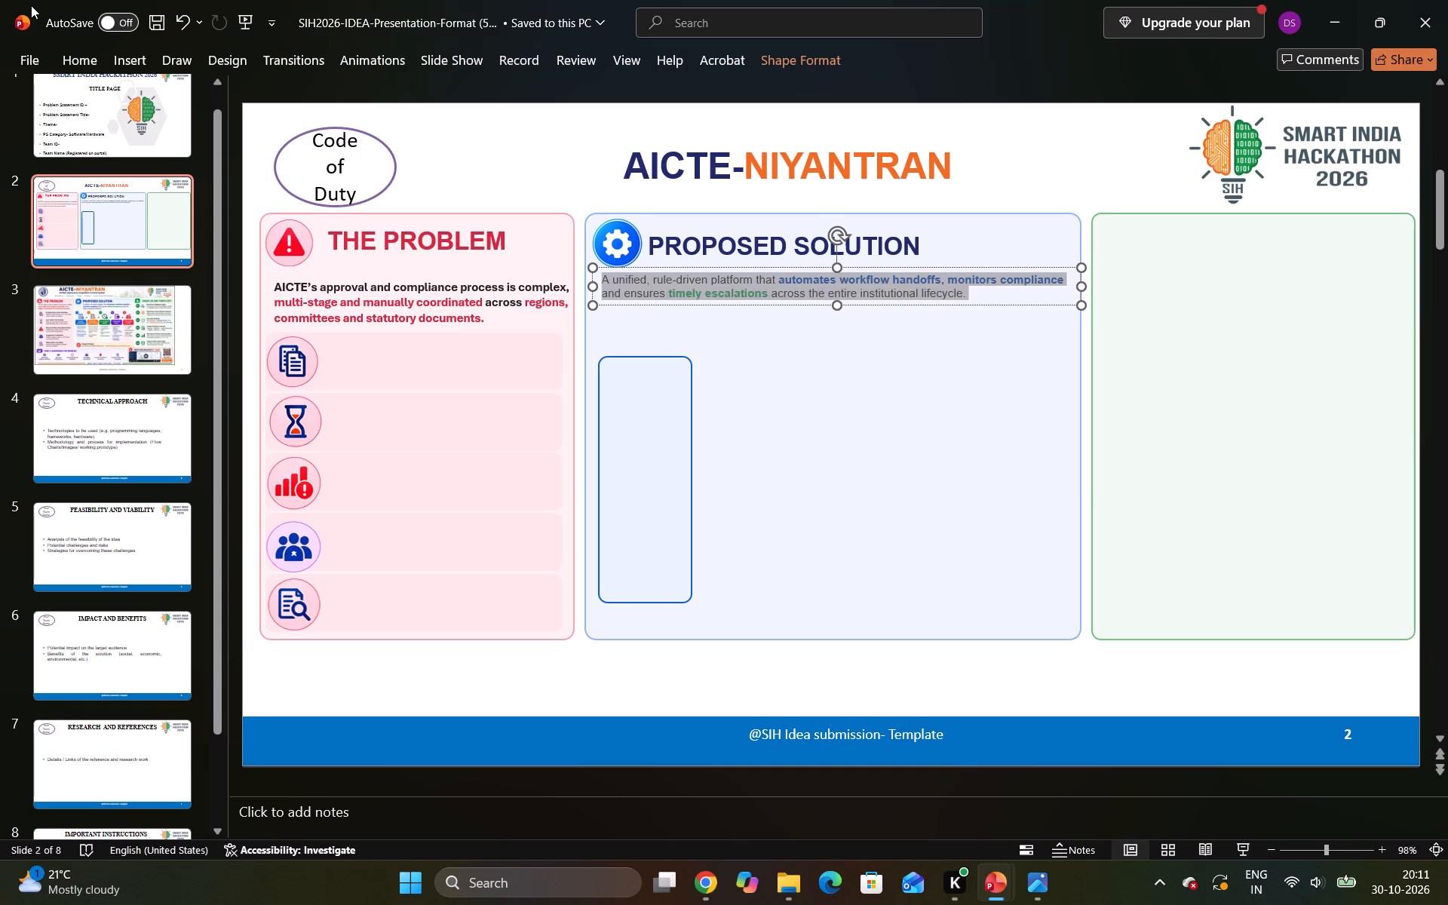
click(85, 60)
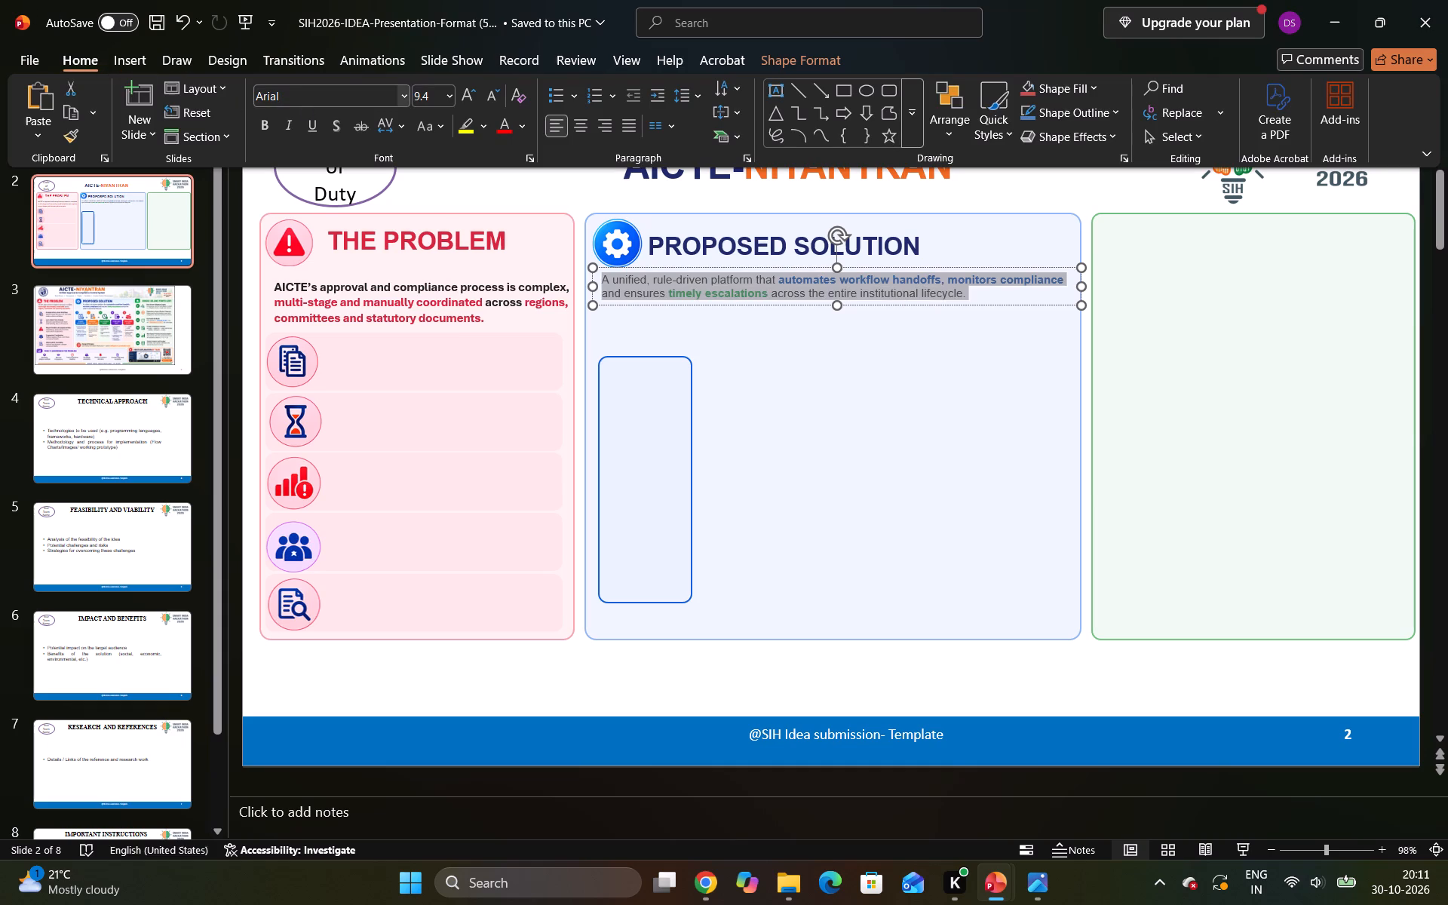
click(407, 102)
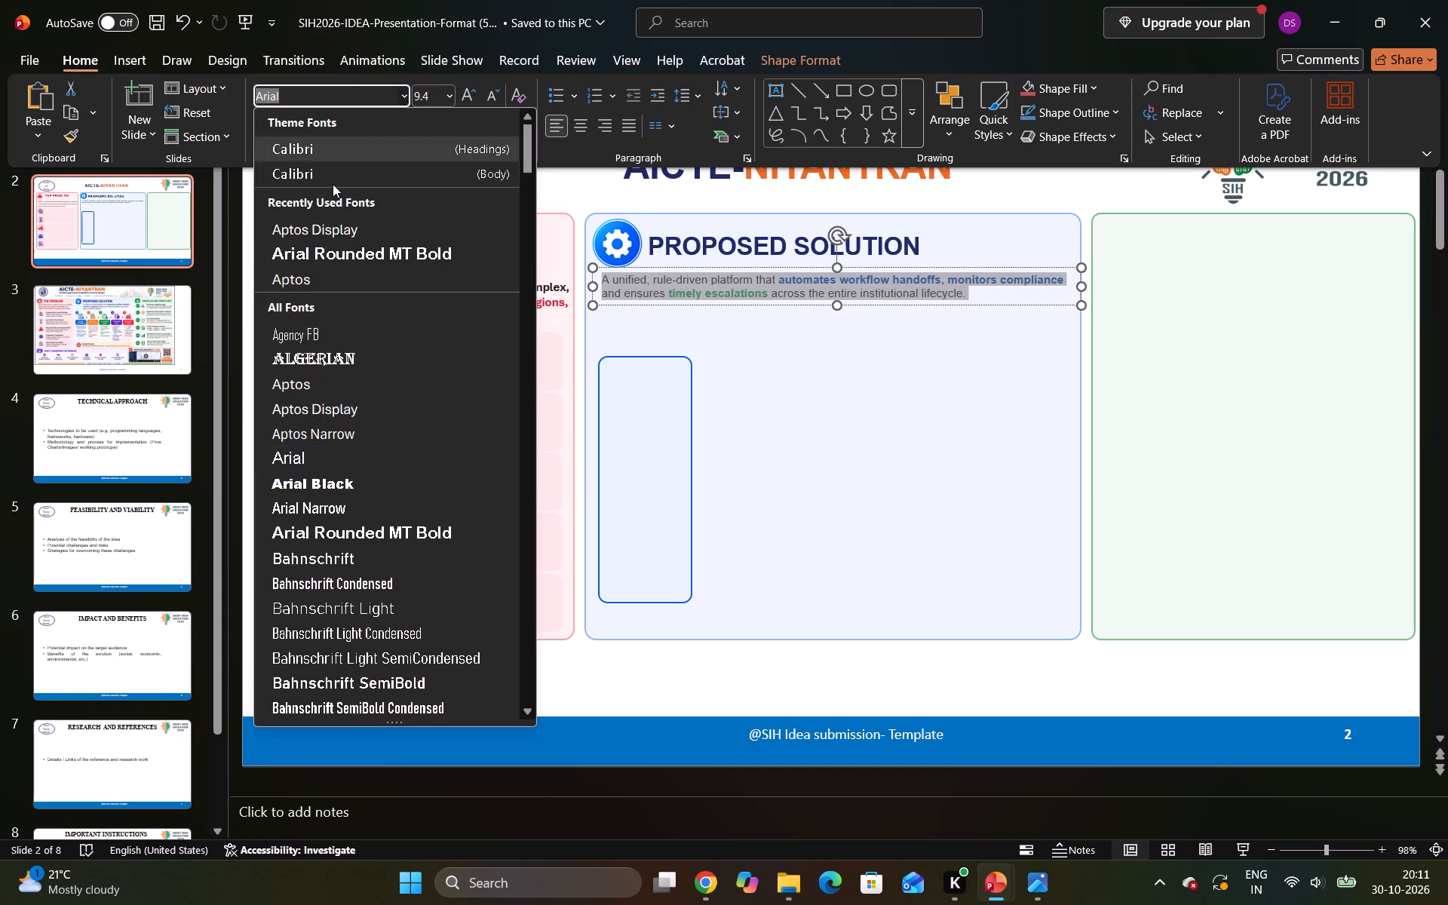
click(332, 234)
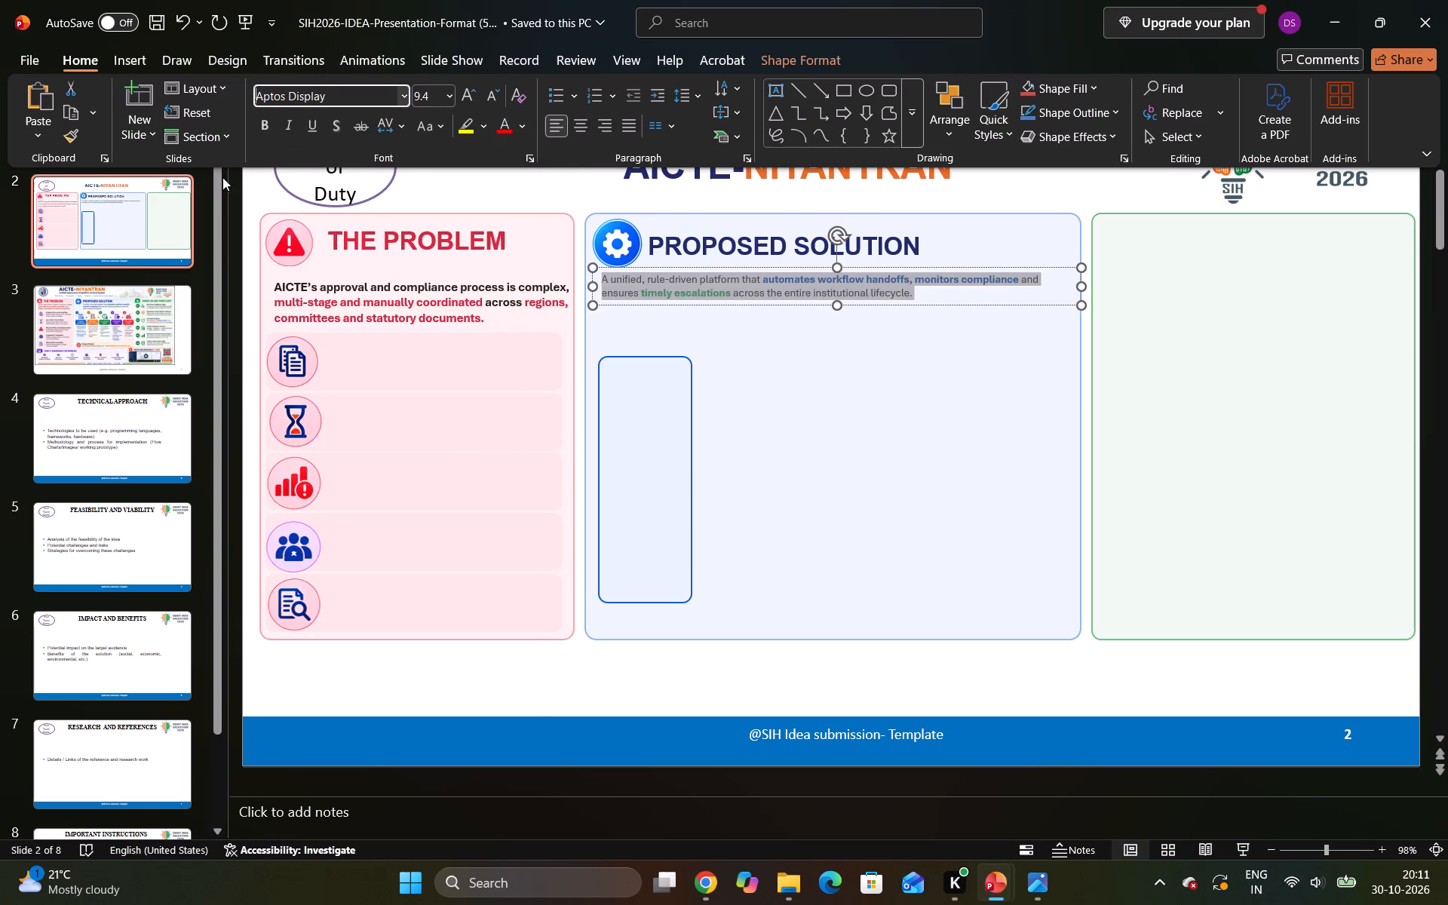
Place the text cursor in the paragraph under THE PROBLEM heading.
click(380, 302)
click(383, 296)
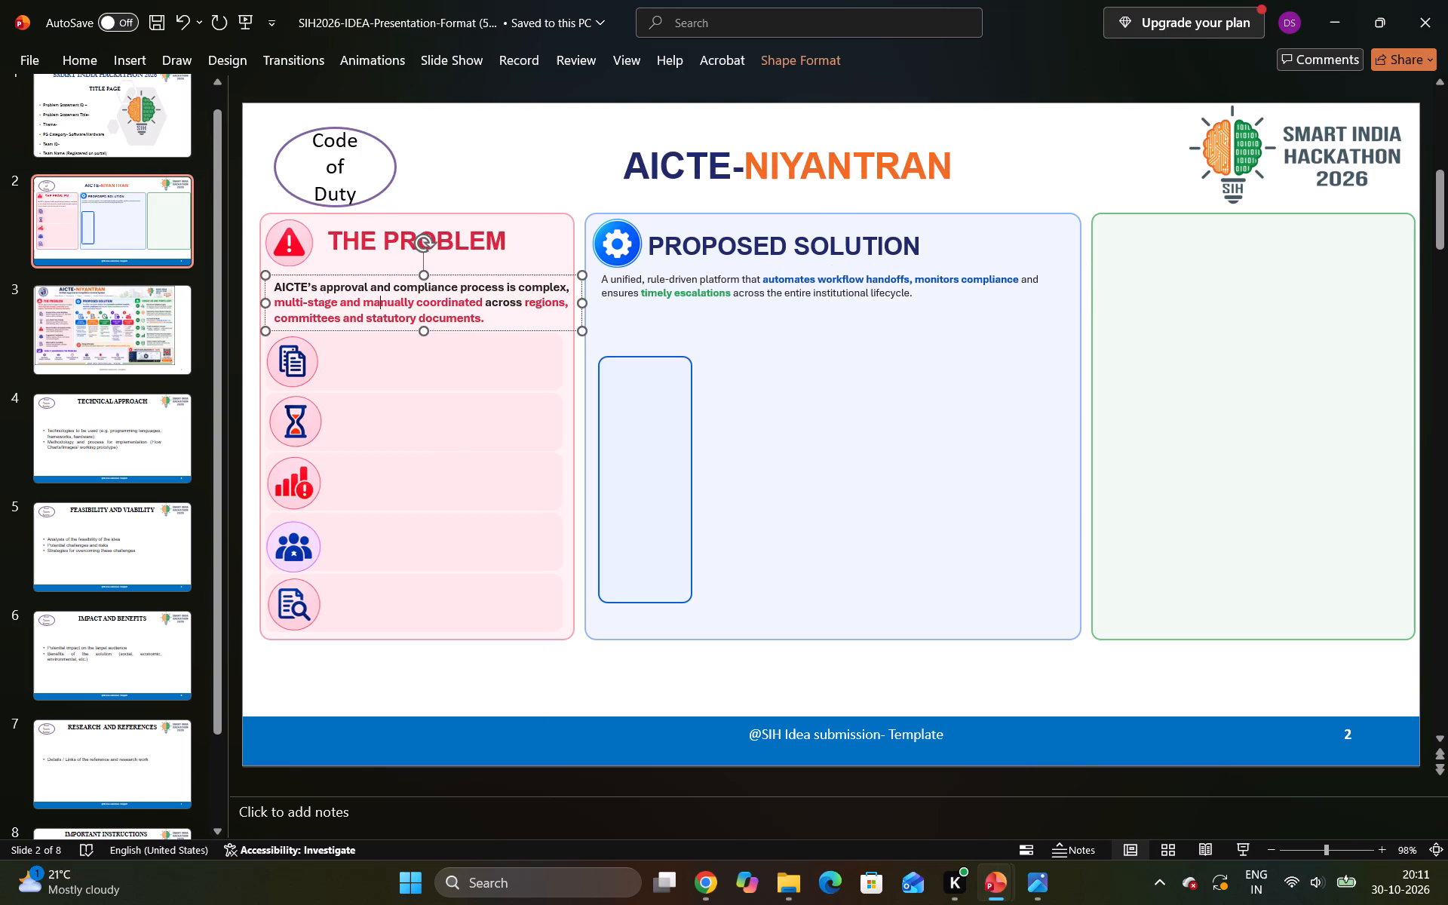
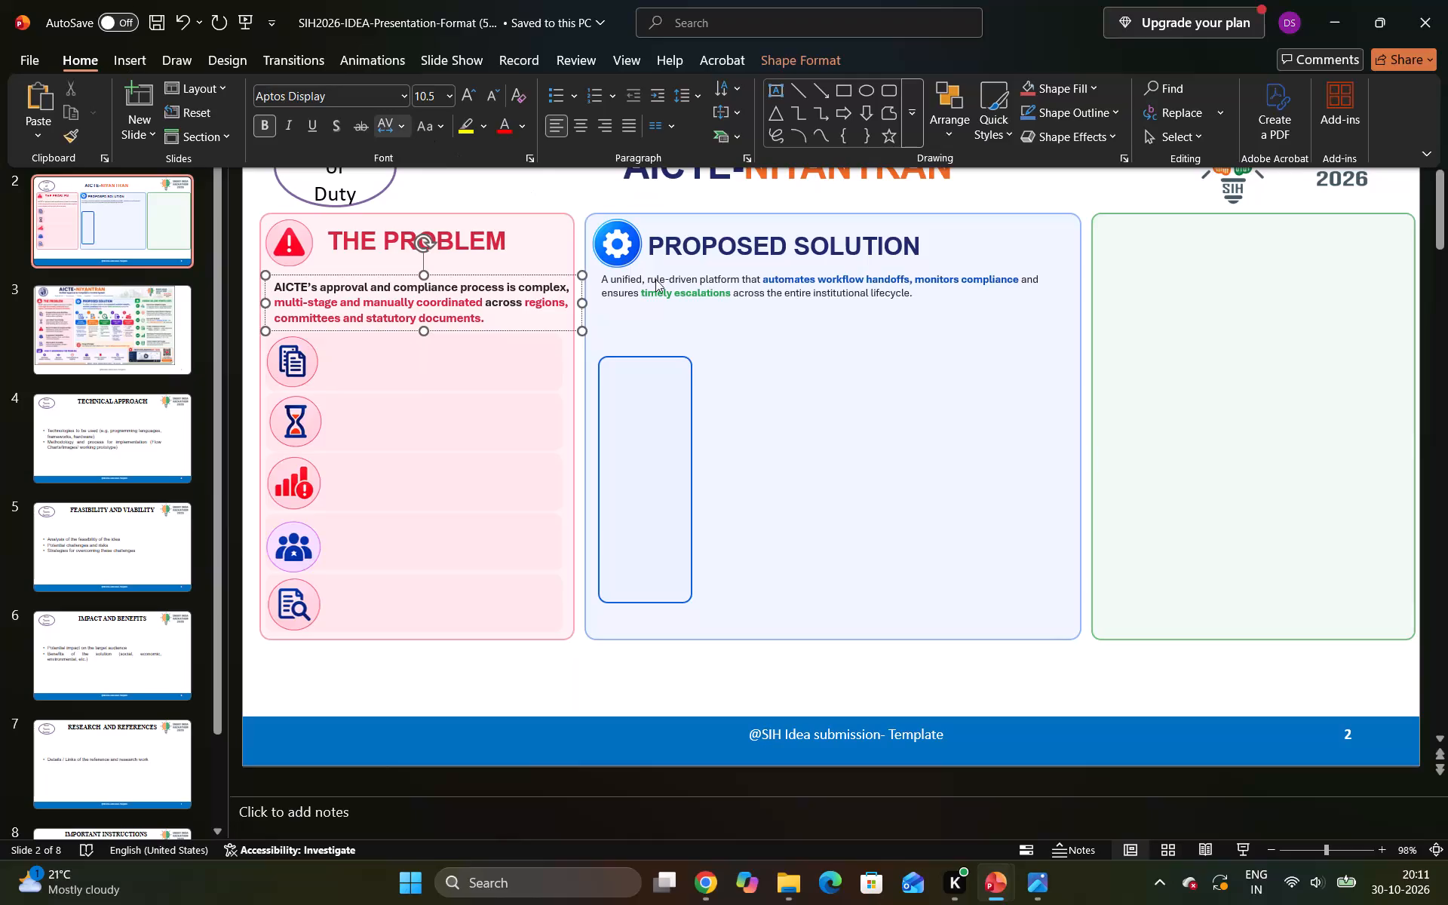
Increase the font size of the whole PROPOSED SOLUTION paragraph to 10.5 and make all of it bold.
click(708, 285)
click(720, 282)
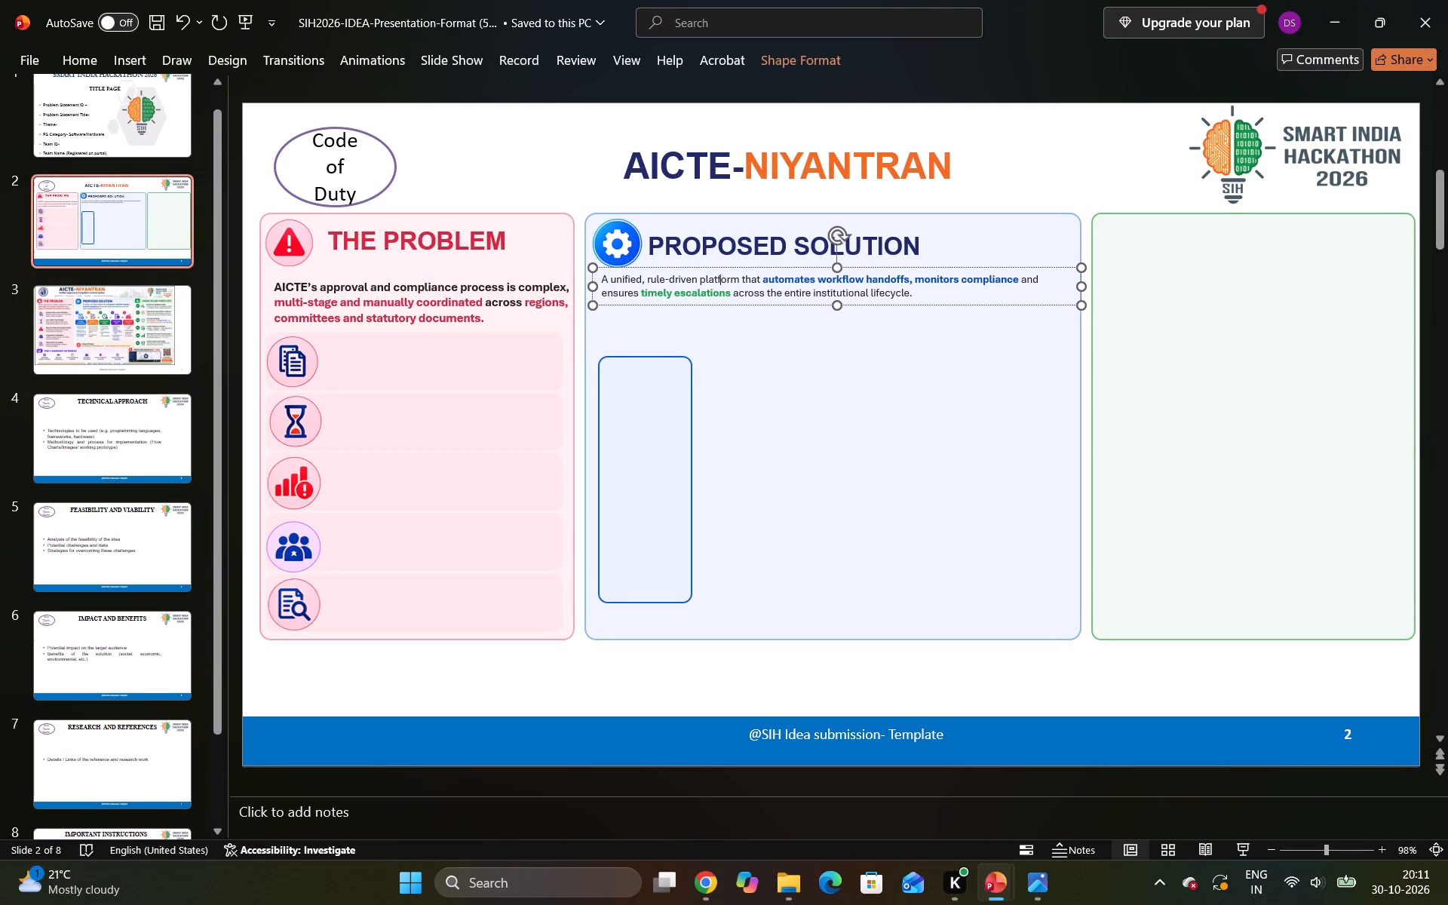
key(ctrl+a)
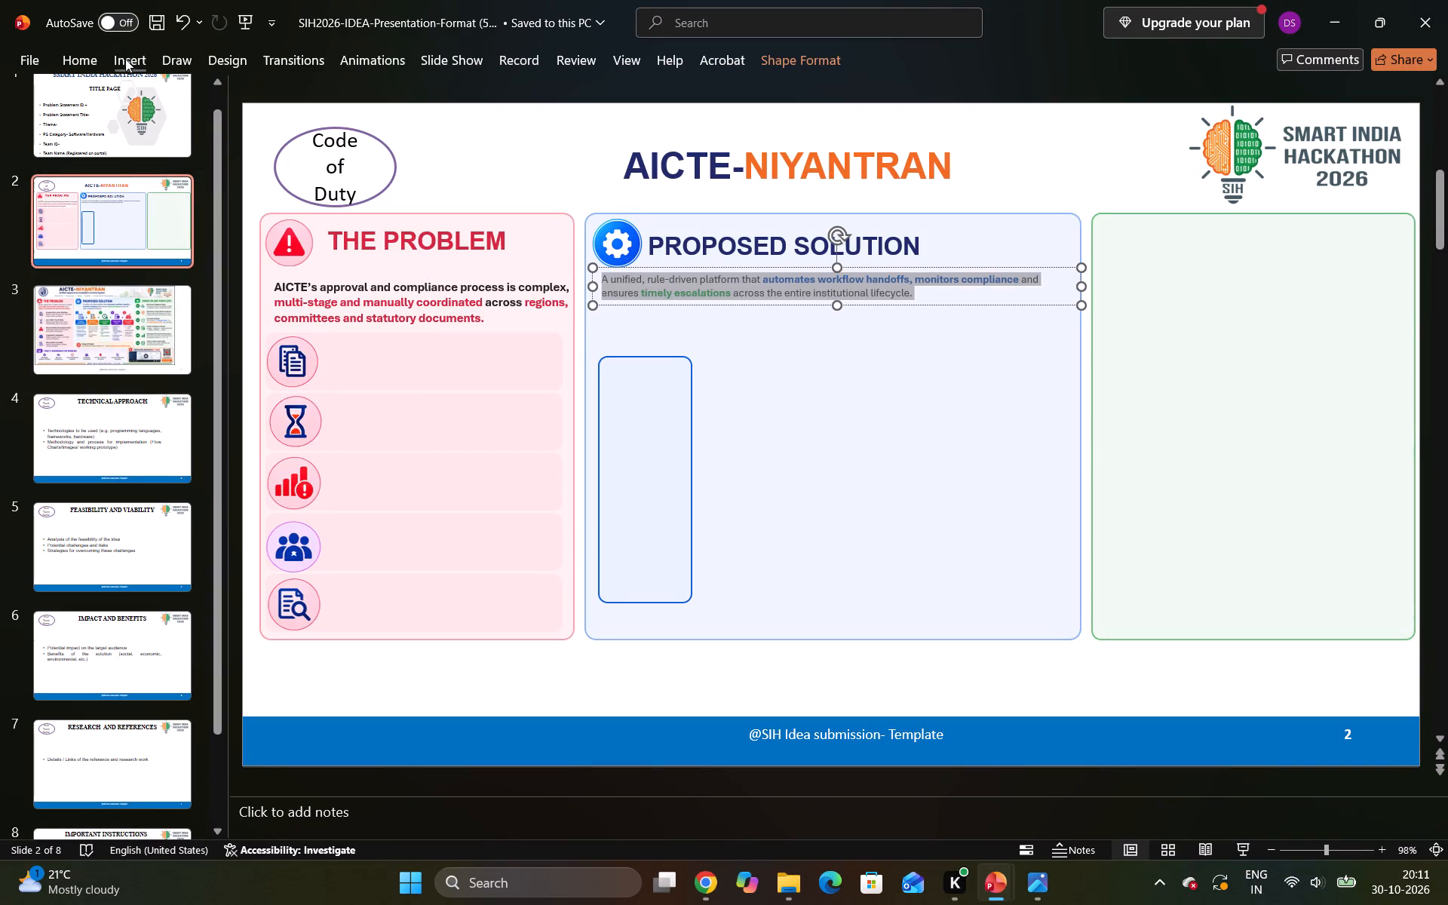
click(92, 60)
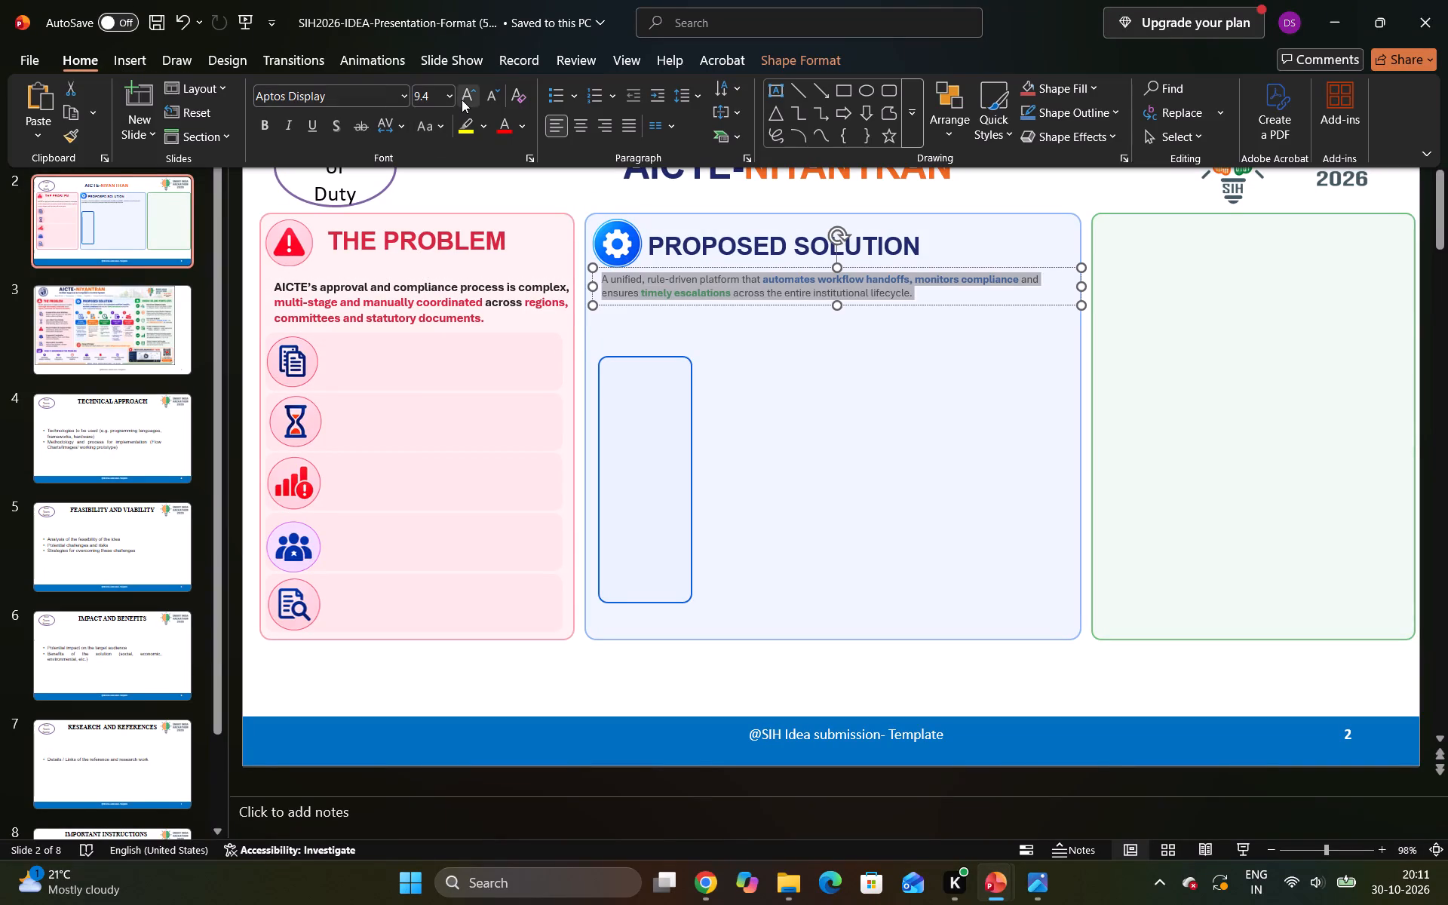
click(463, 98)
click(463, 98)
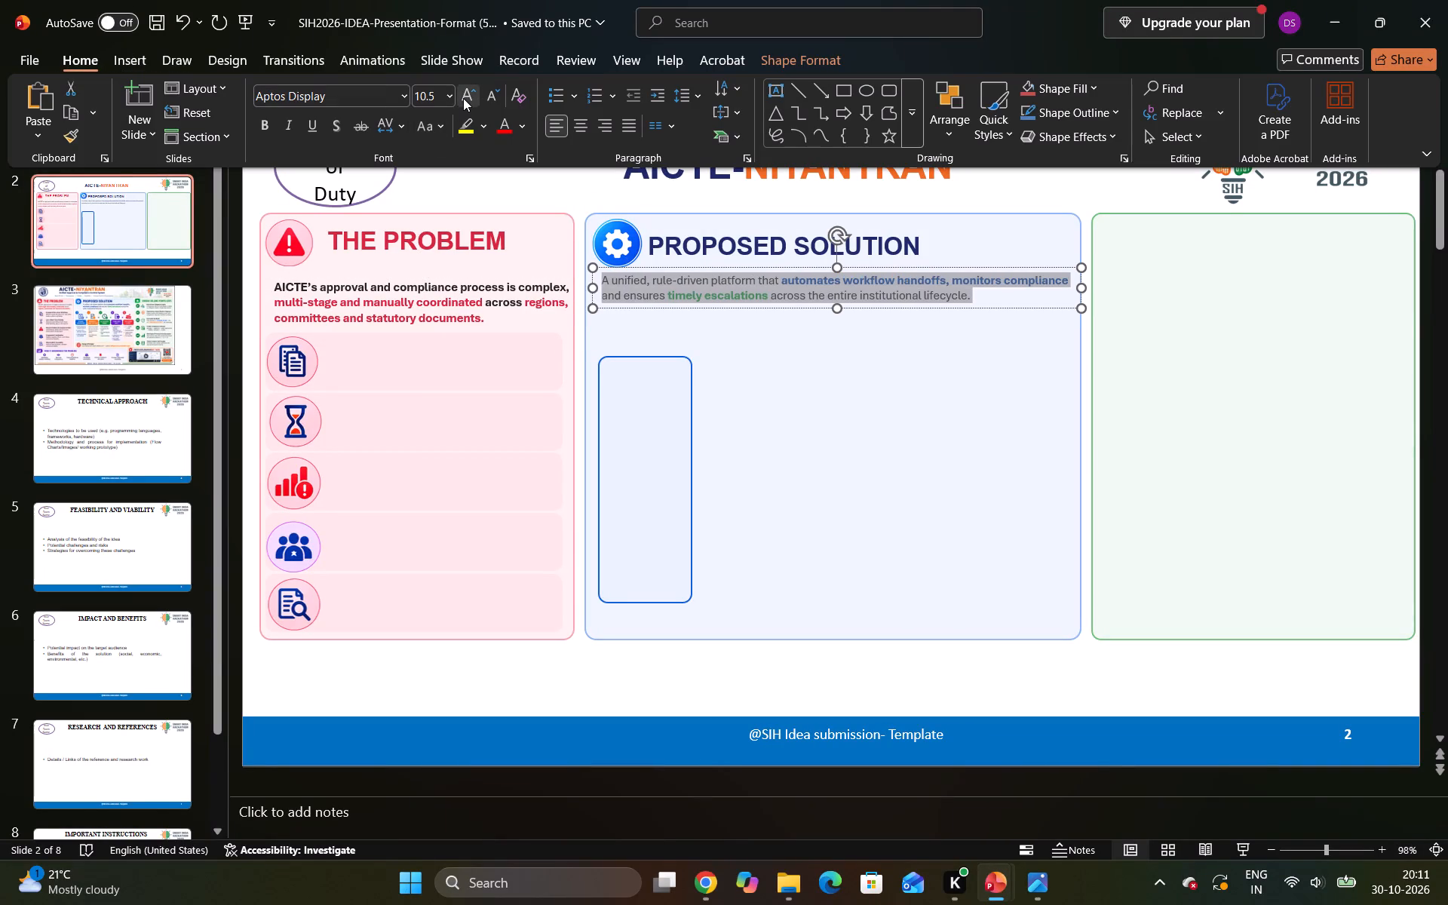
click(268, 123)
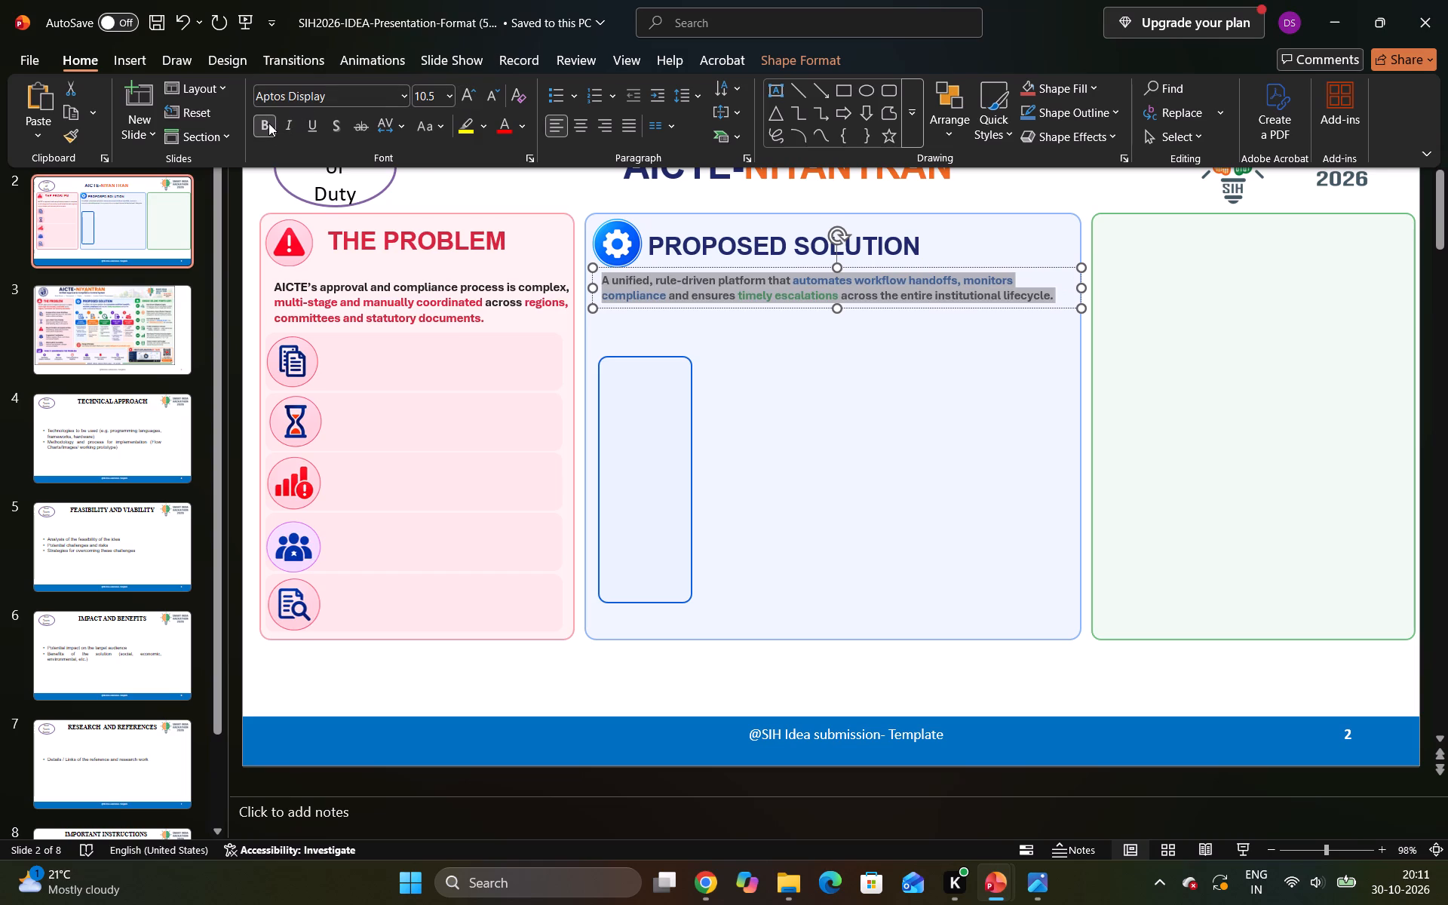
click(758, 359)
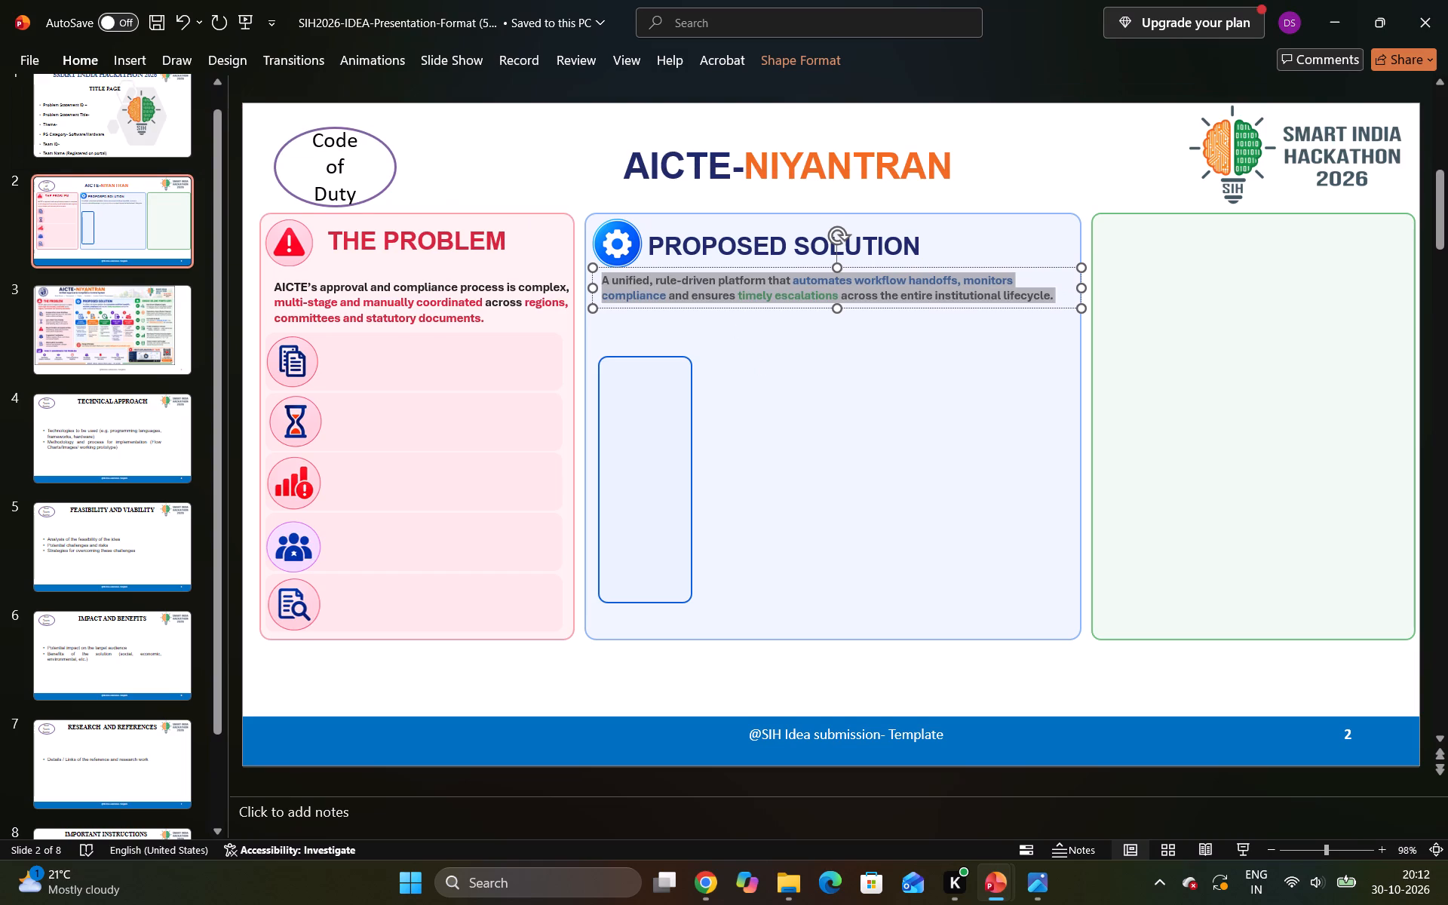
click(1005, 126)
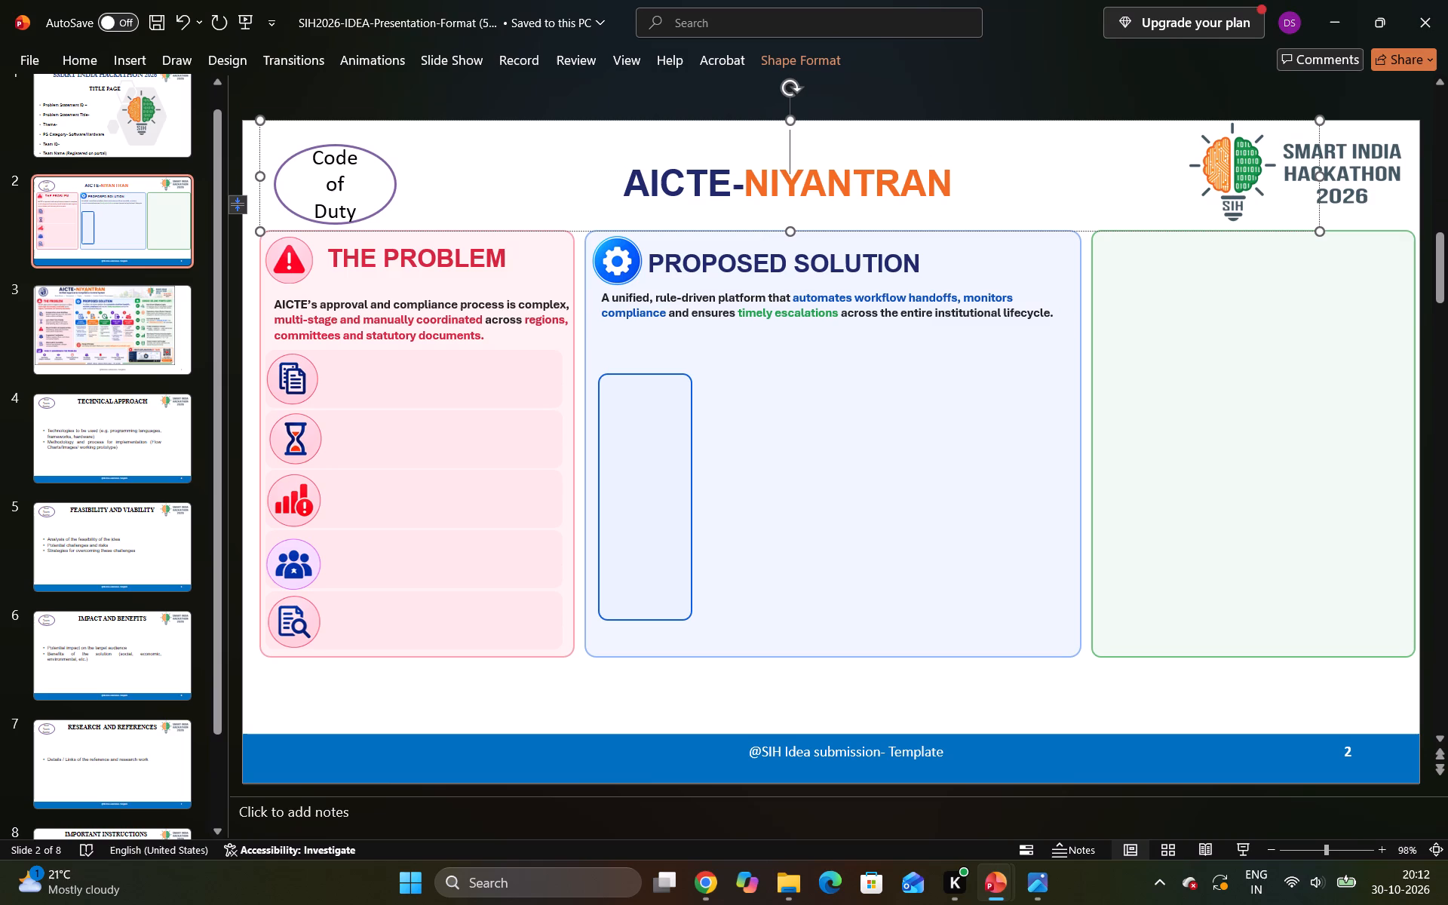
click(937, 318)
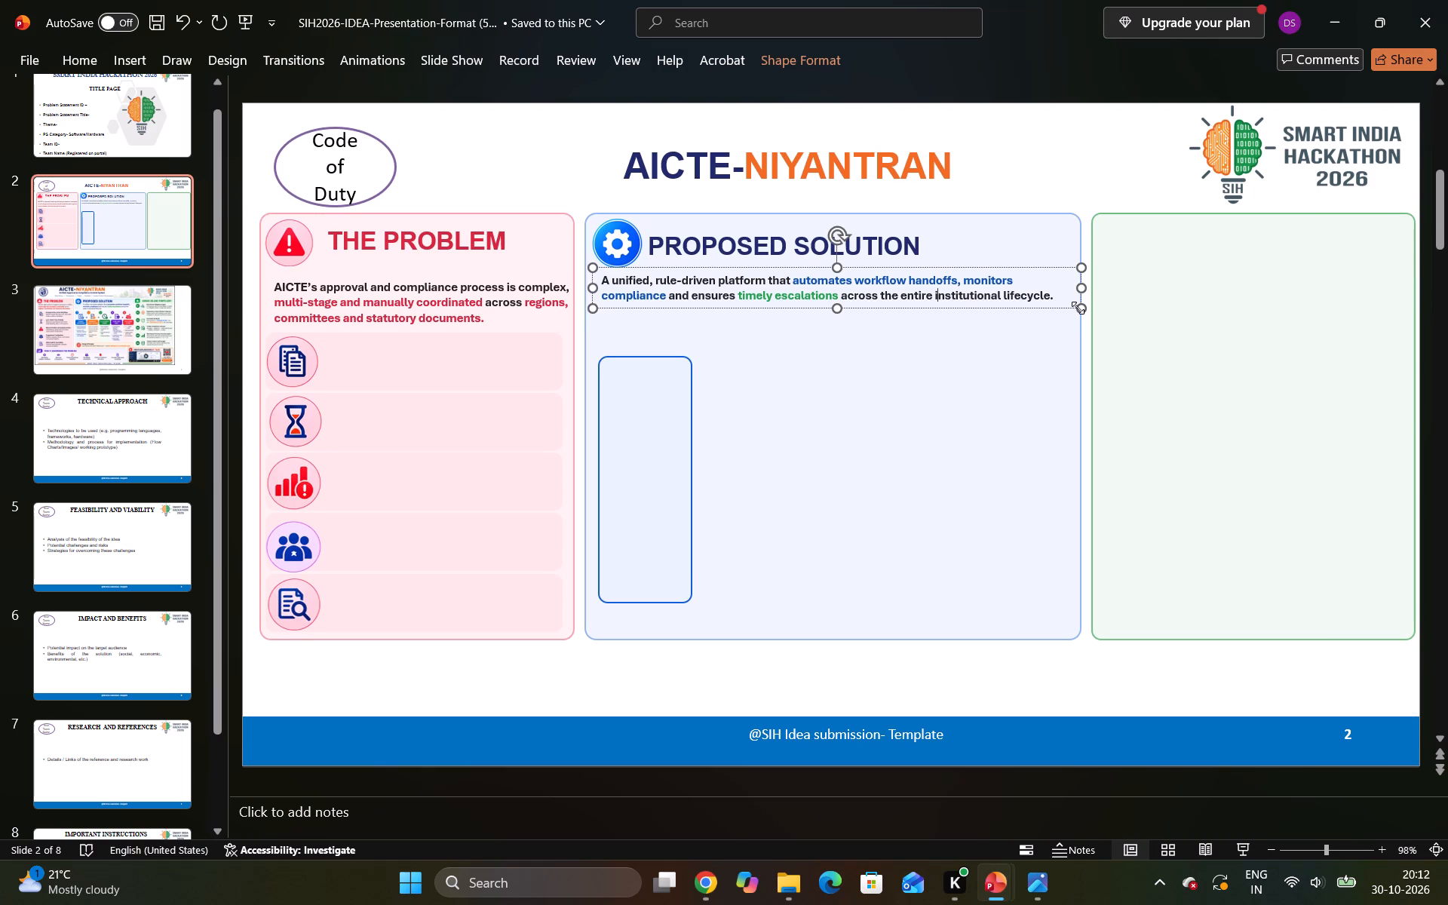
click(1049, 175)
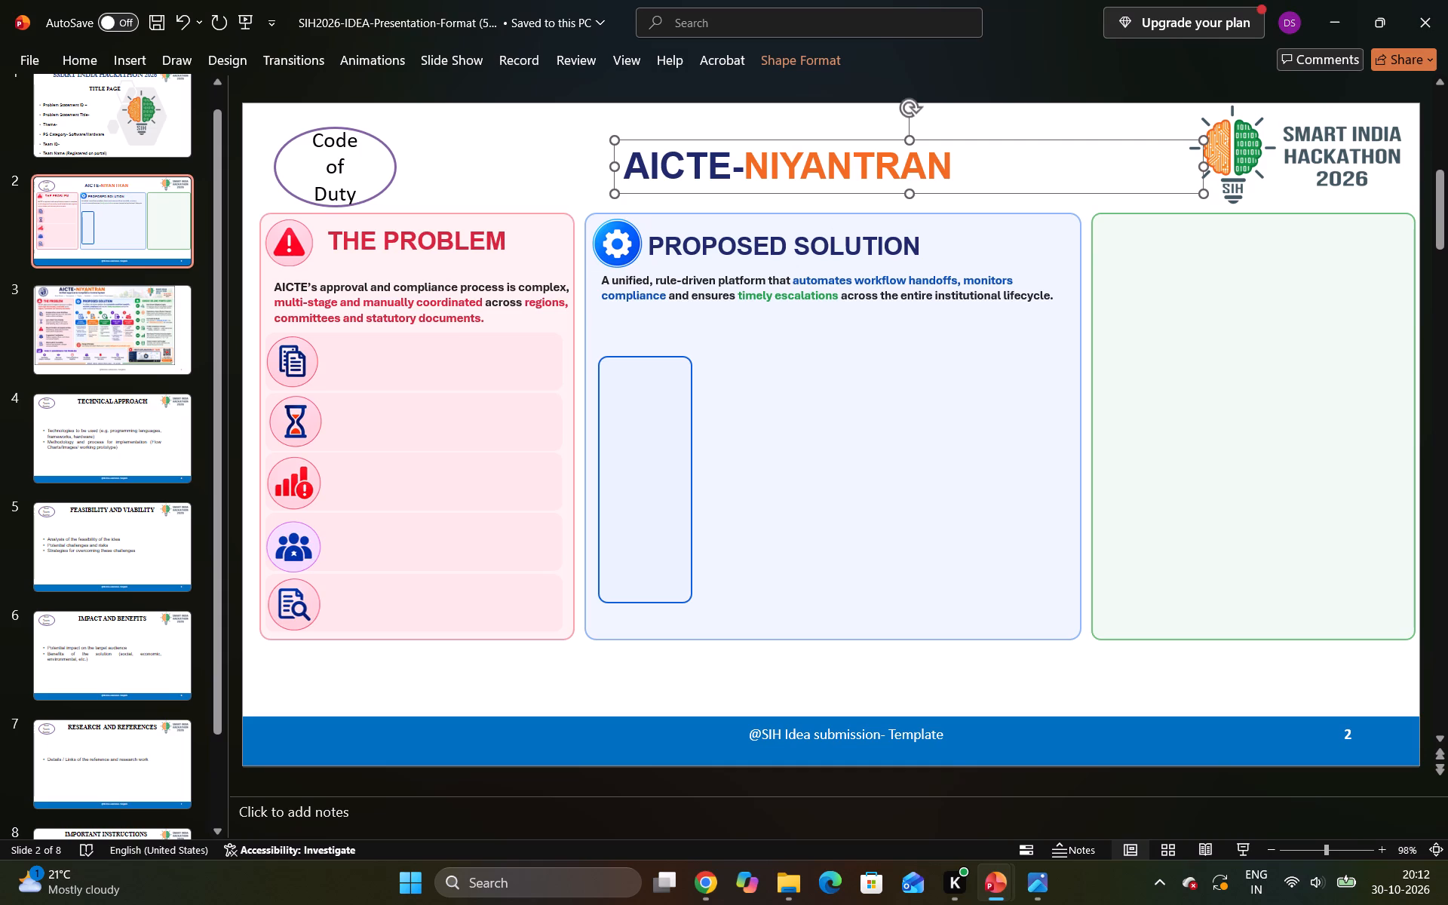
Move the blue outlined card slightly down and toward the left edge of the PROPOSED SOLUTION panel.
click(620, 503)
drag(645, 471, 635, 485)
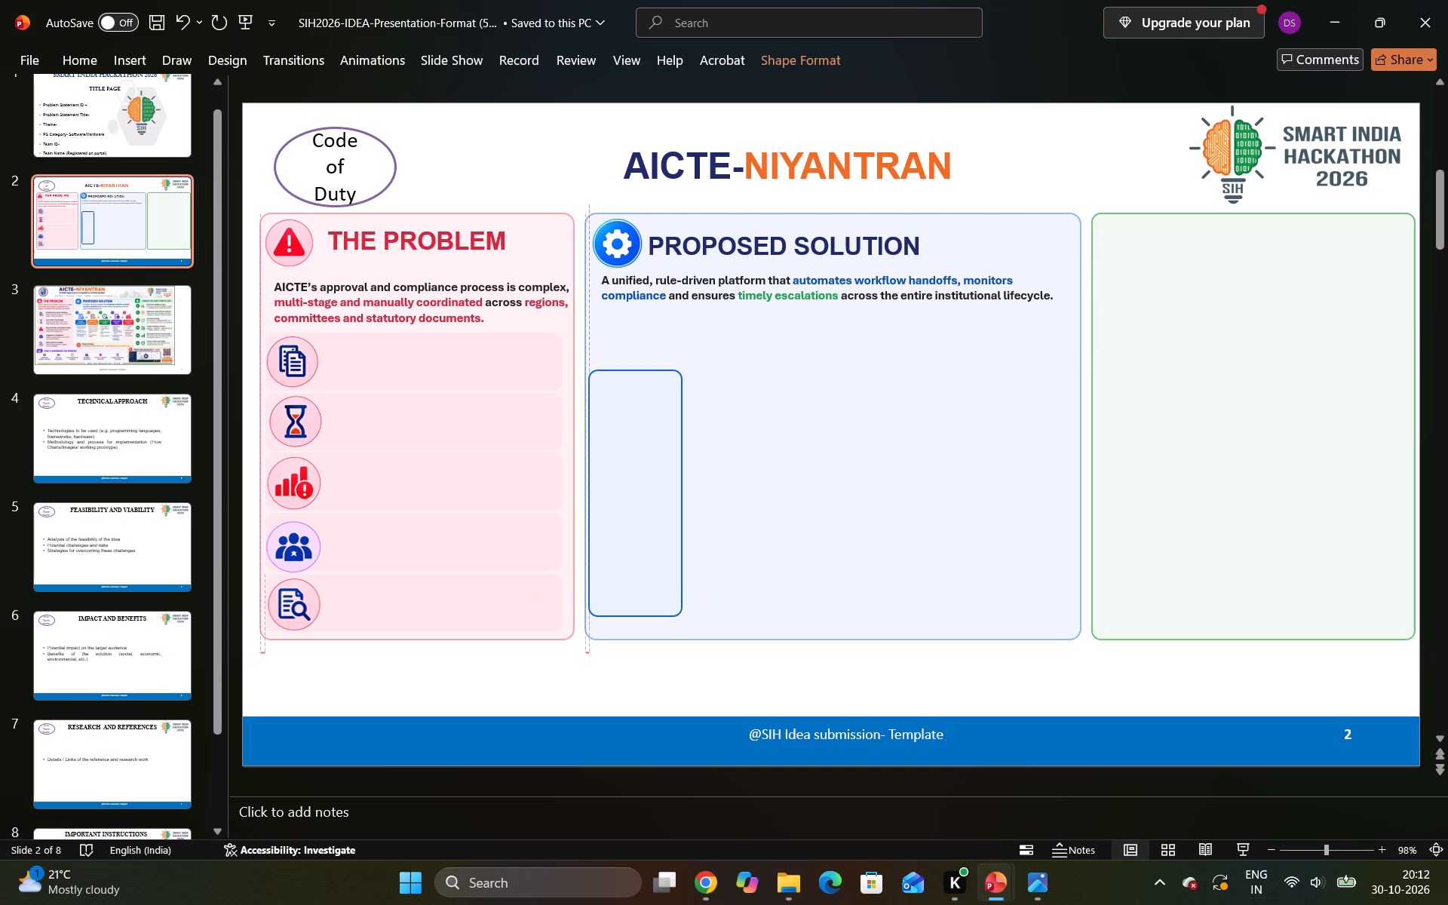
drag(635, 485, 636, 490)
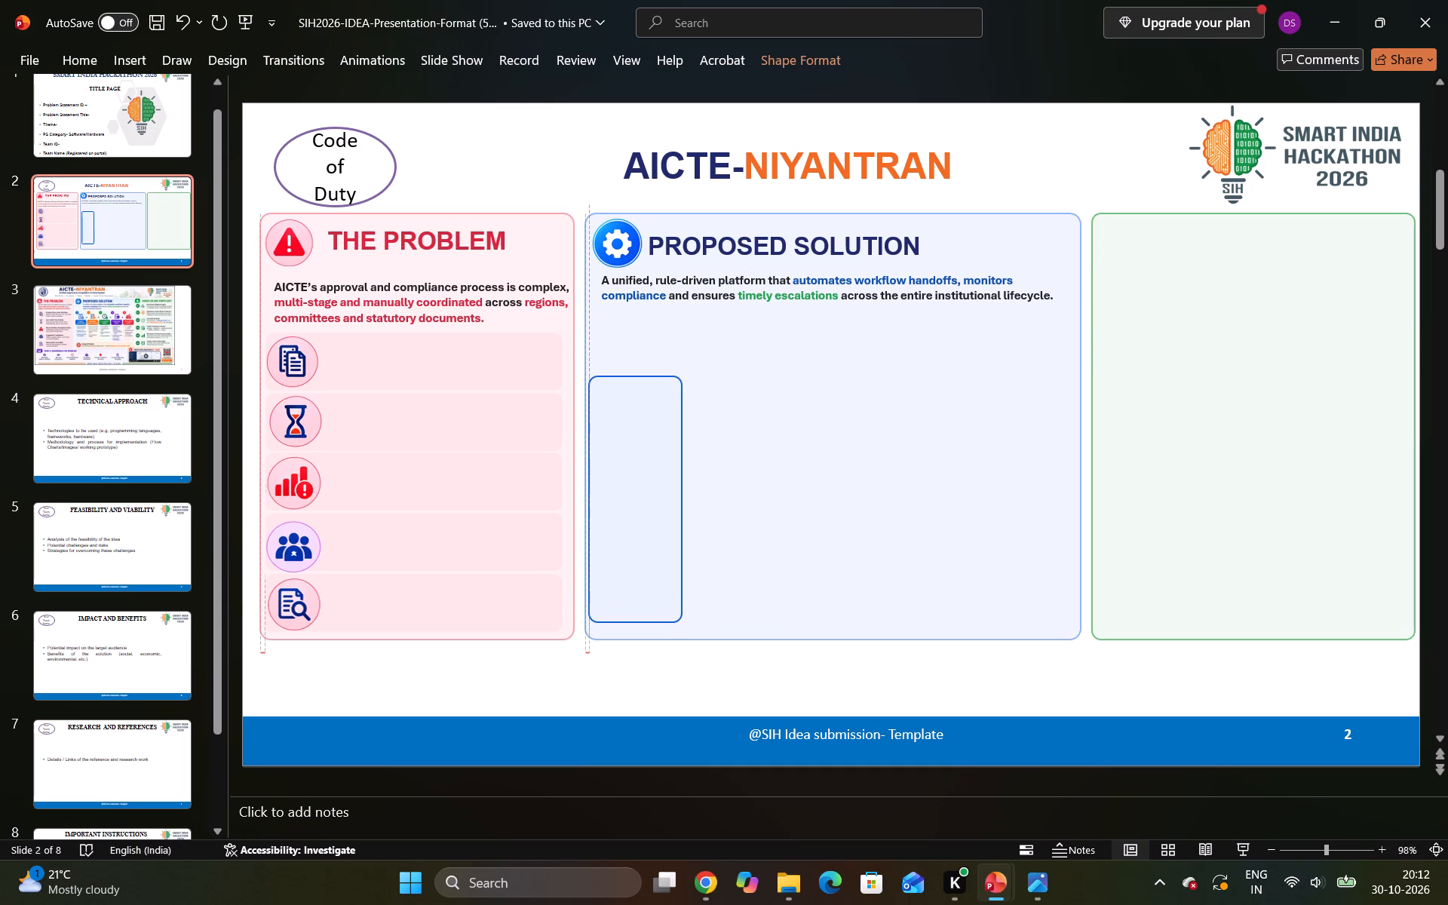
drag(636, 490, 637, 491)
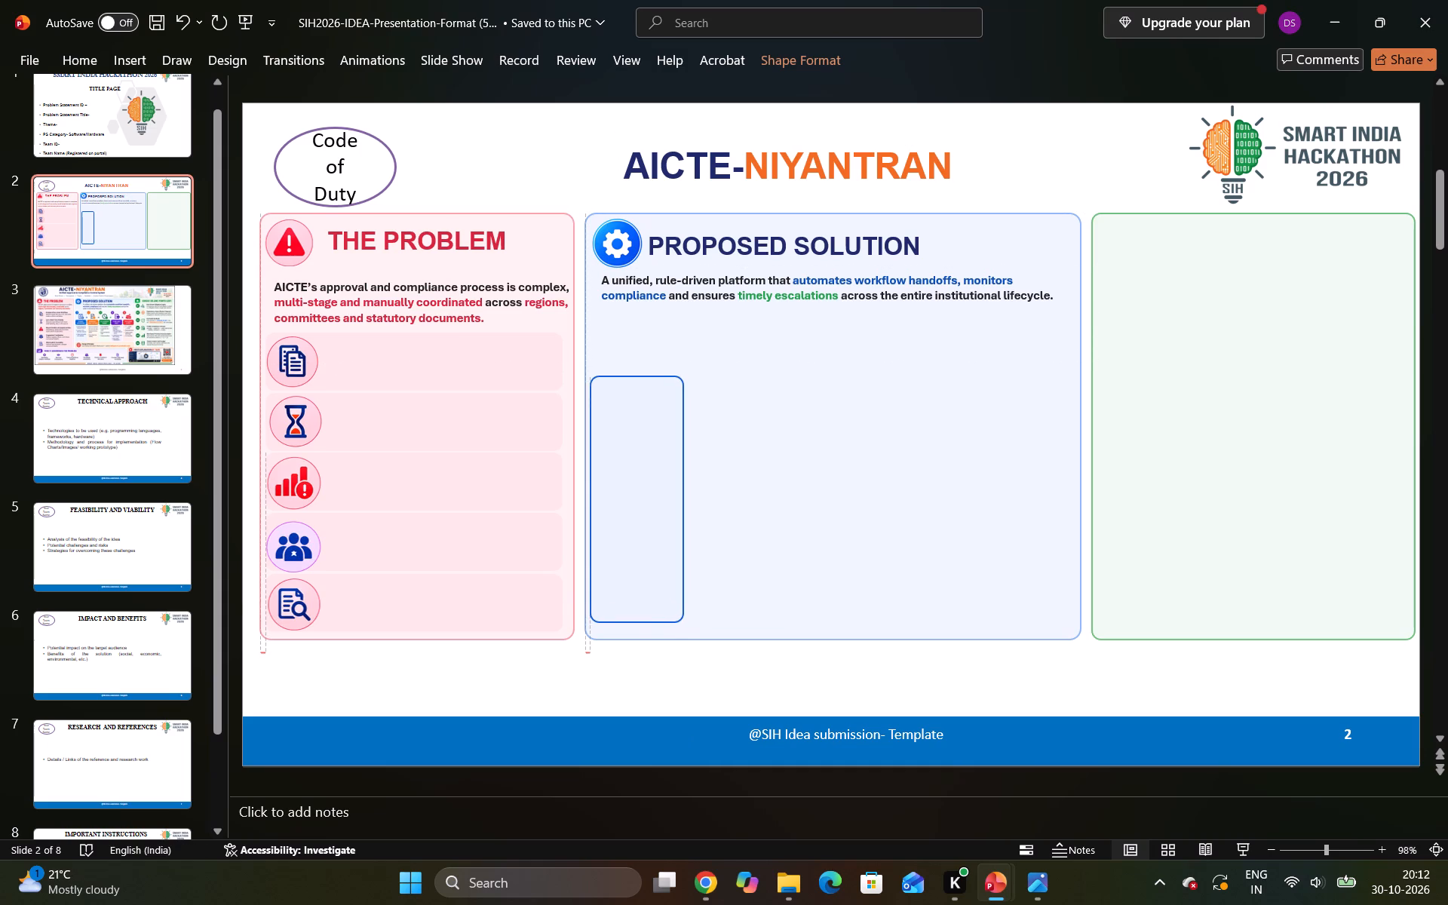
drag(637, 491, 639, 492)
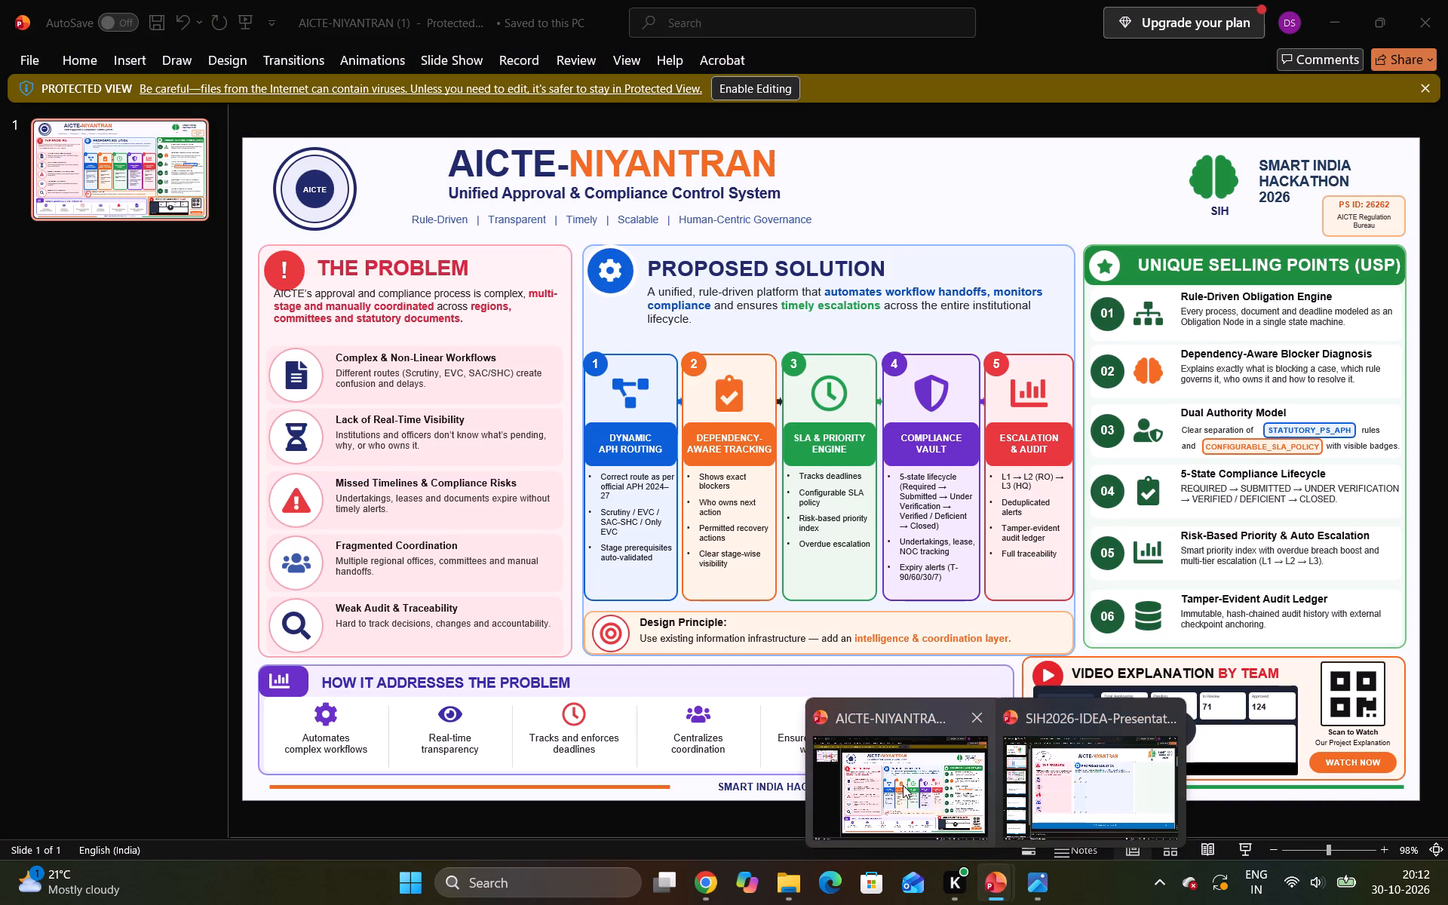
Copy the purple background panel of HOW IT ADDRESSES THE PROBLEM from the AICTE-NIYANTRAN presentation and paste it onto slide 2 of the SIH2026 presentation.
click(903, 785)
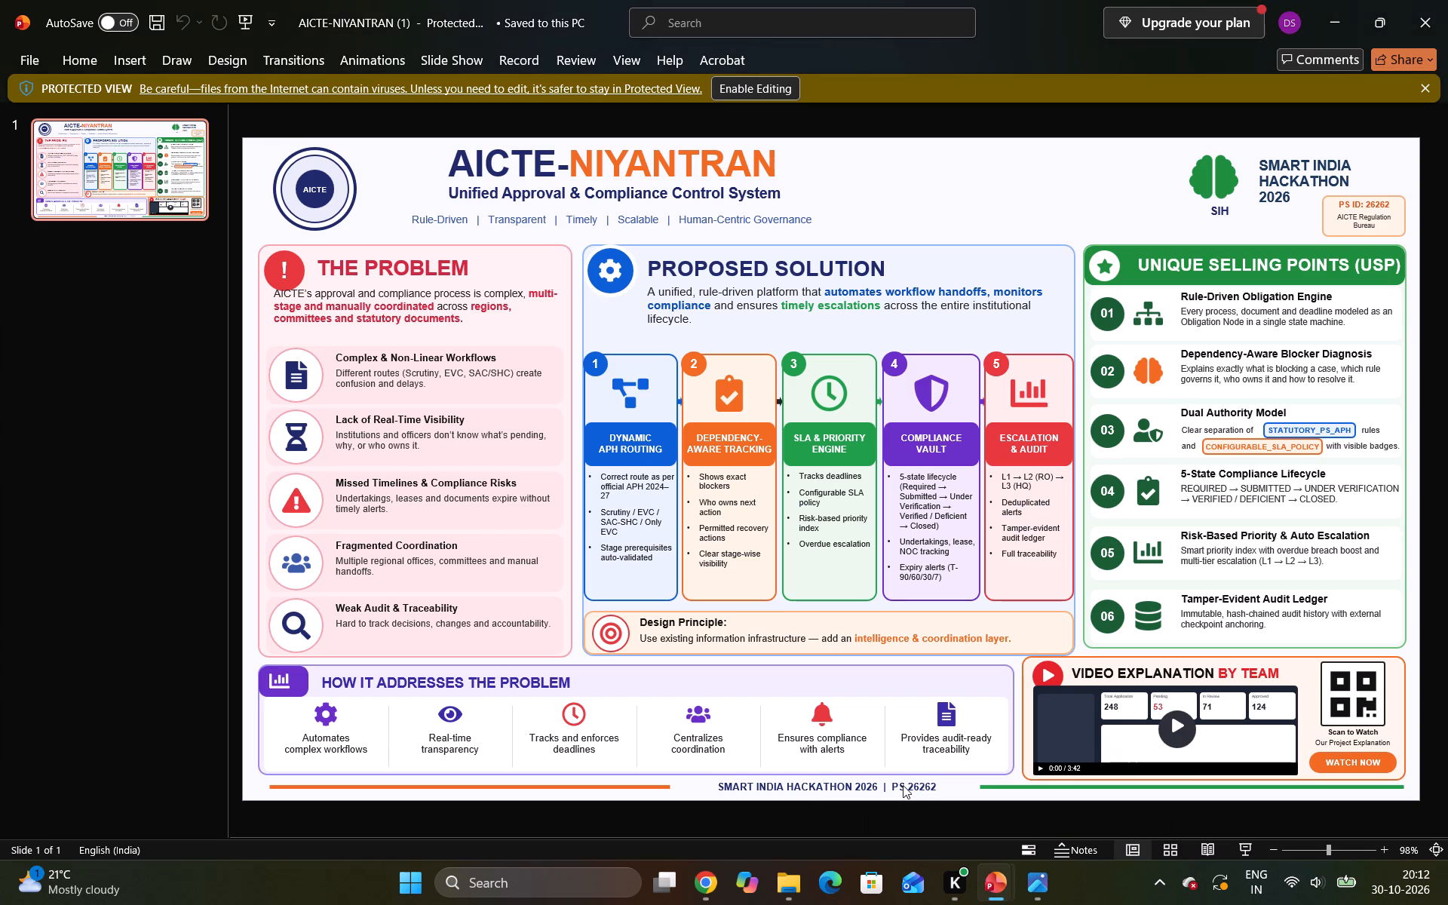
click(652, 391)
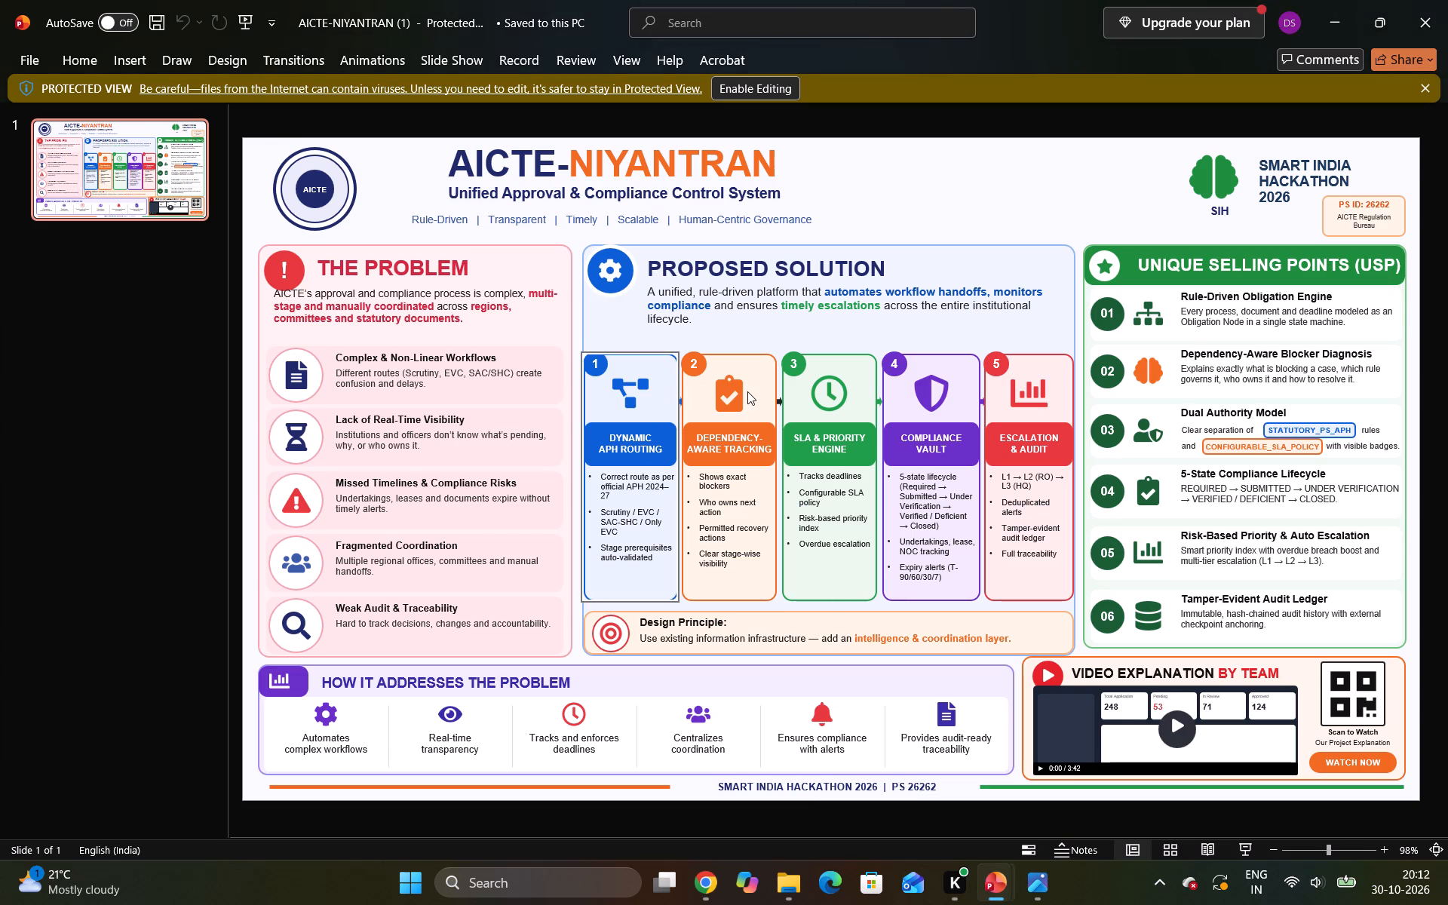
click(747, 392)
click(859, 391)
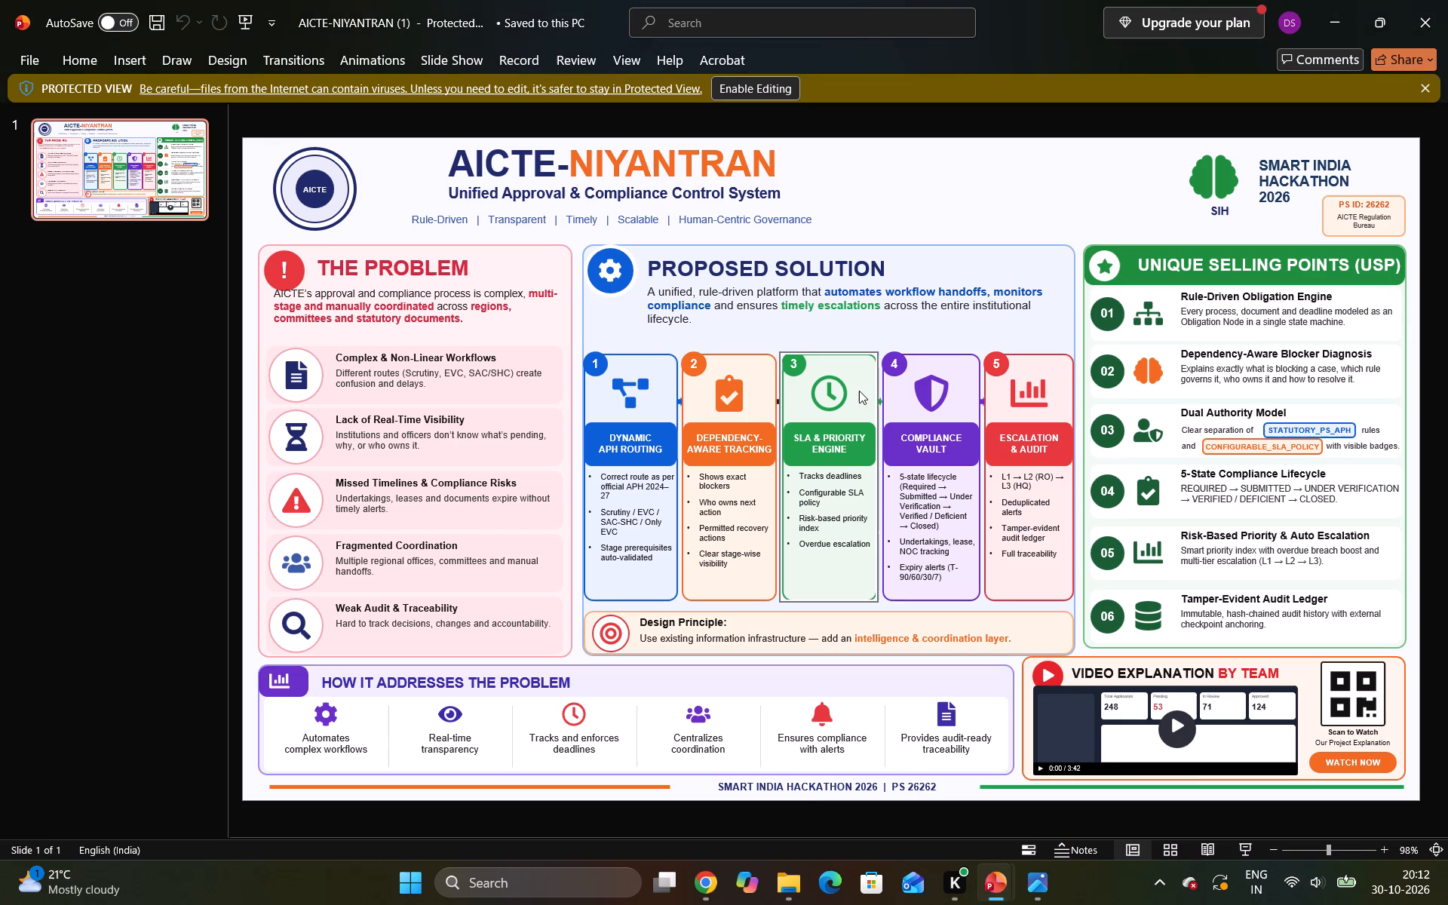
click(962, 382)
click(1064, 388)
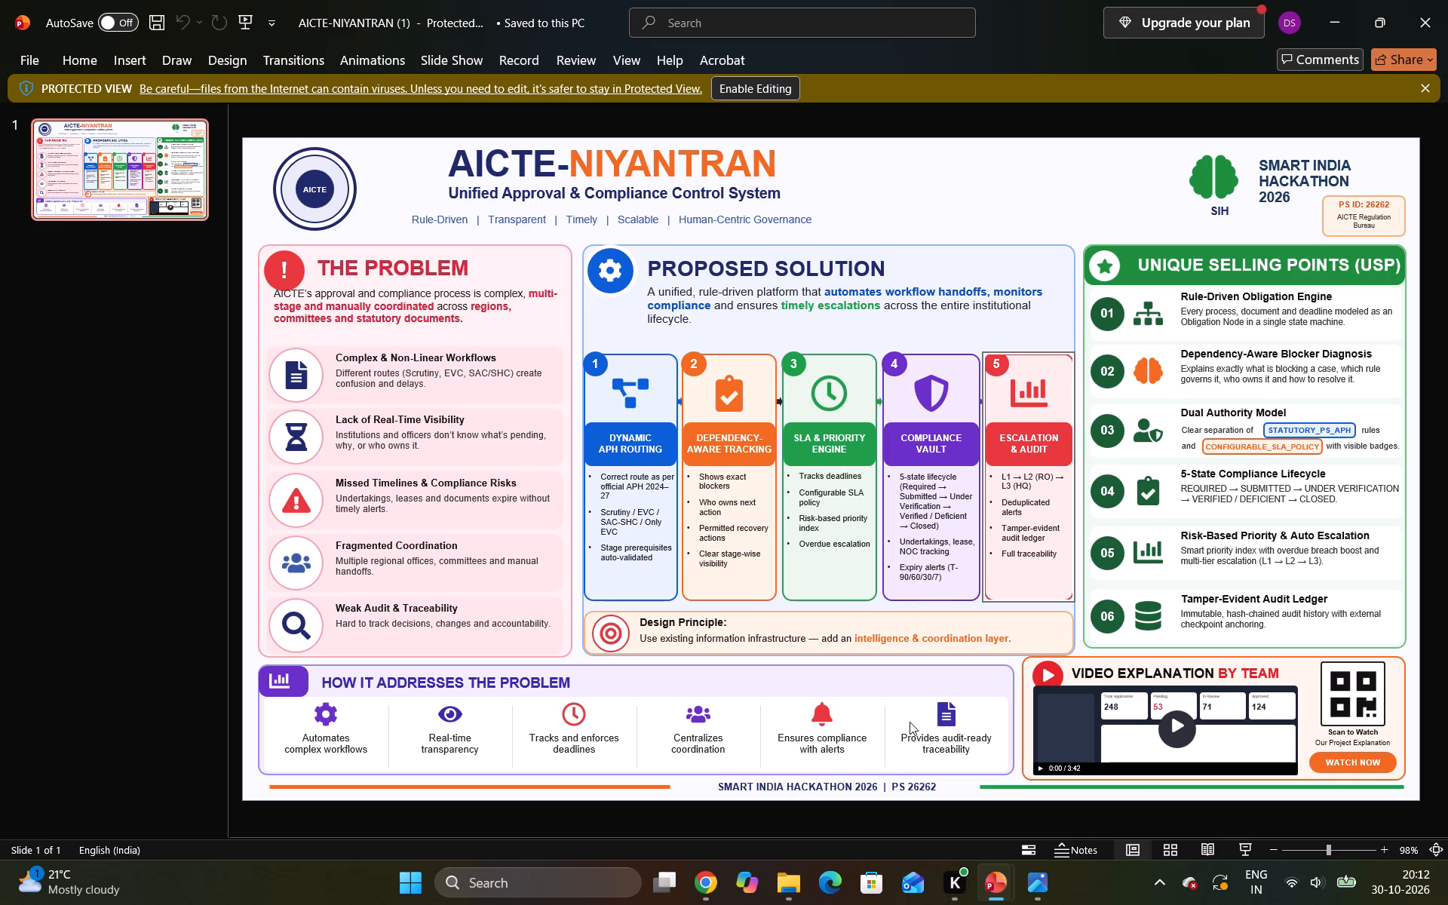
click(930, 683)
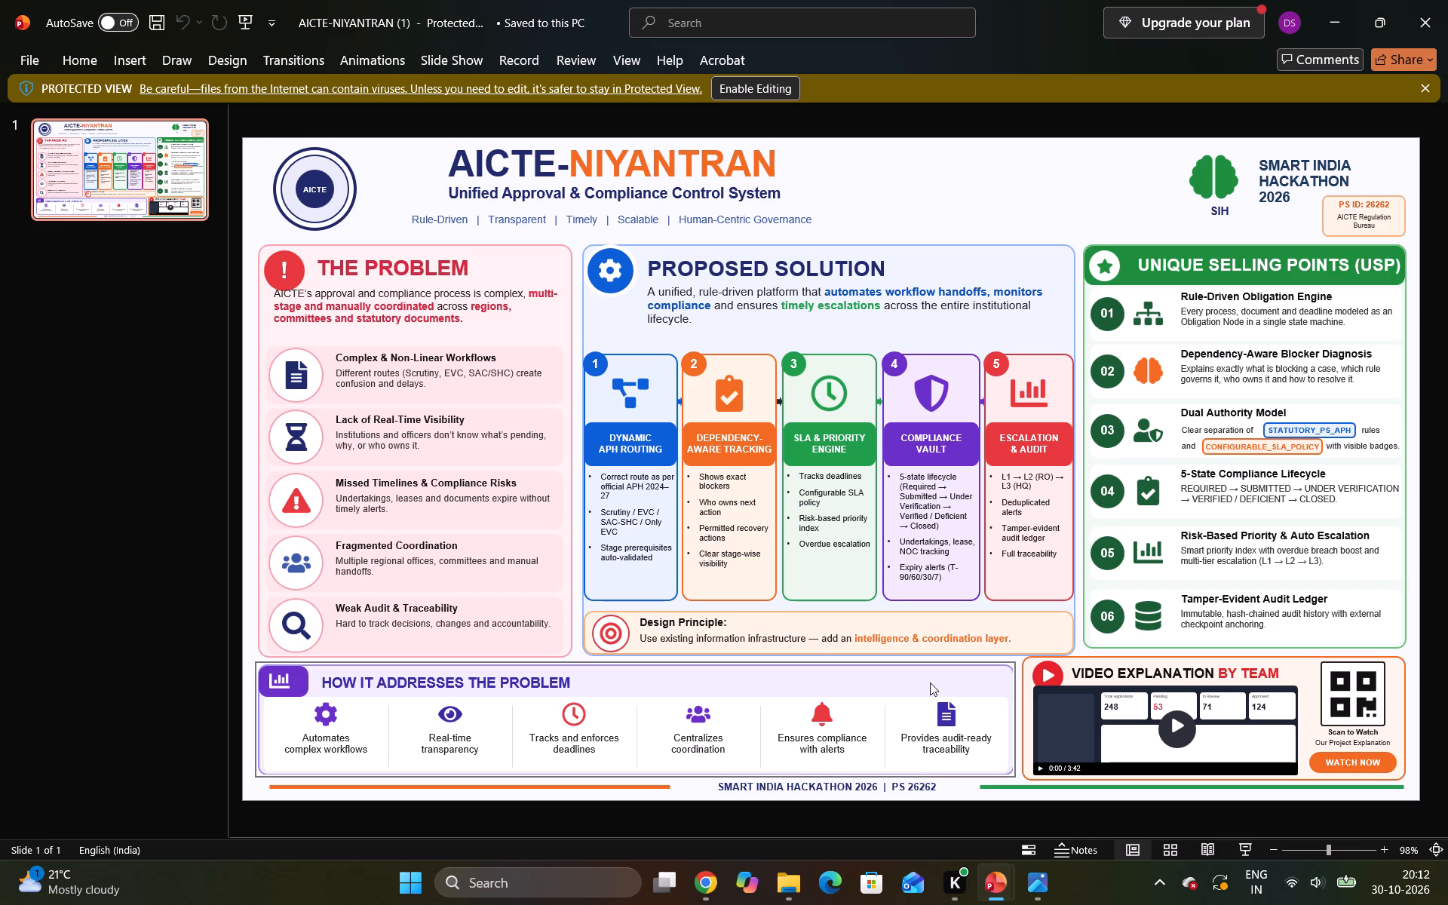
key(ctrl+c)
click(1054, 798)
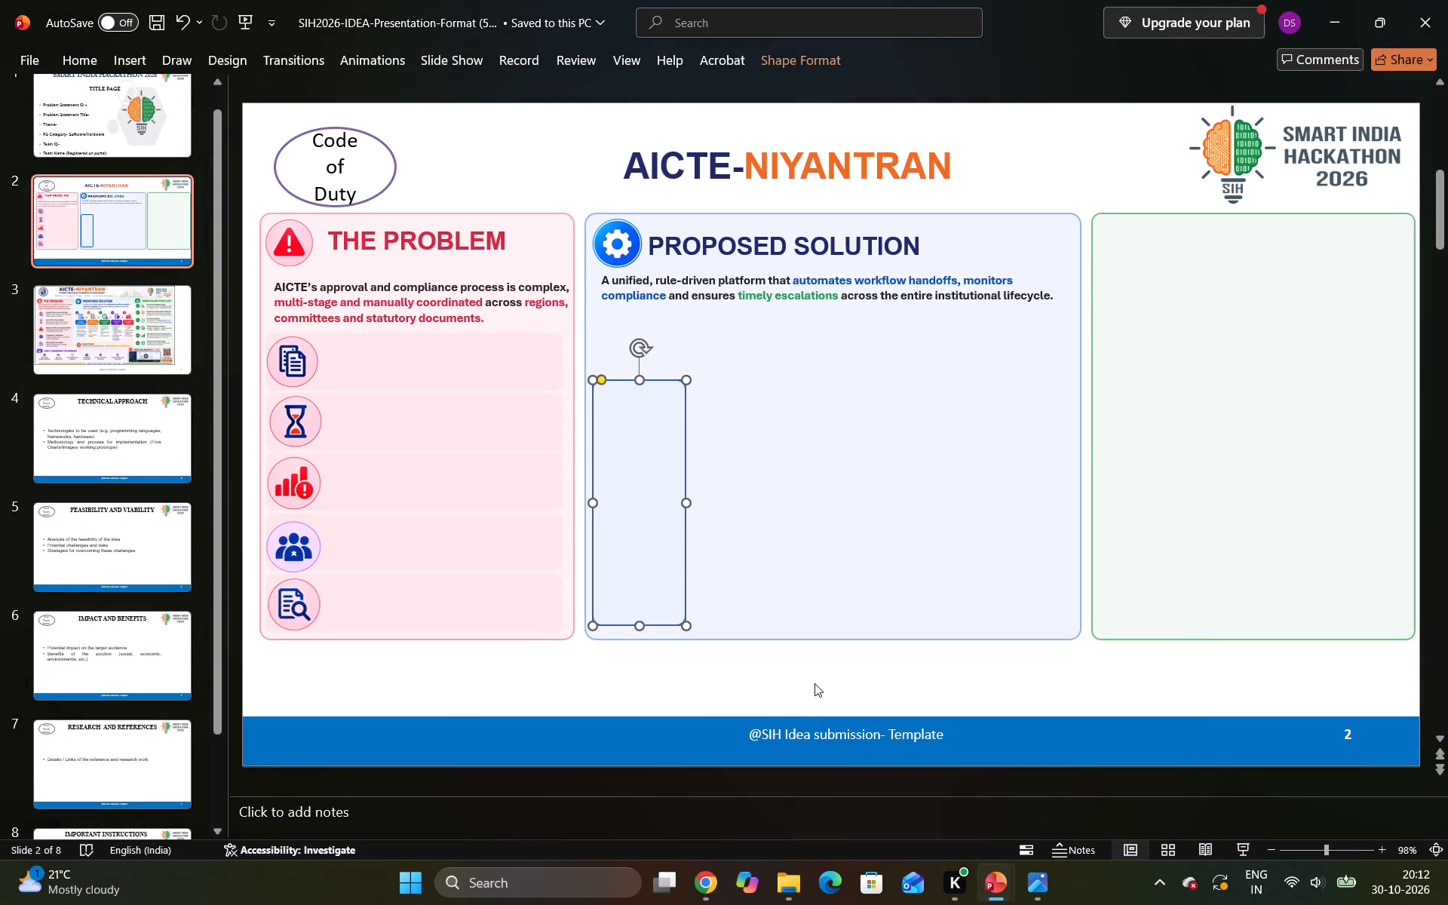
key(ctrl+v)
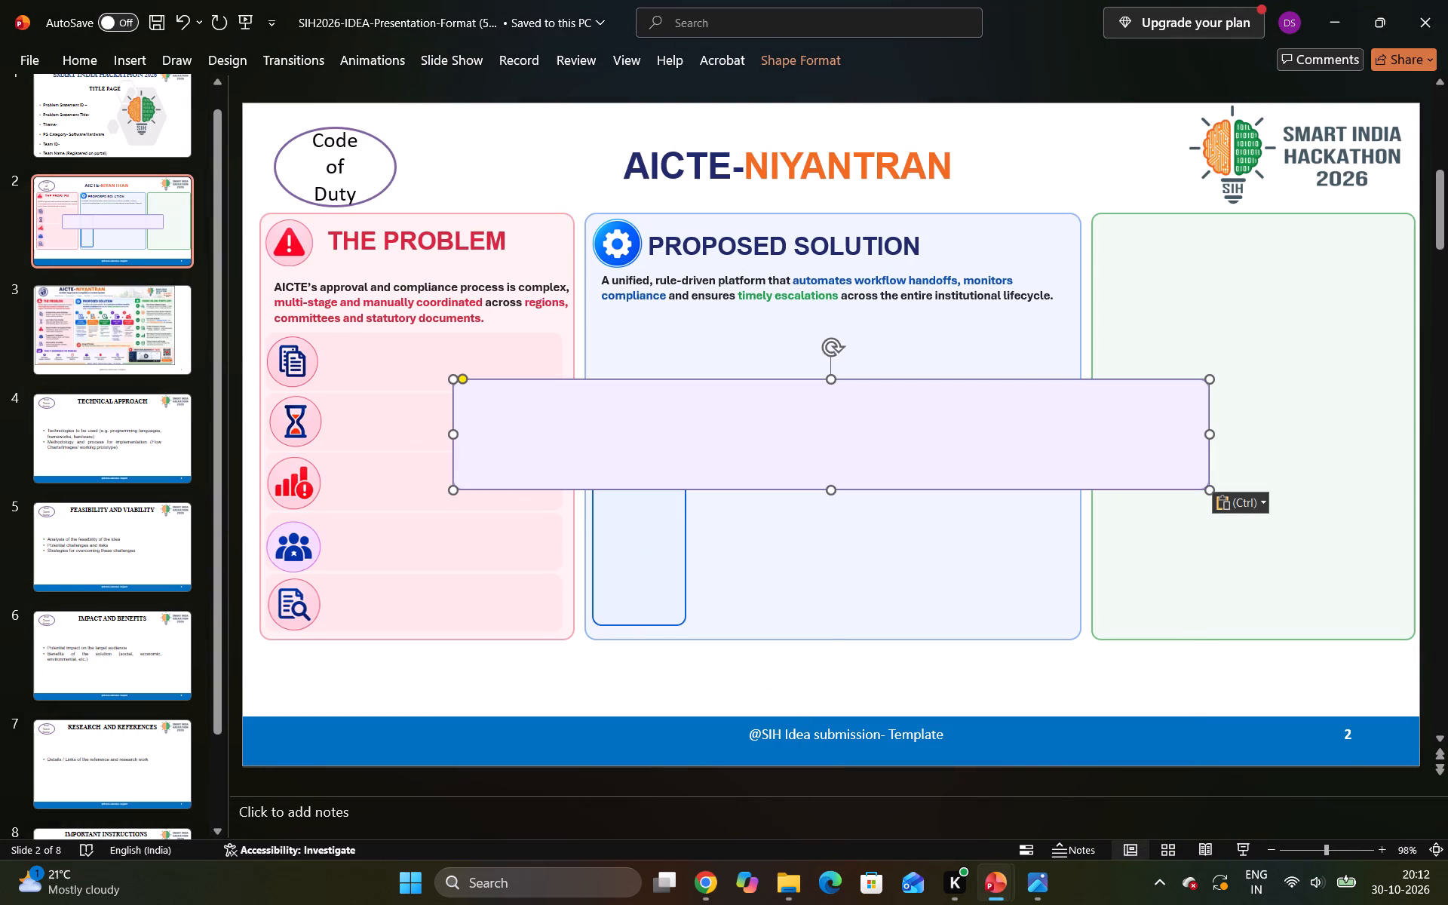
Place the purple panel just below the THE PROBLEM and PROPOSED SOLUTION panels and reduce its height to end just above the blue footer.
drag(795, 447, 596, 713)
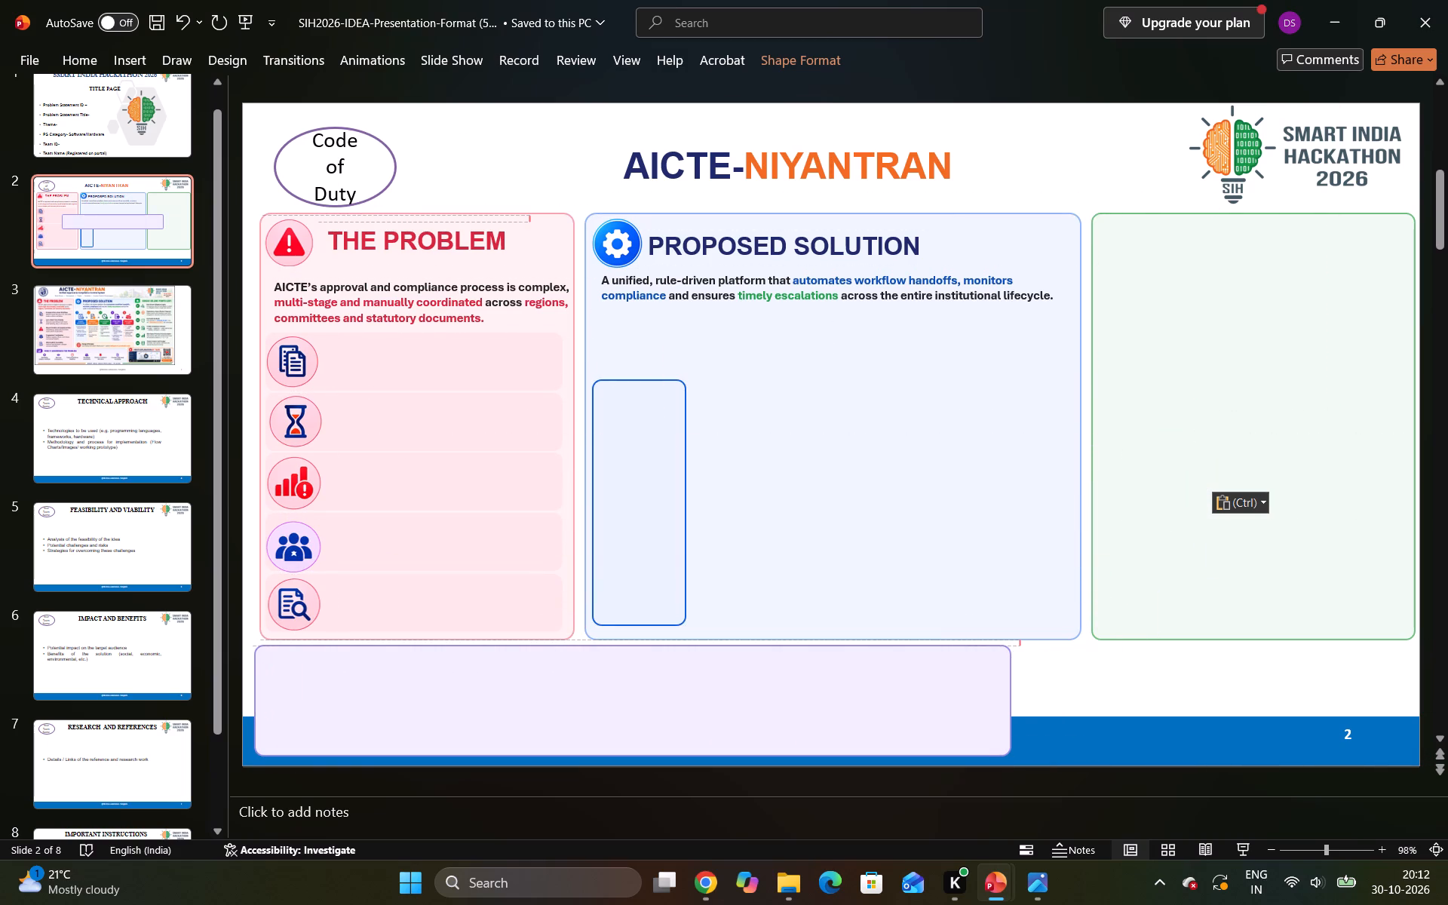
drag(596, 713, 597, 712)
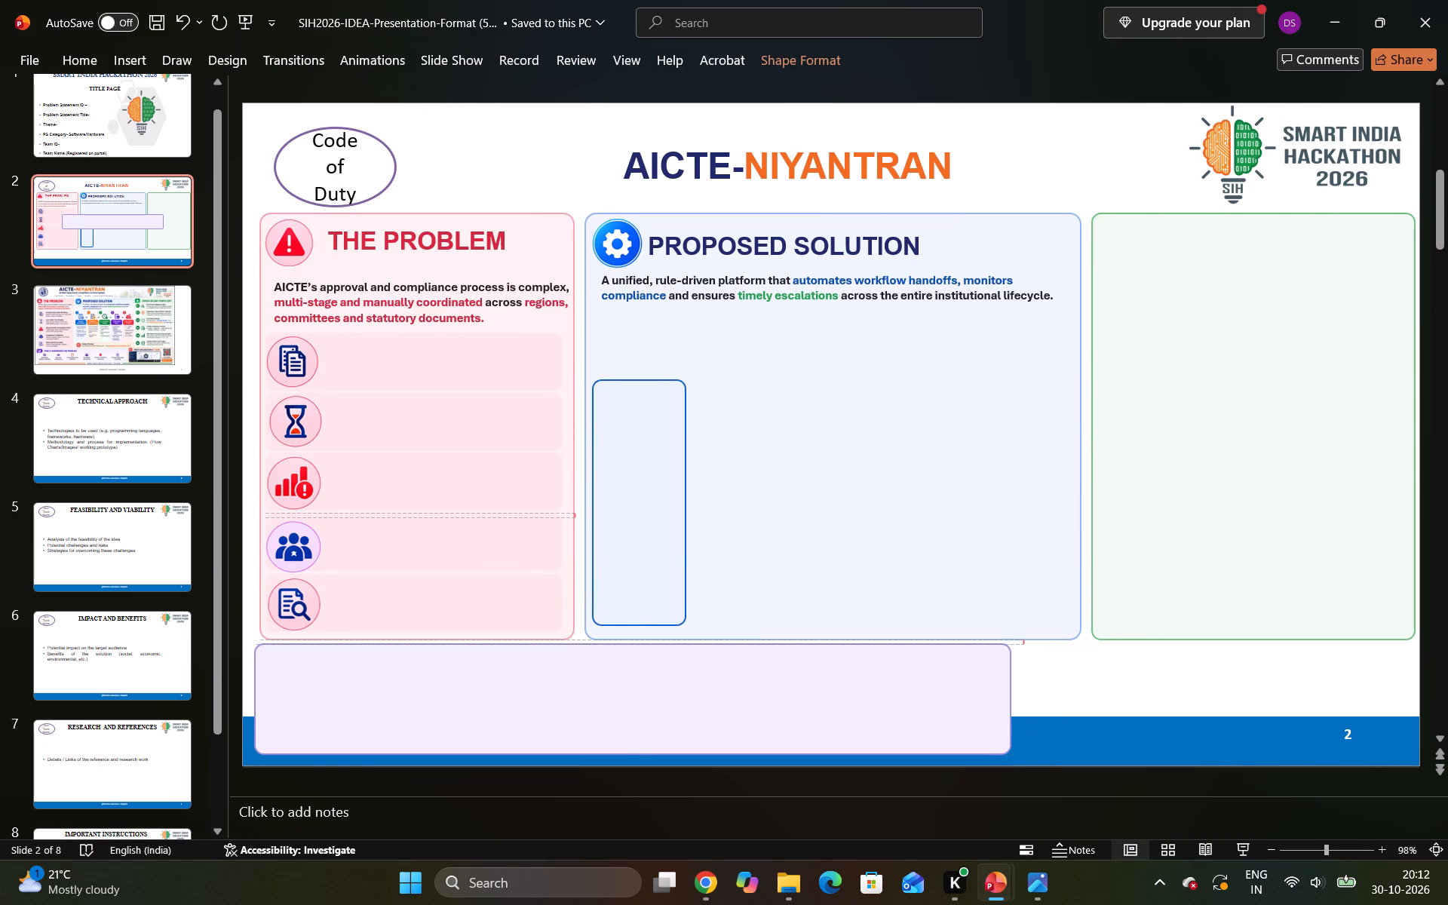
drag(633, 758, 638, 715)
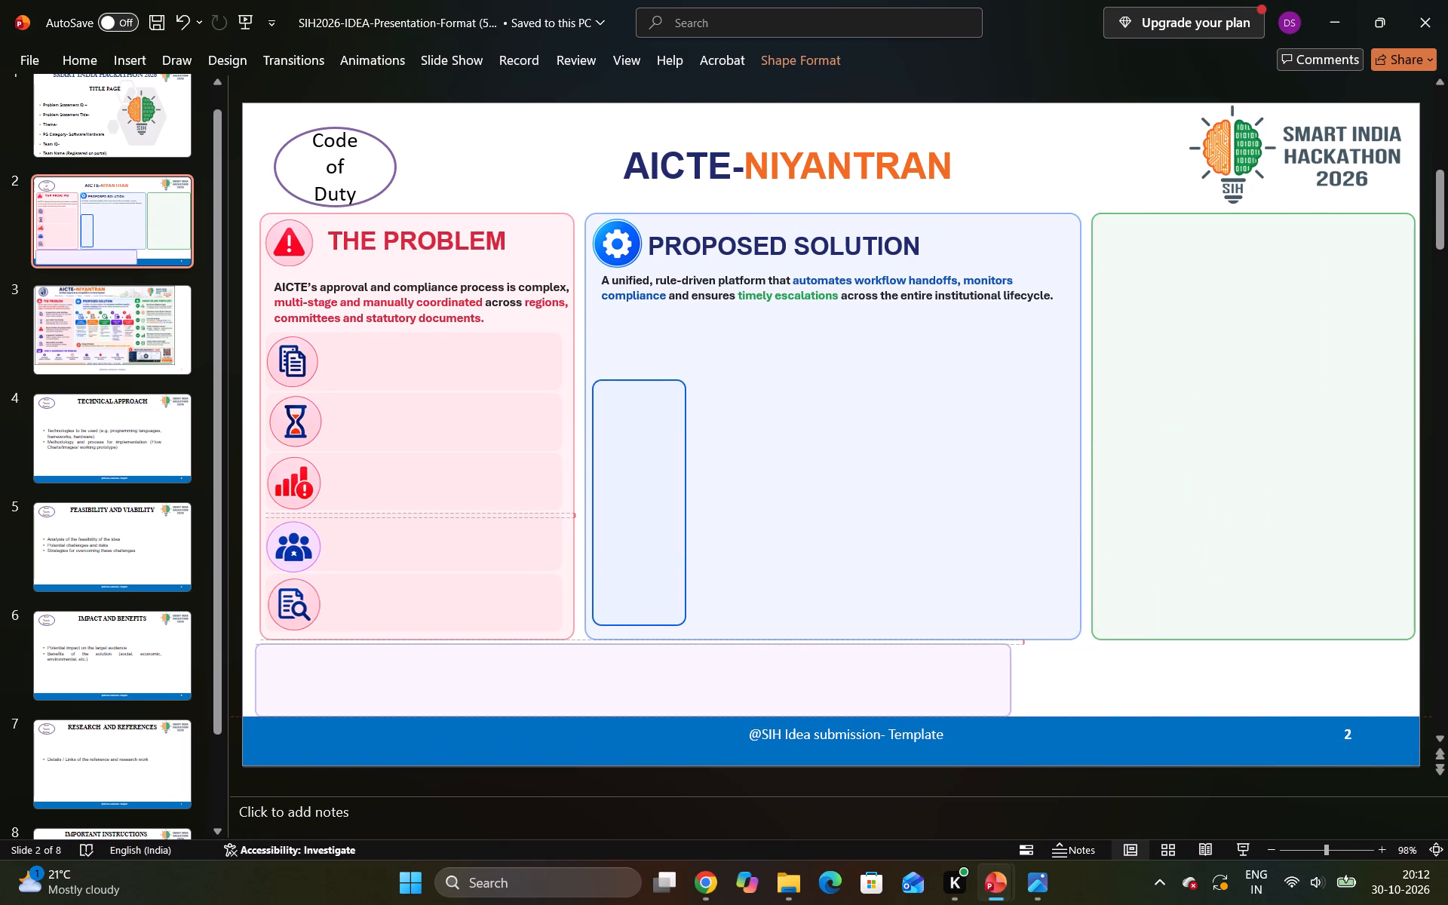
drag(638, 715, 644, 716)
drag(644, 716, 645, 713)
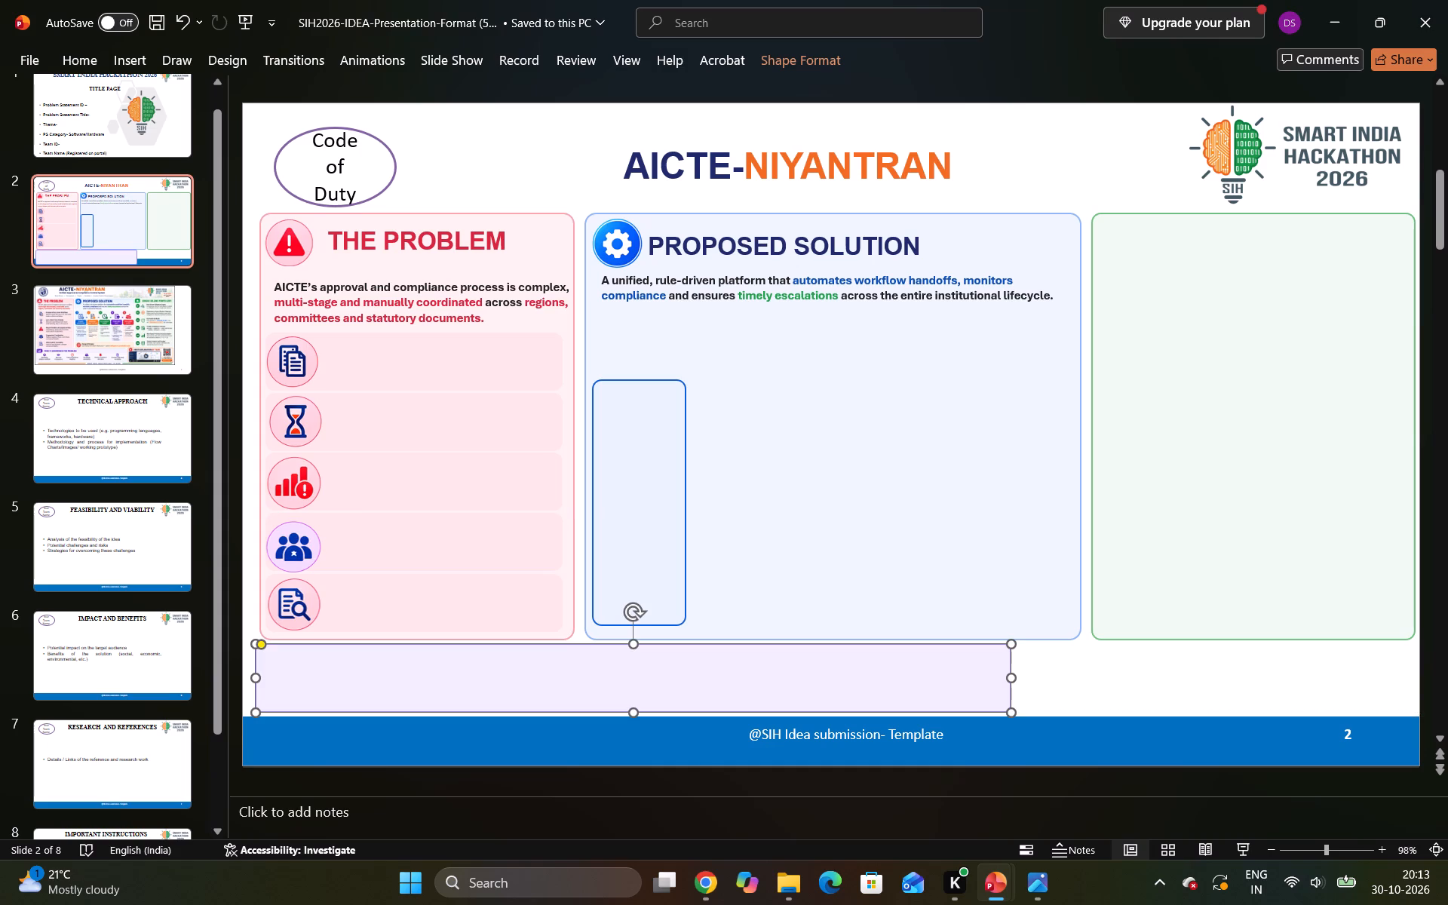
click(990, 146)
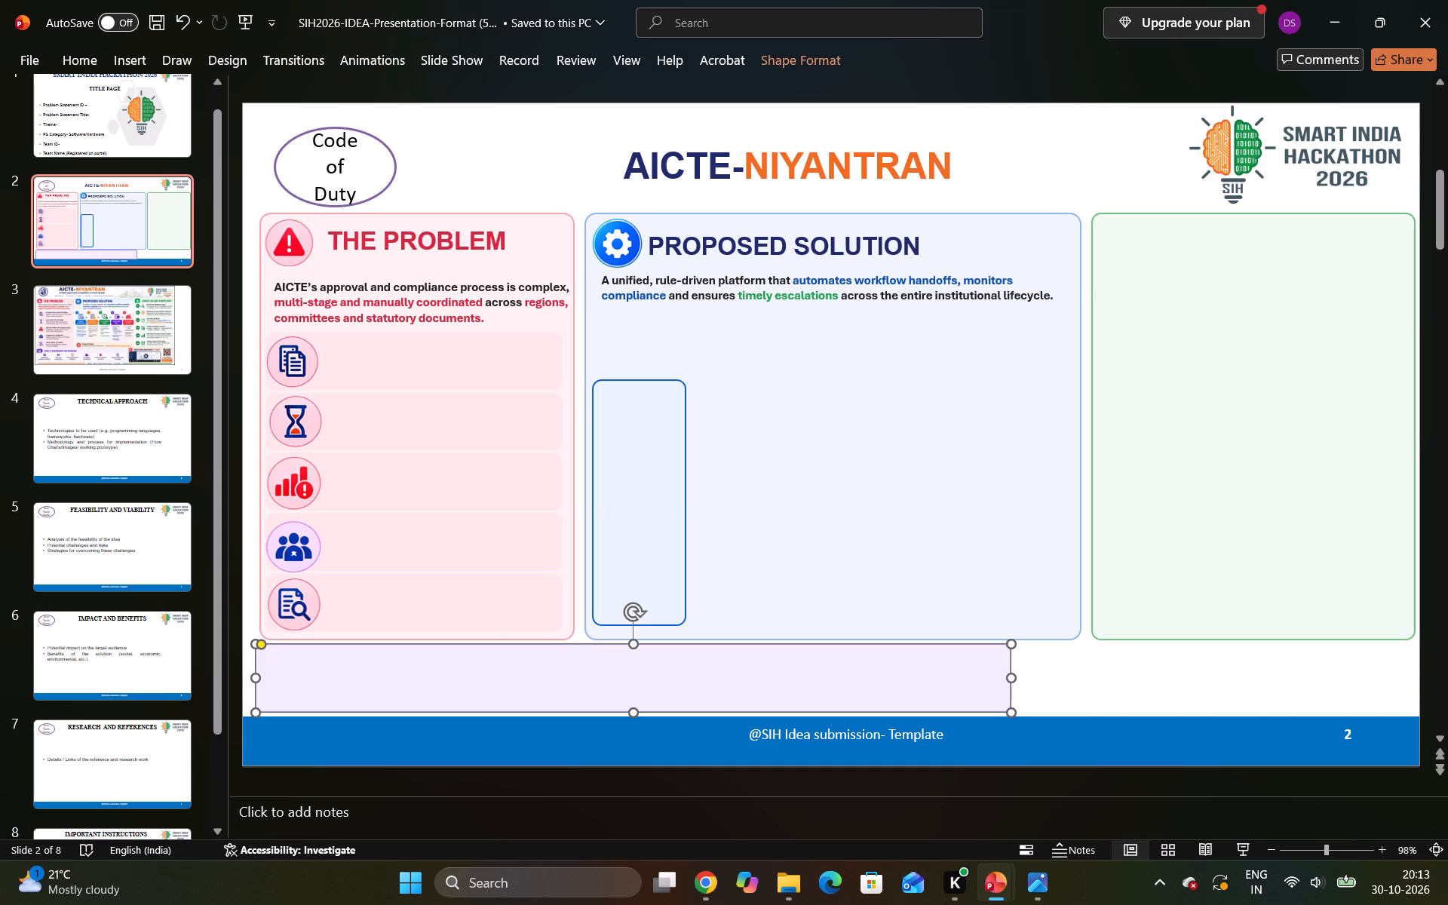
click(330, 267)
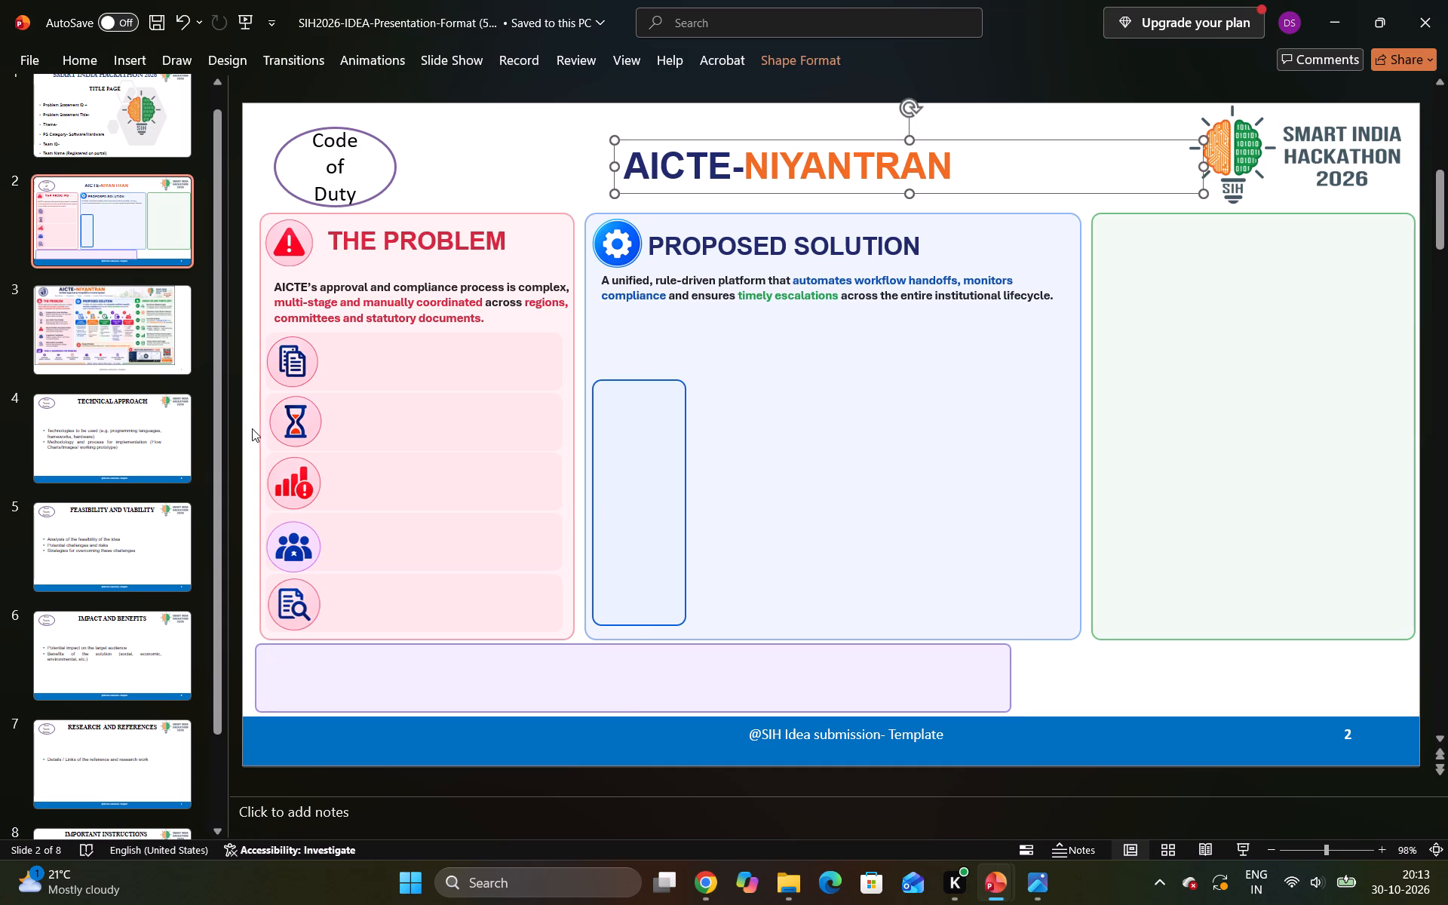
Extend the left edge of the pink THE PROBLEM panel on slide 2 to line up with the purple panel's left edge.
click(118, 330)
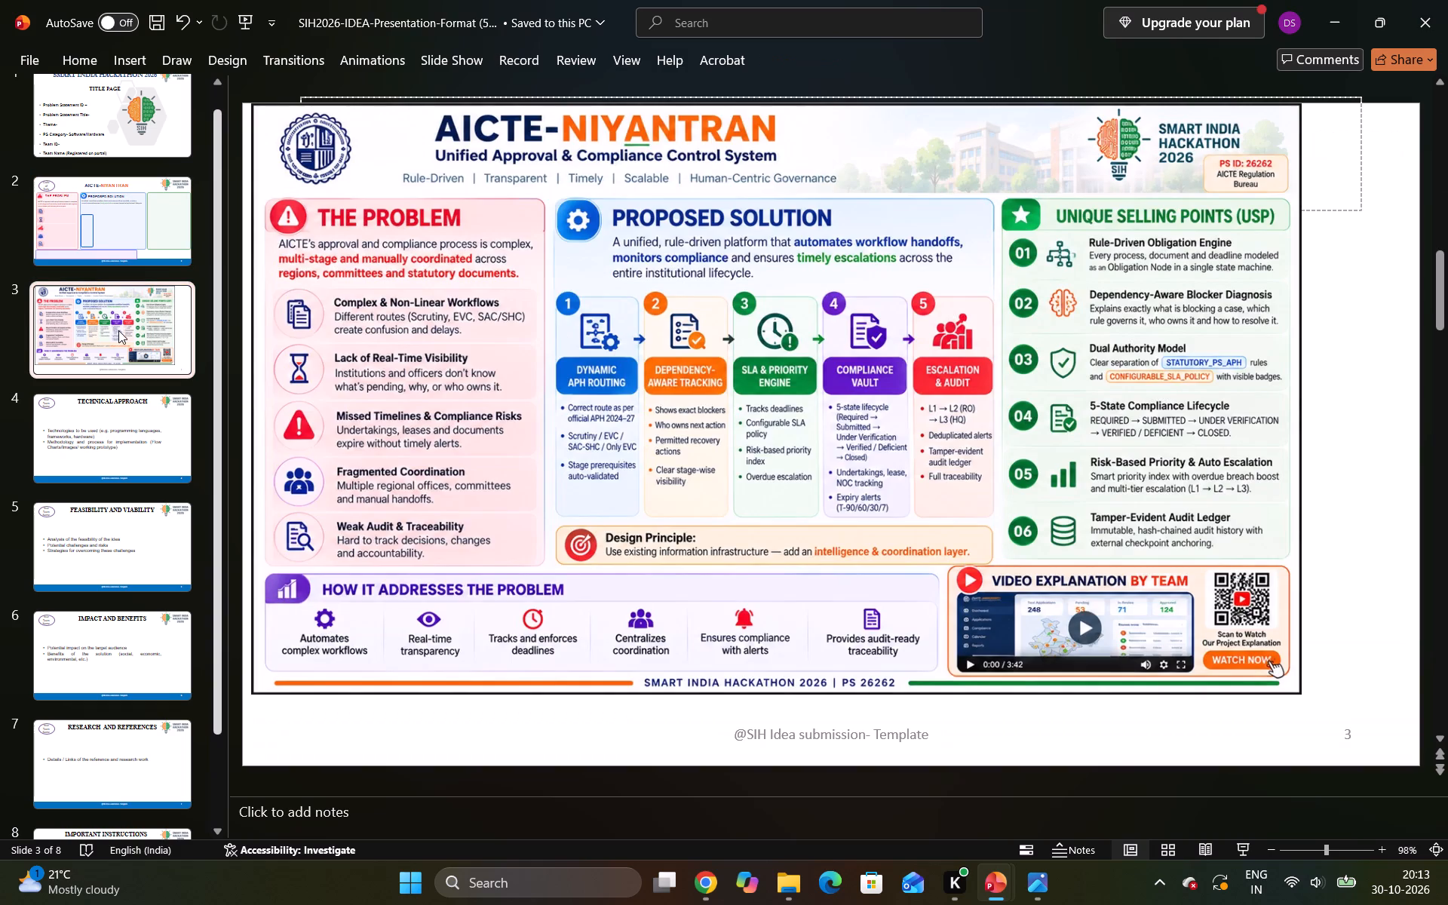
click(106, 210)
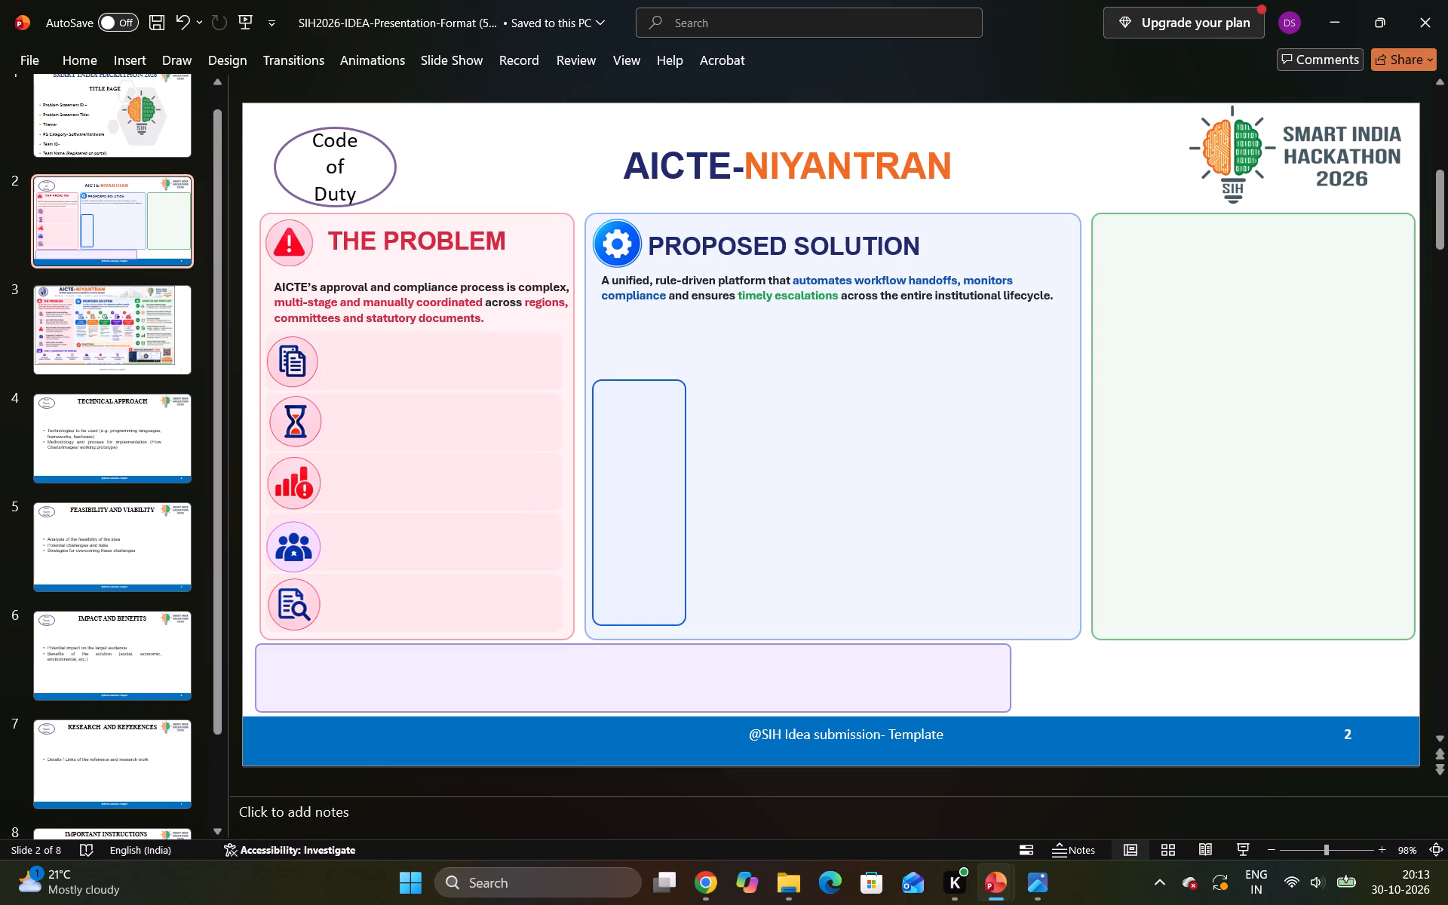
click(542, 244)
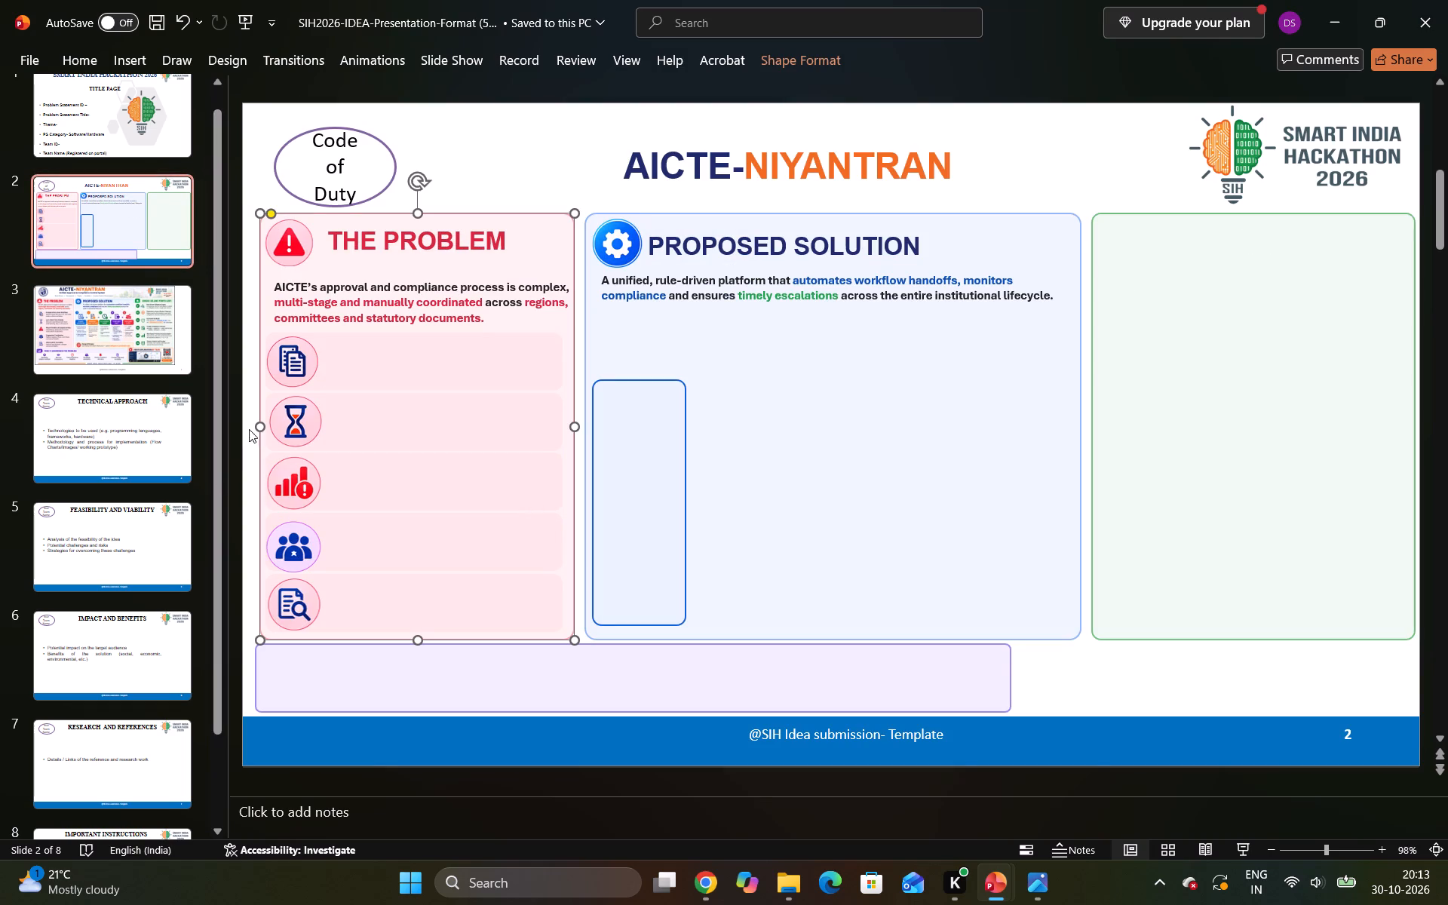
click(262, 427)
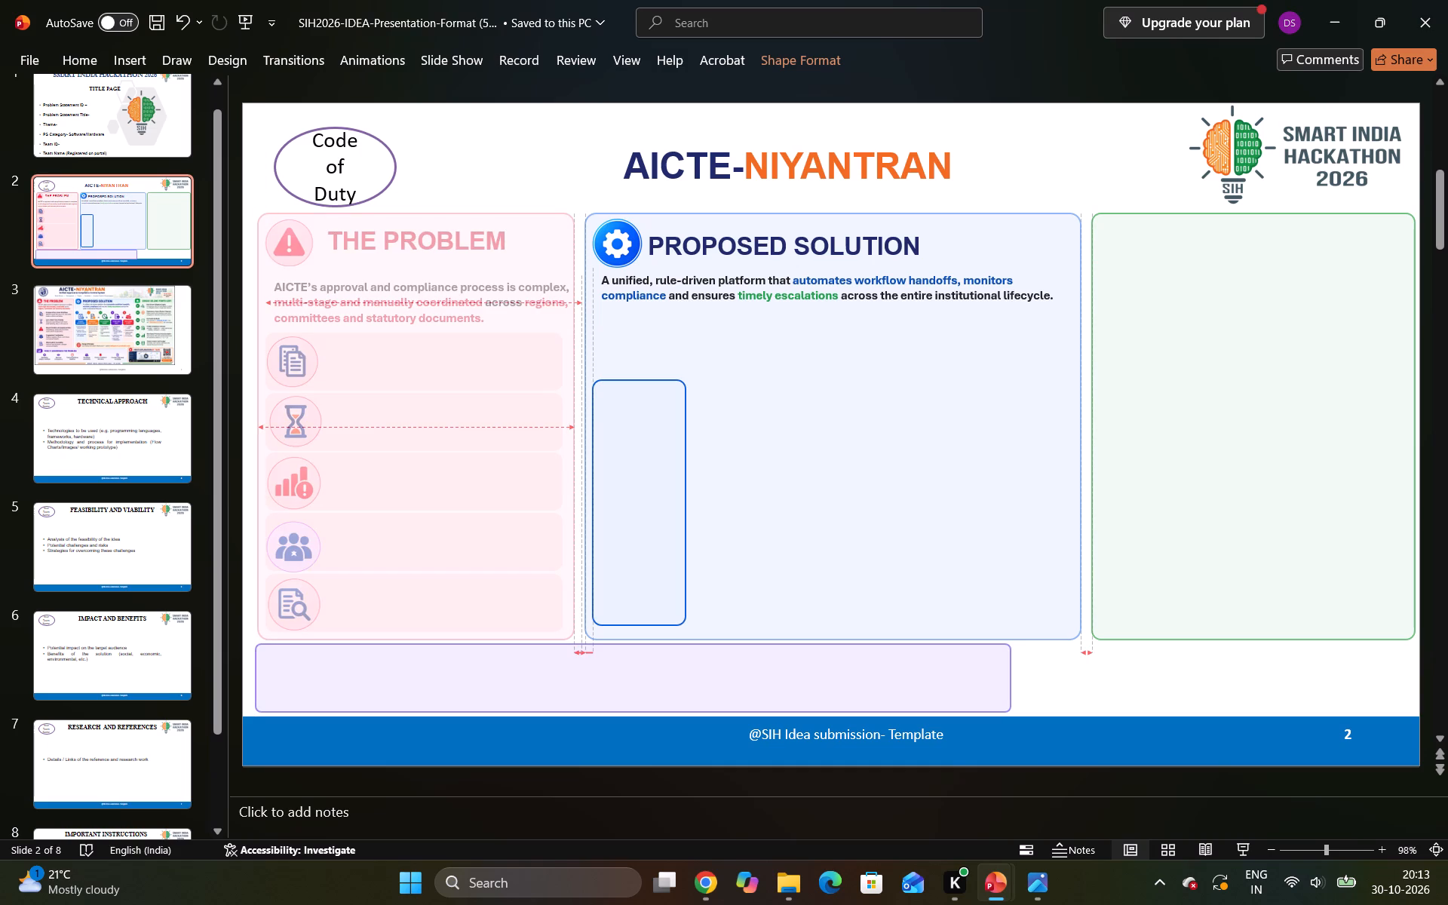
click(512, 188)
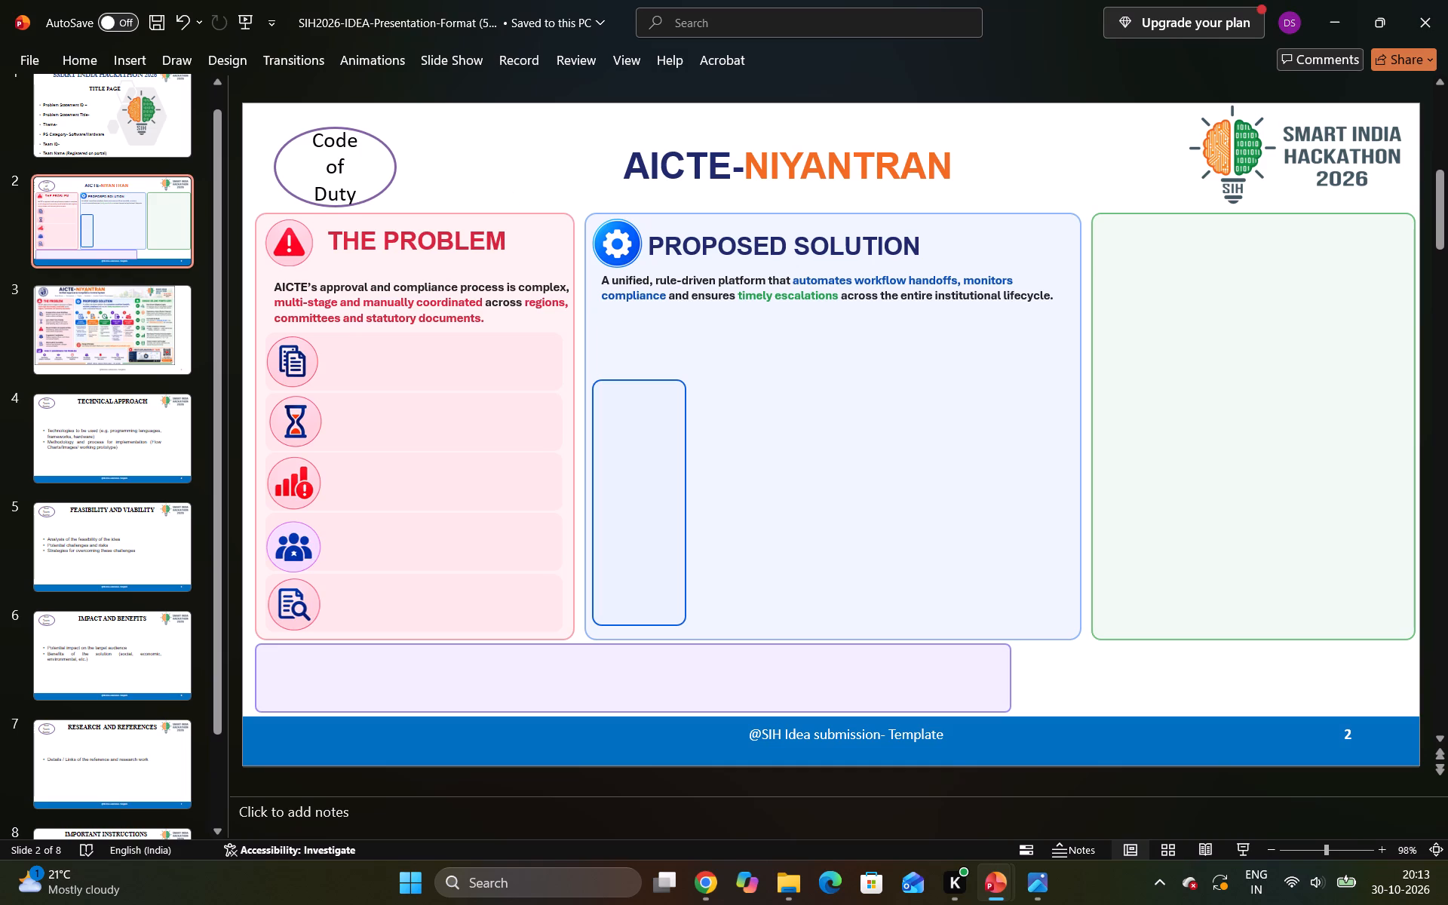
Examine the reference infographic on slide 3, and return to slide 2.
click(63, 353)
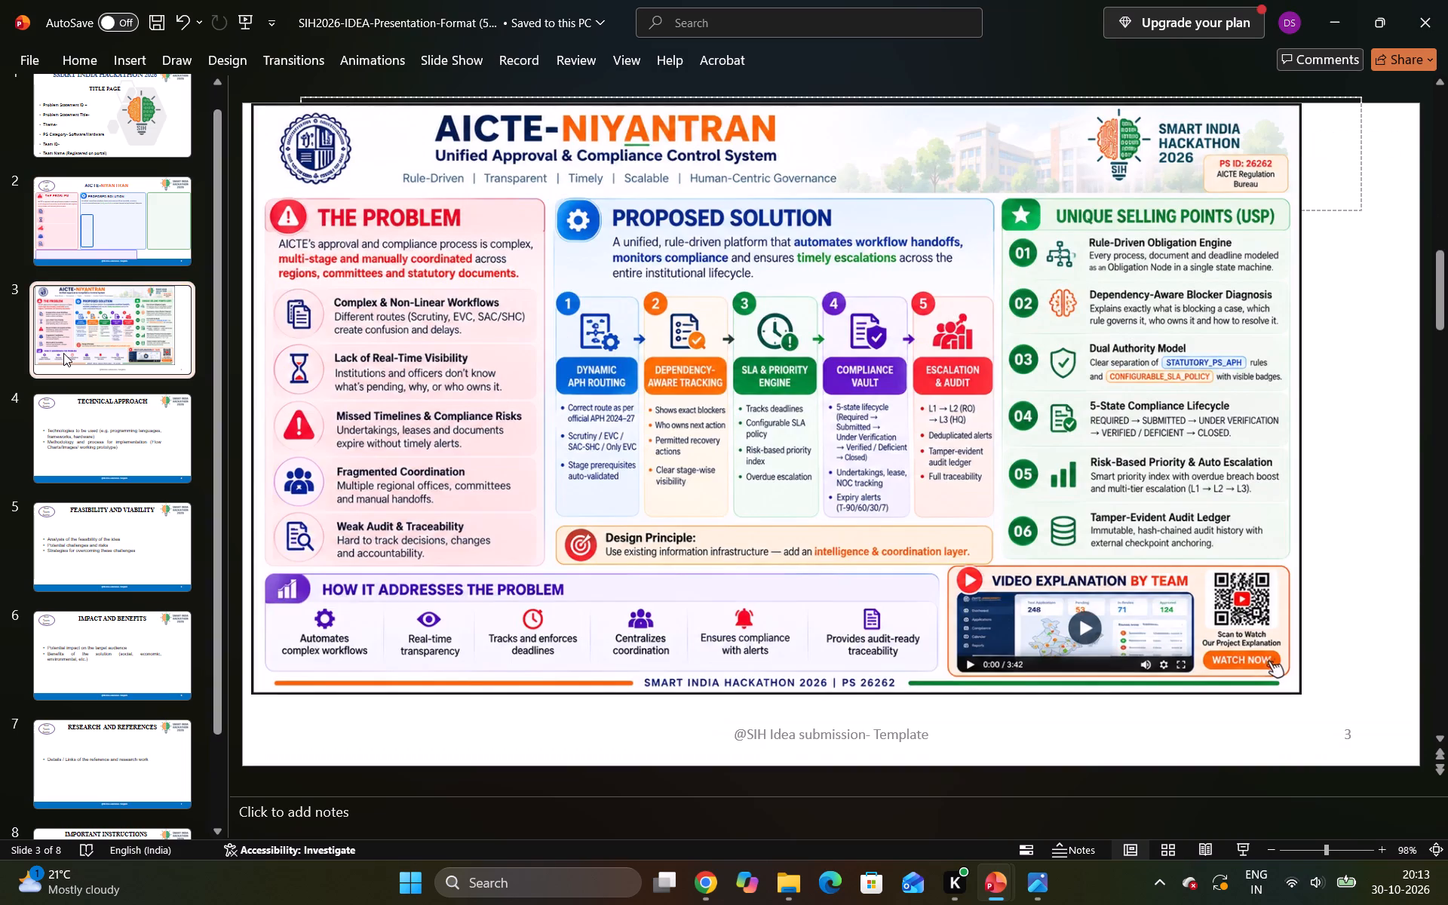
click(93, 221)
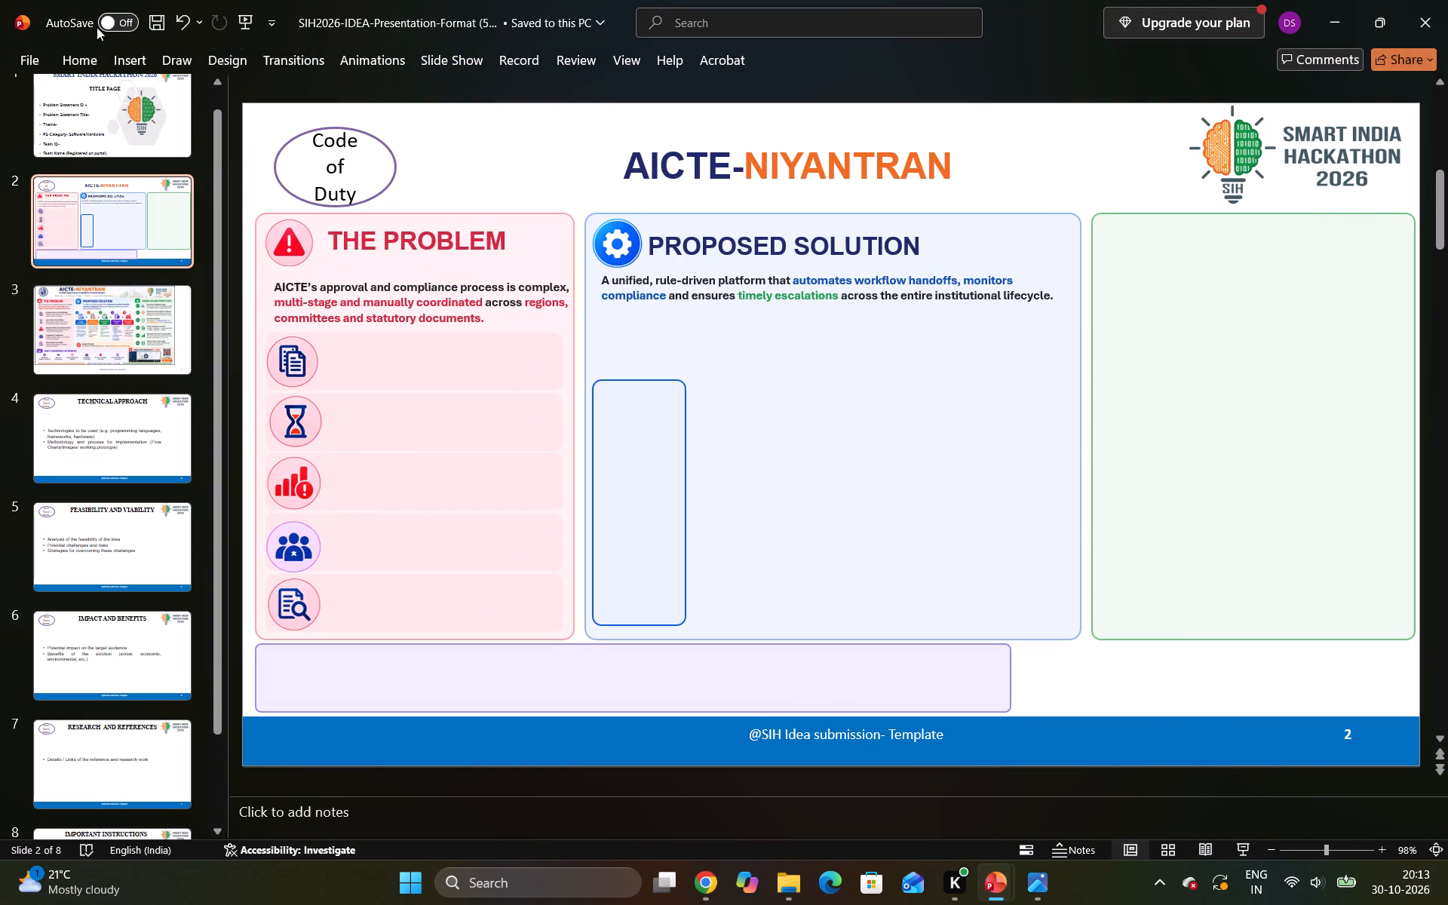
Turn on AutoSave for the presentation by uploading it to the personal OneDrive.
click(134, 17)
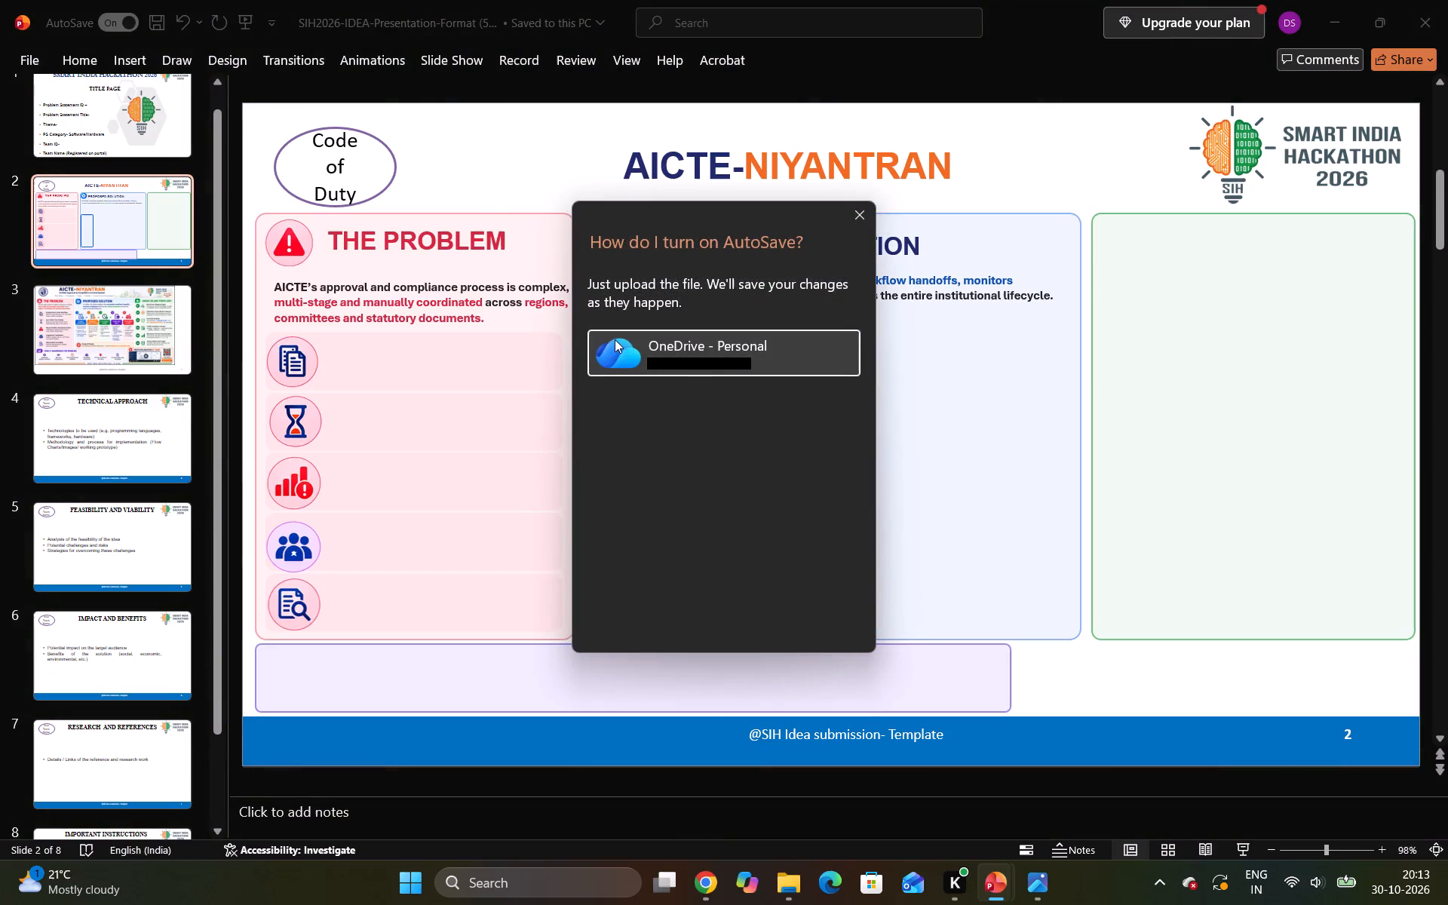